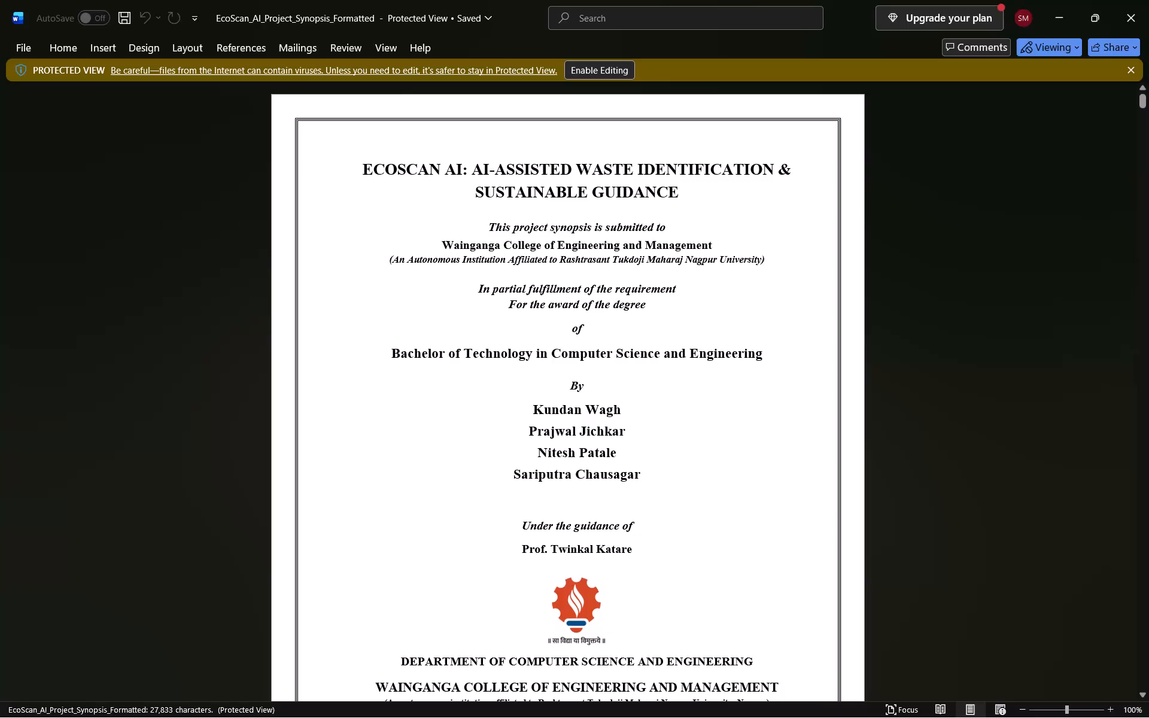
# Look through the EcoScan AI synopsis from the title page to the Chapter 9 references at the end.
pyautogui.scroll(-1, 598, 458)
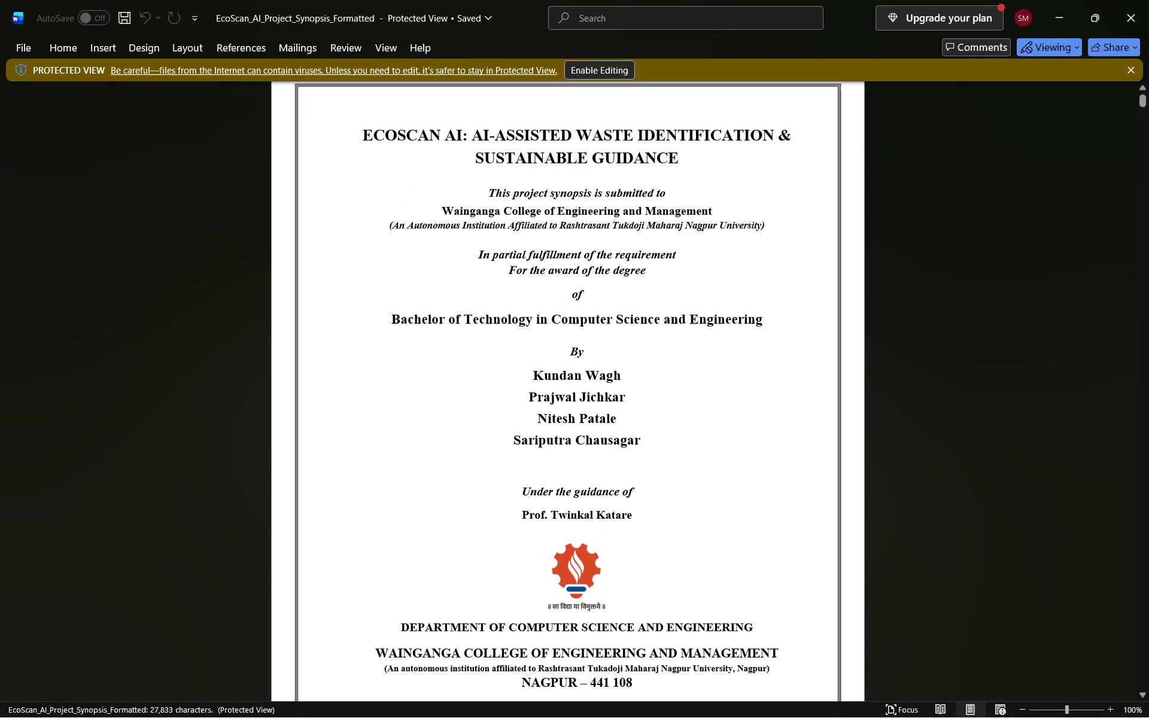
pyautogui.scroll(-2, 598, 458)
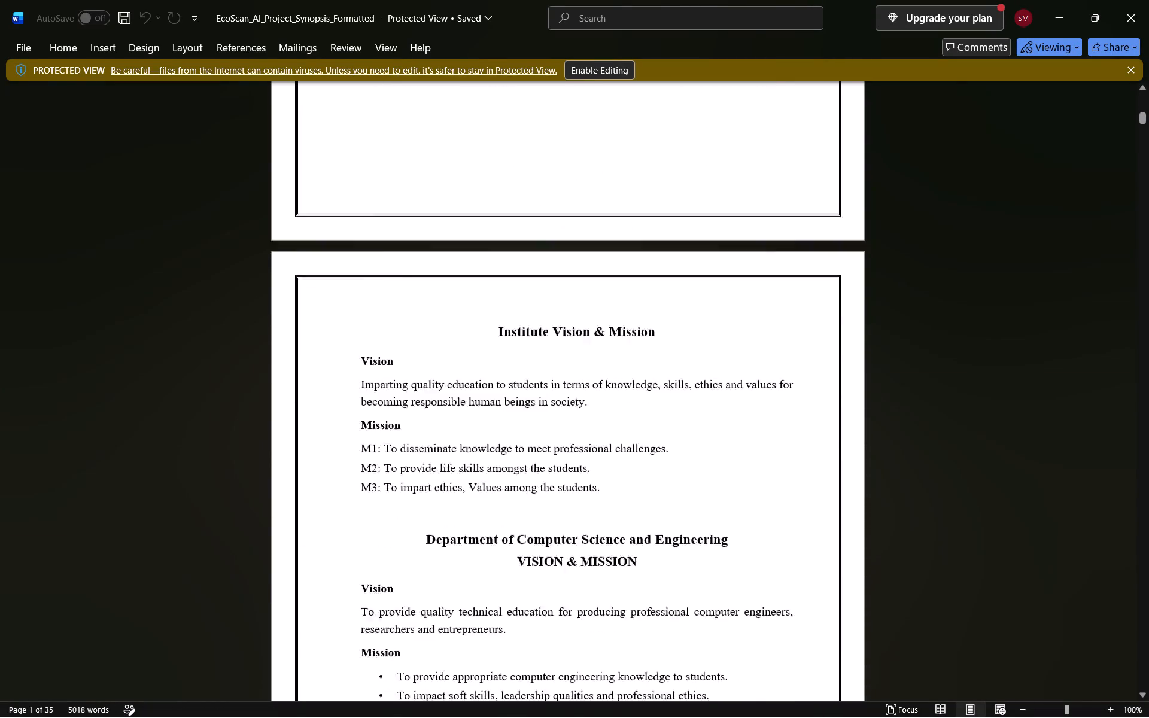
pyautogui.scroll(-9, 598, 458)
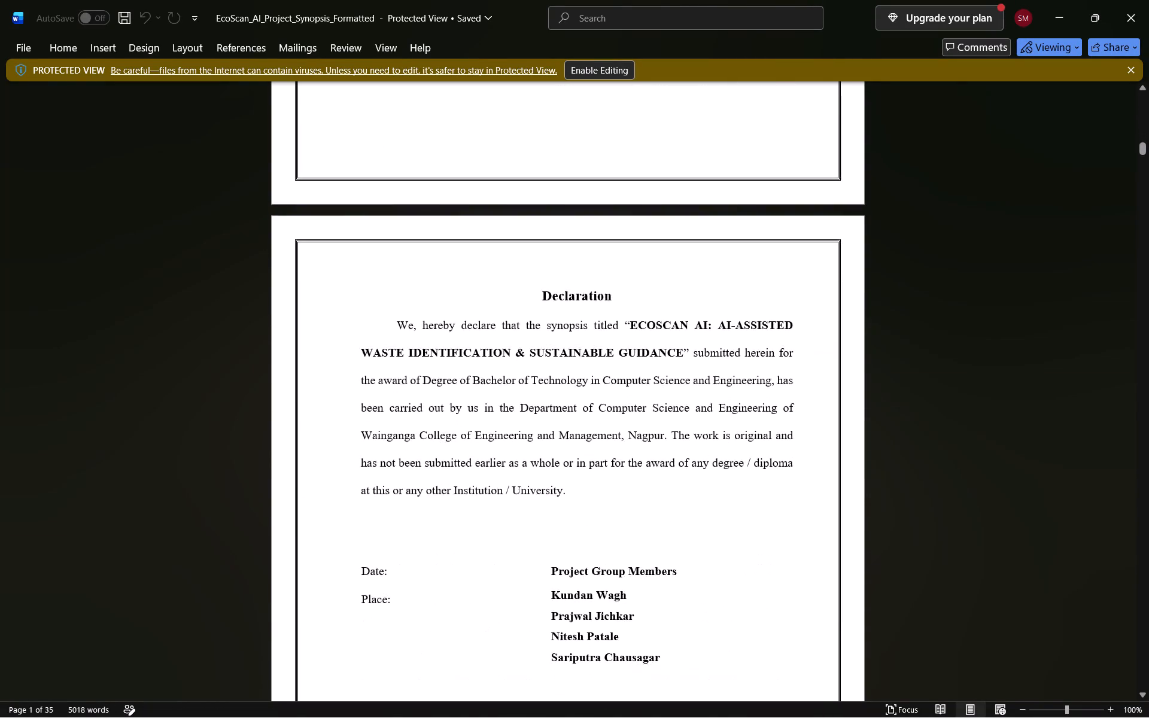
pyautogui.scroll(-8, 598, 458)
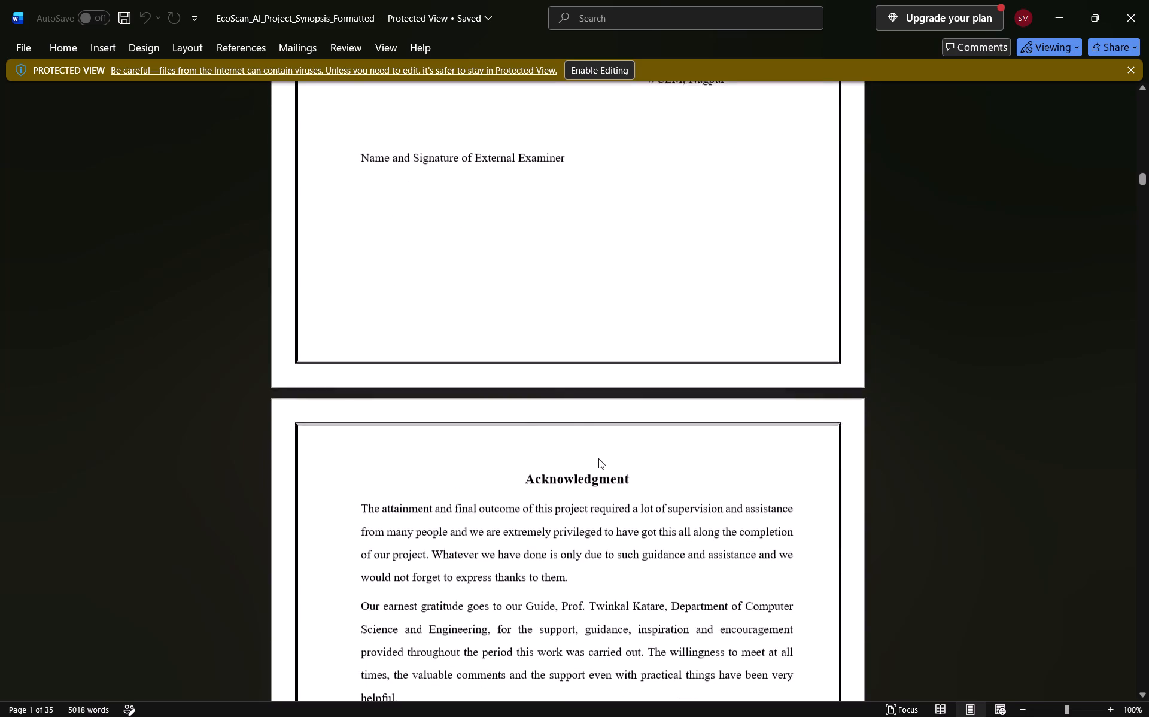
pyautogui.scroll(-20, 598, 458)
pyautogui.scroll(-8, 598, 458)
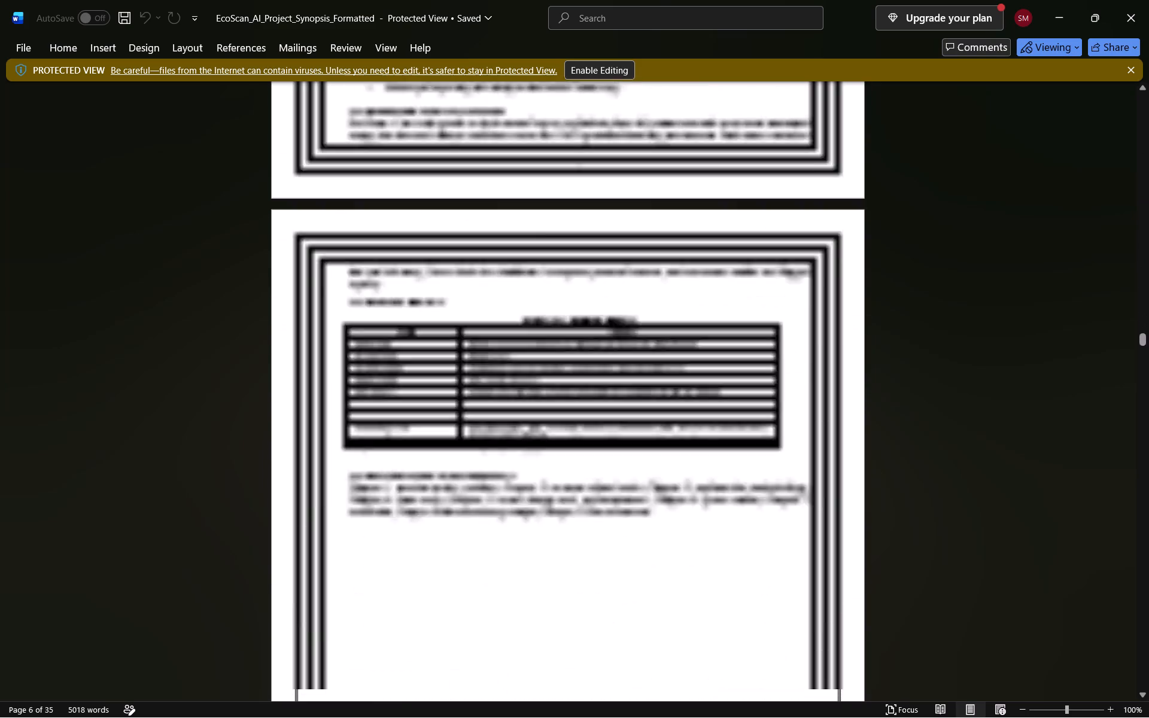
pyautogui.scroll(-10, 598, 458)
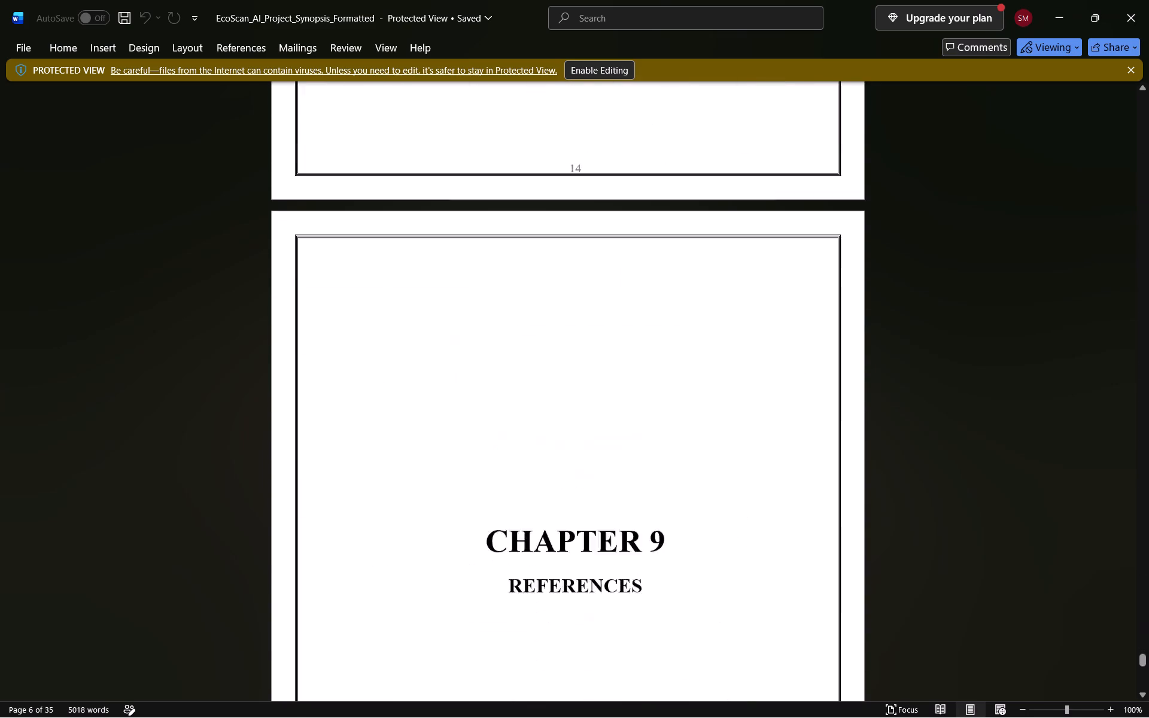
pyautogui.scroll(-8, 598, 458)
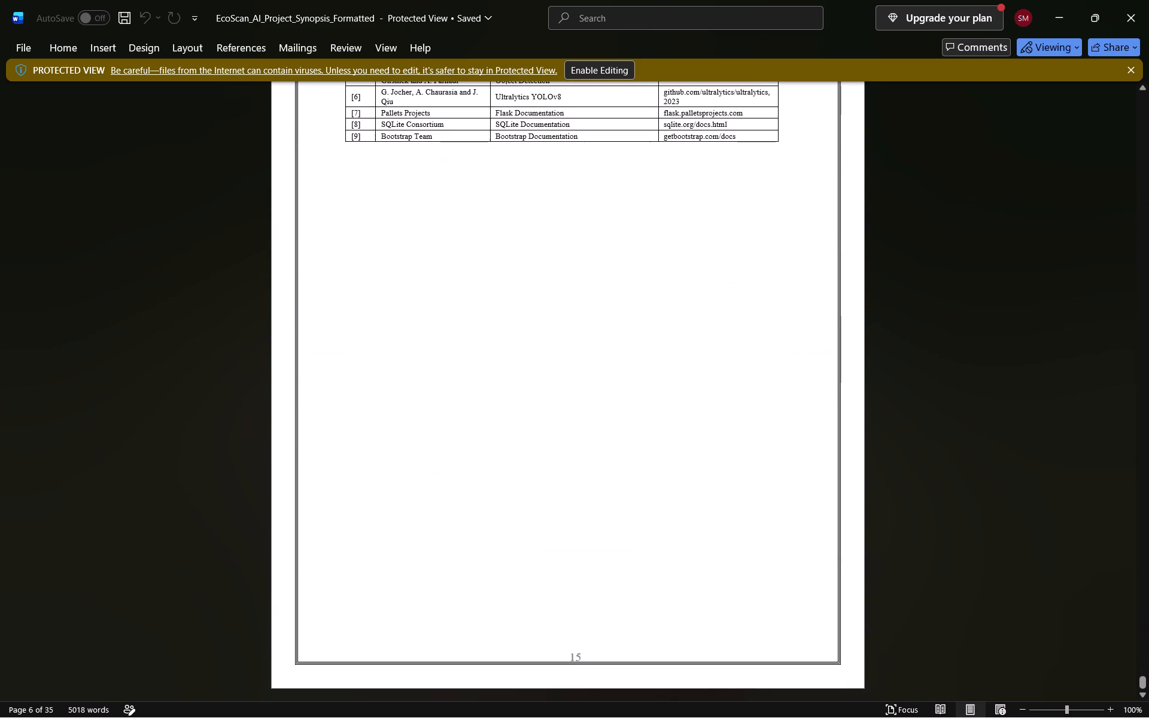
pyautogui.scroll(-3, 598, 458)
# Review the synopsis backwards from the references through the chapters and the list of figures to the title page.
pyautogui.scroll(12, 598, 458)
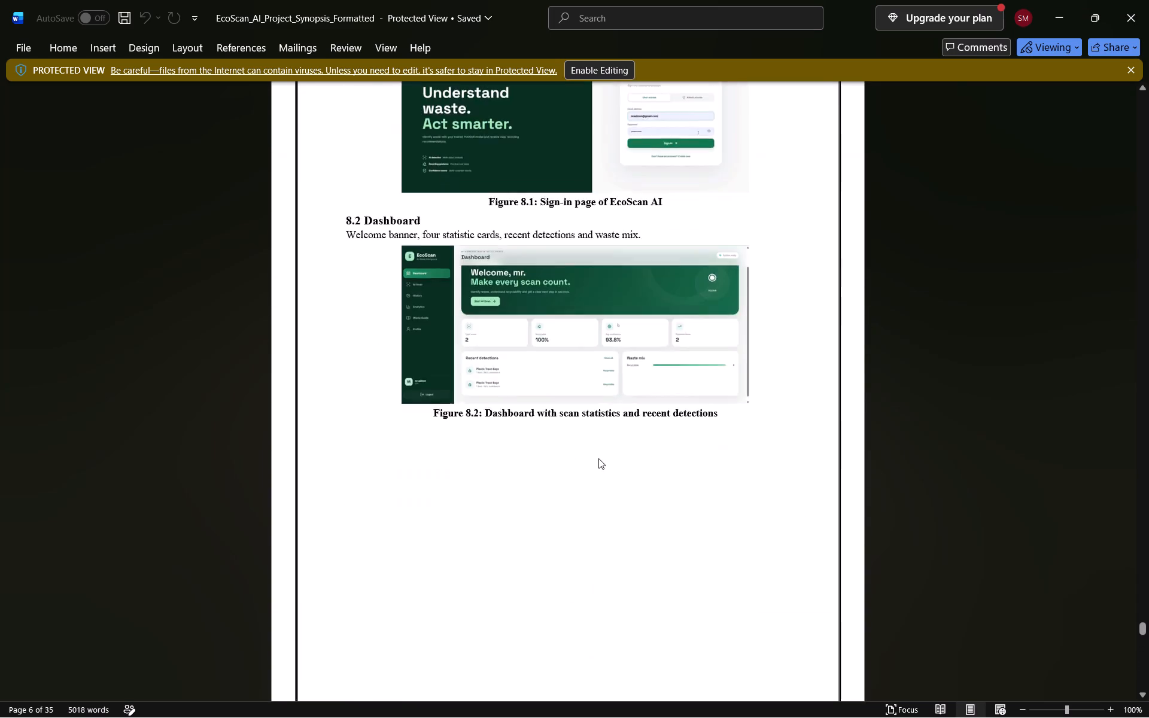
pyautogui.scroll(7, 598, 458)
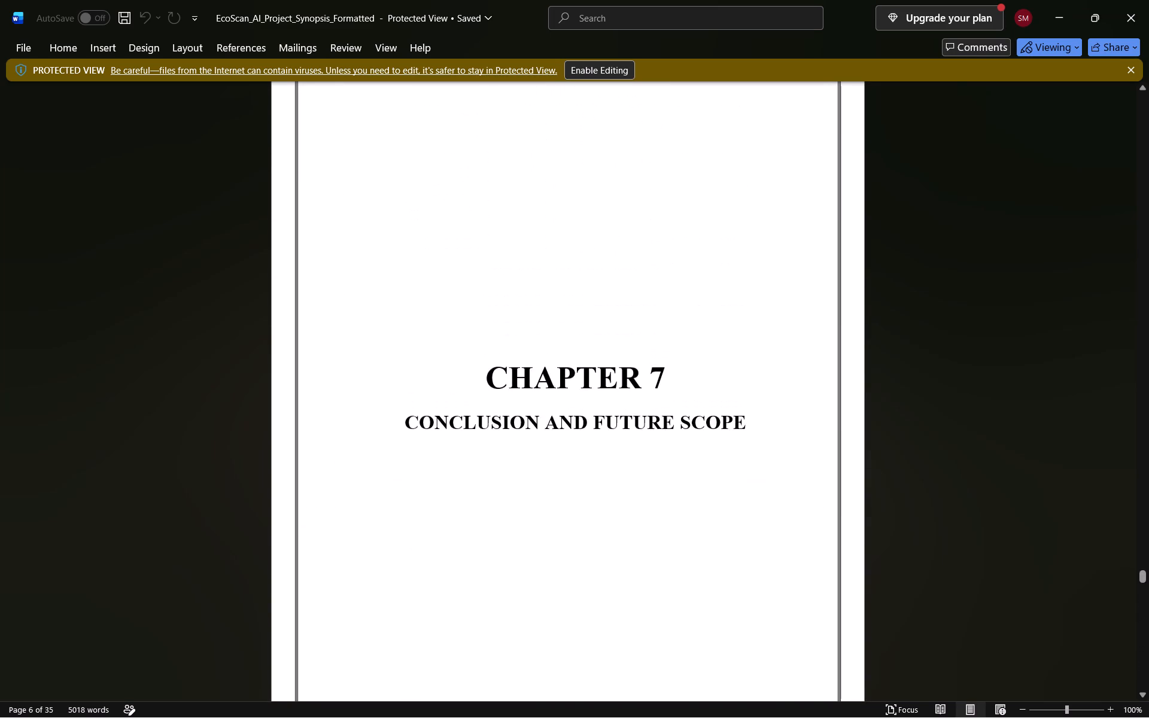
pyautogui.scroll(15, 598, 458)
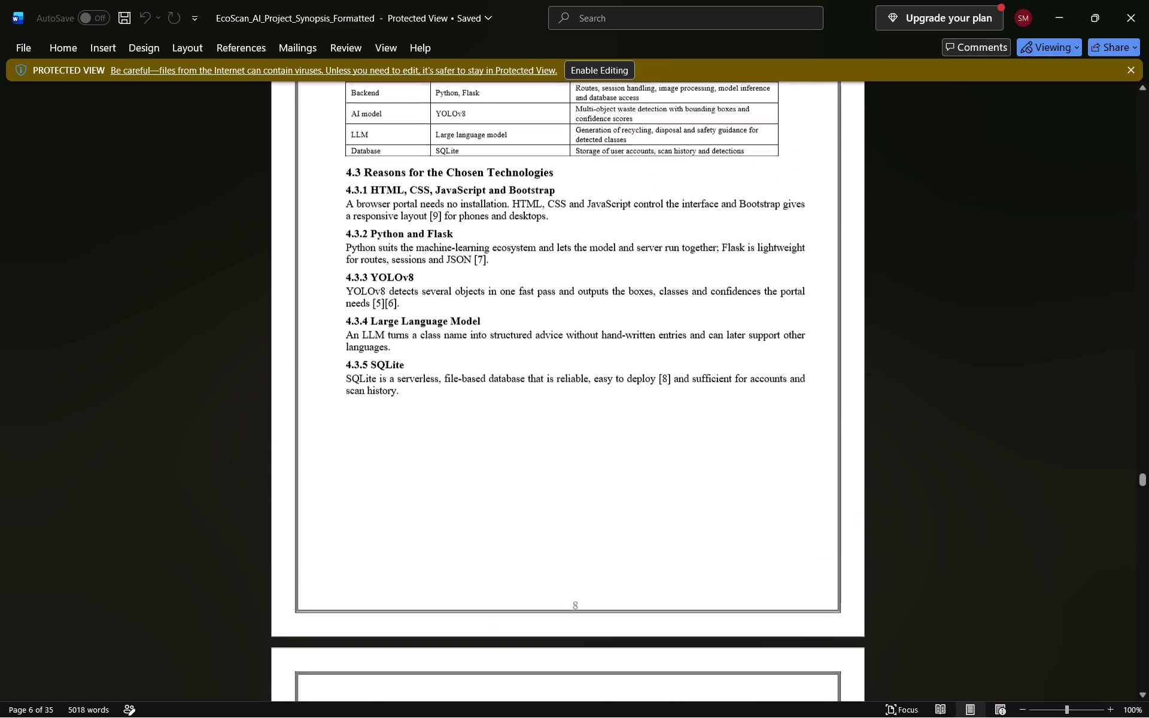
pyautogui.scroll(7, 598, 458)
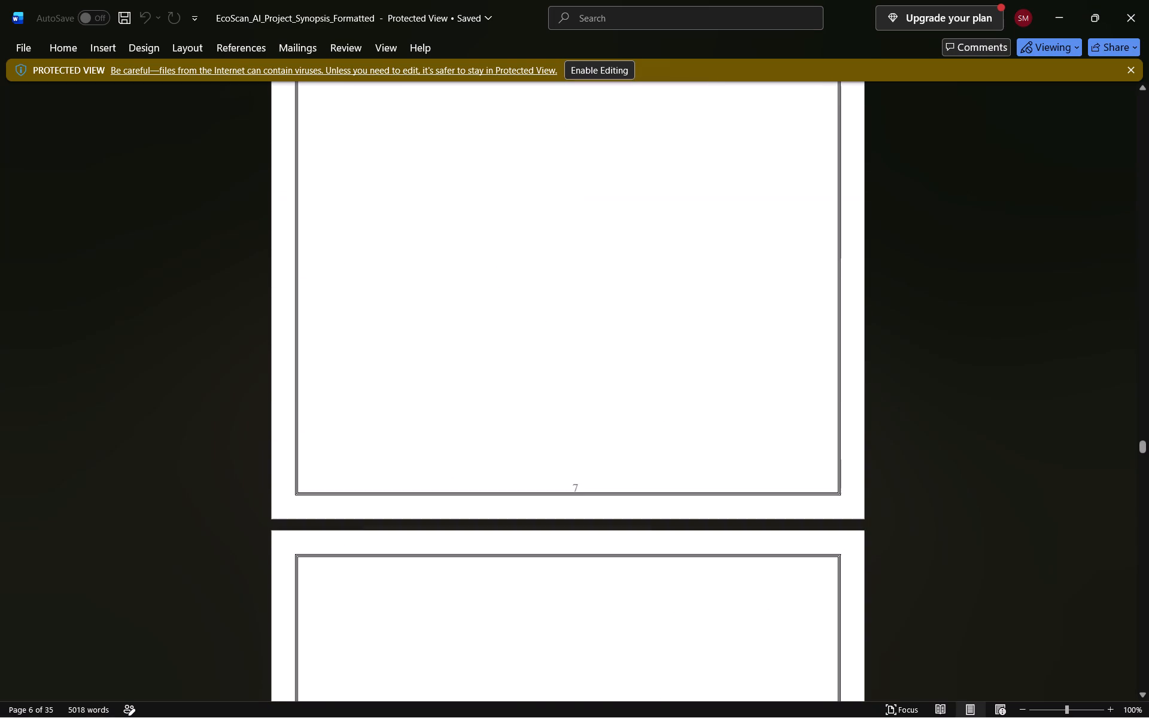
pyautogui.scroll(12, 598, 458)
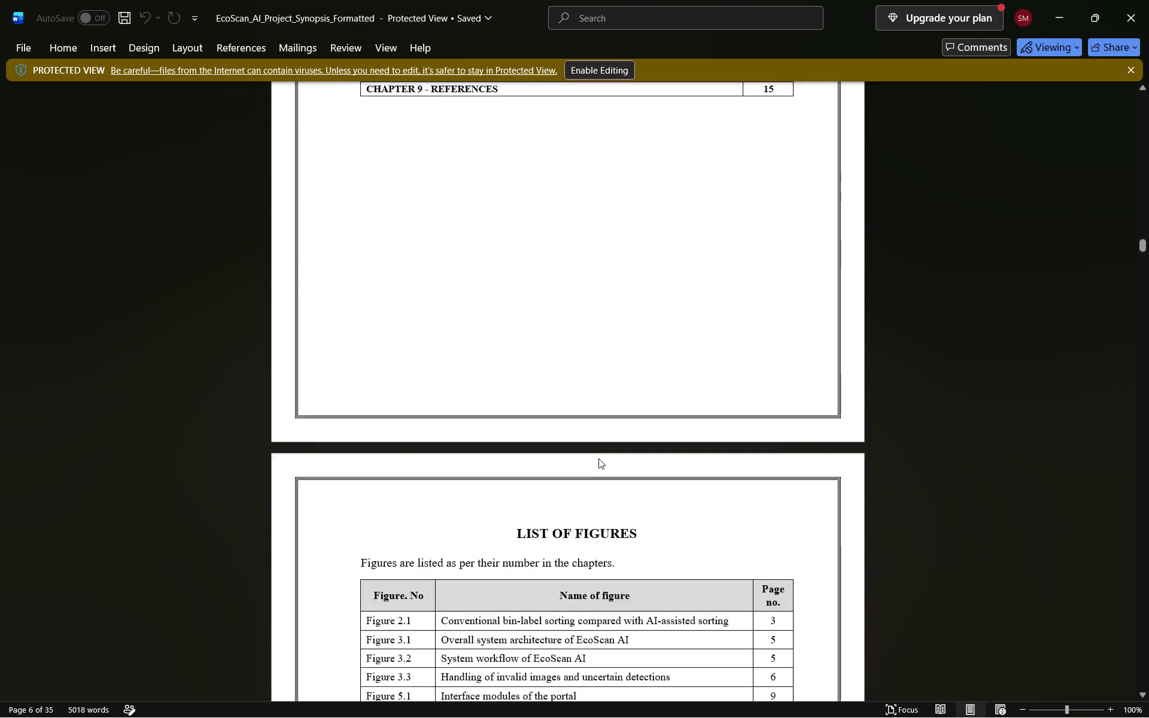
pyautogui.scroll(8, 598, 458)
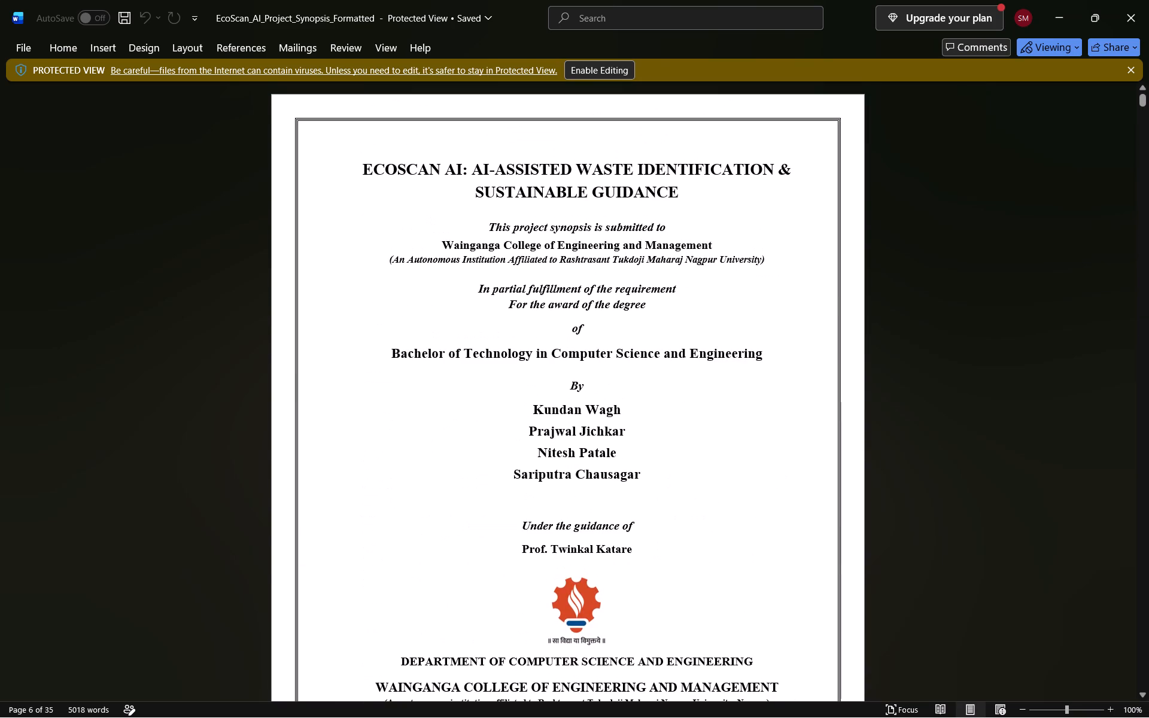
# Examine the Institute Vision & Mission page and the Chapter 9 list of references, ending back at the title page.
pyautogui.scroll(-7, 598, 458)
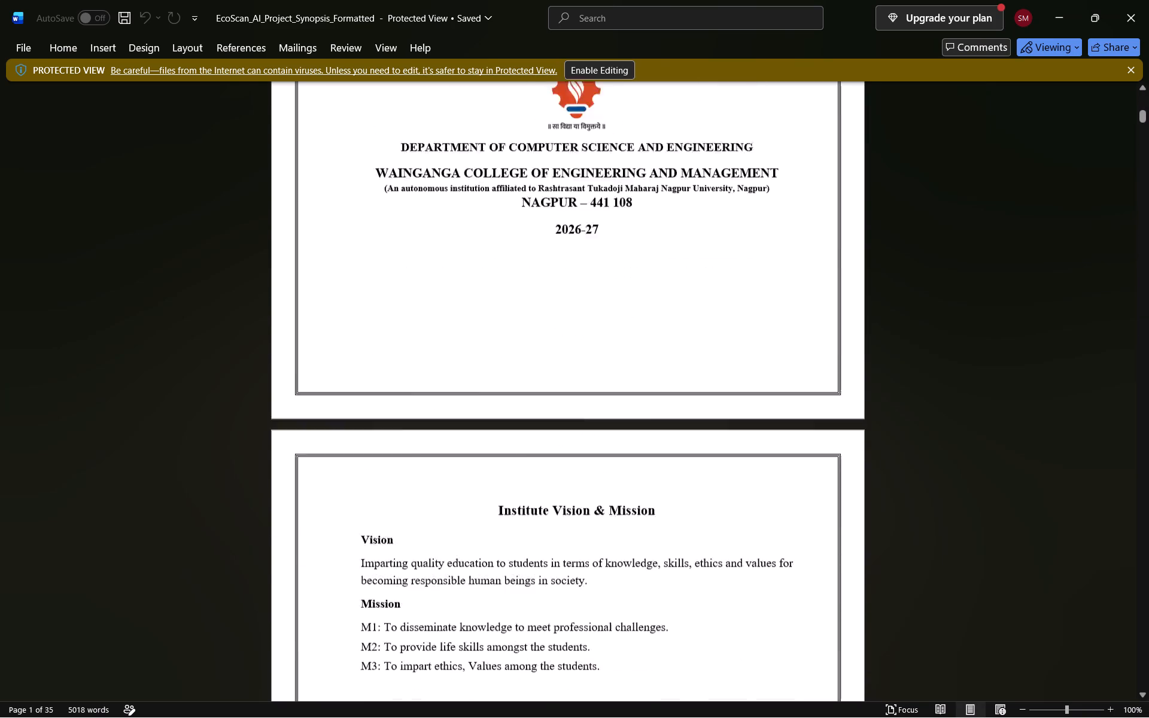
pyautogui.scroll(-2, 598, 458)
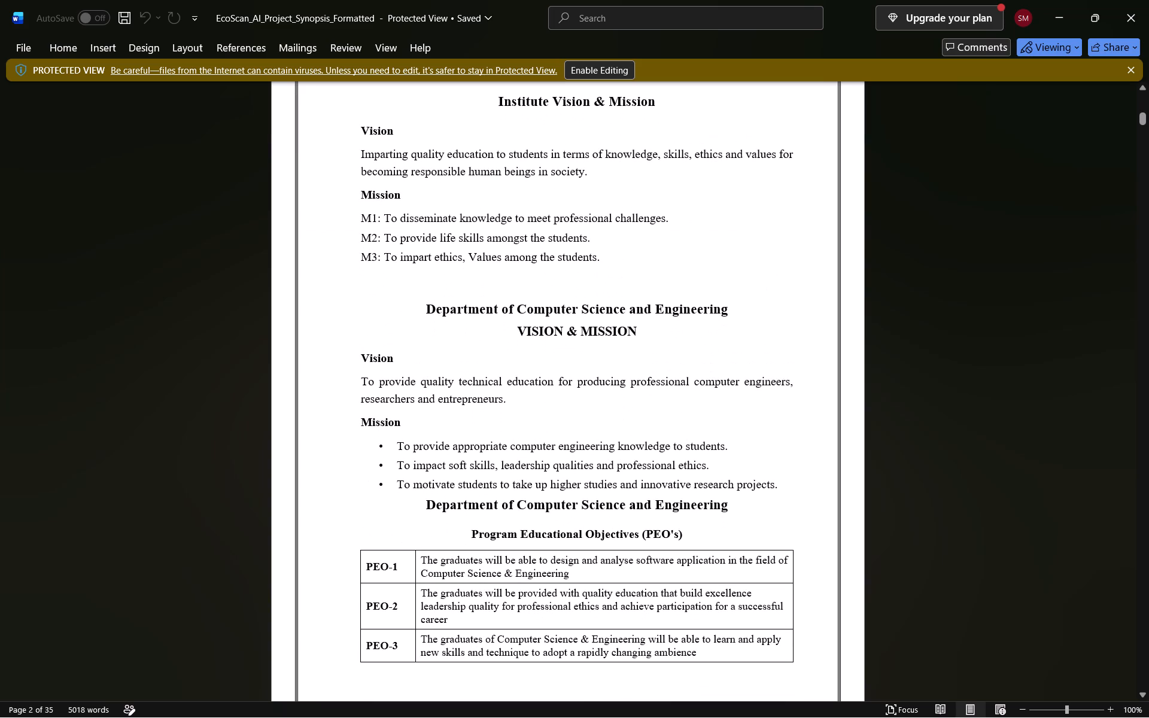
pyautogui.scroll(12, 598, 458)
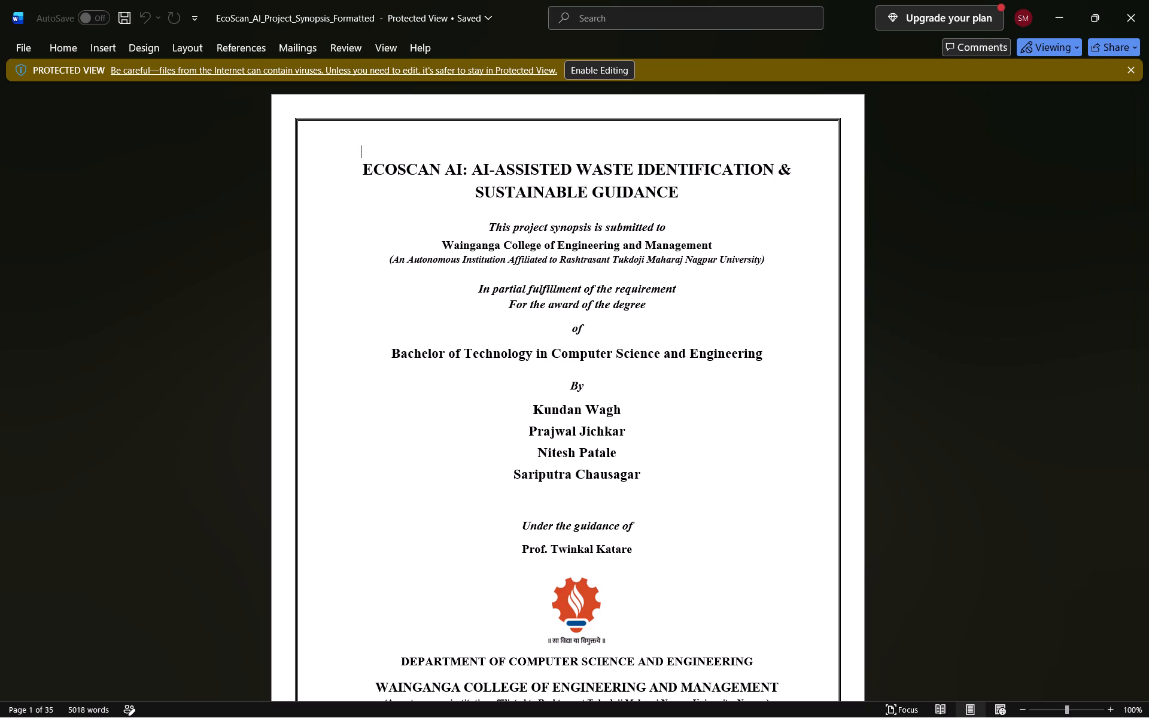
pyautogui.scroll(-20, 598, 458)
pyautogui.scroll(-10, 598, 458)
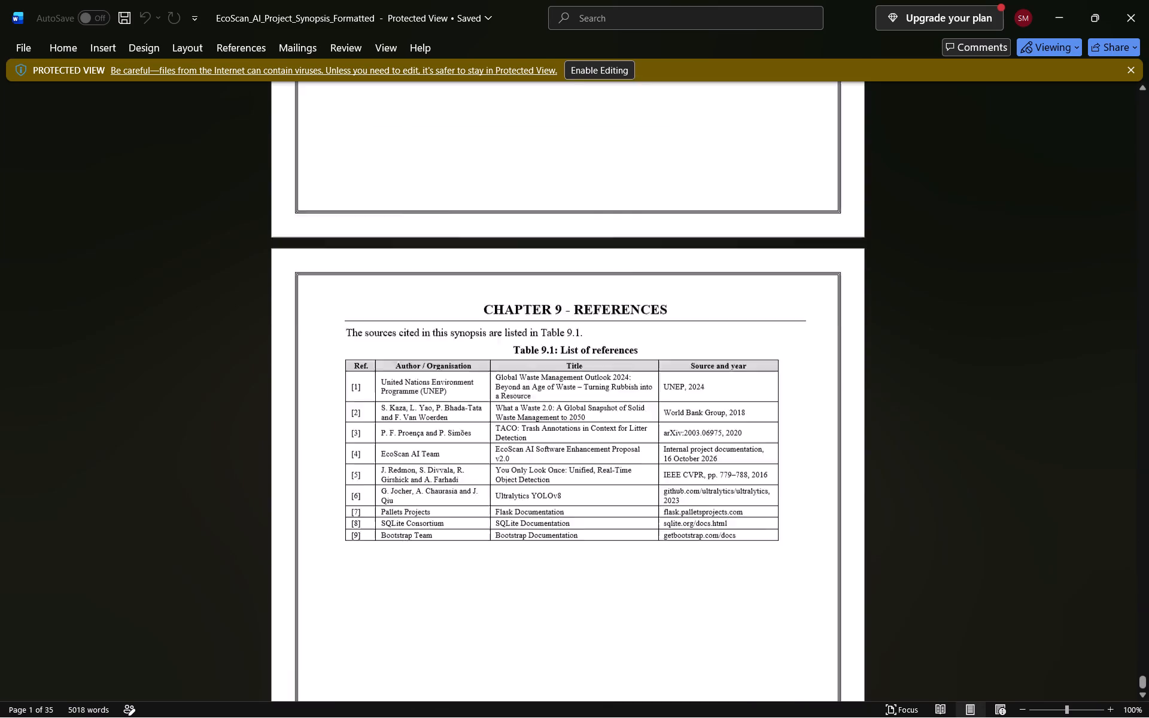
pyautogui.scroll(-4, 598, 458)
pyautogui.scroll(2, 598, 458)
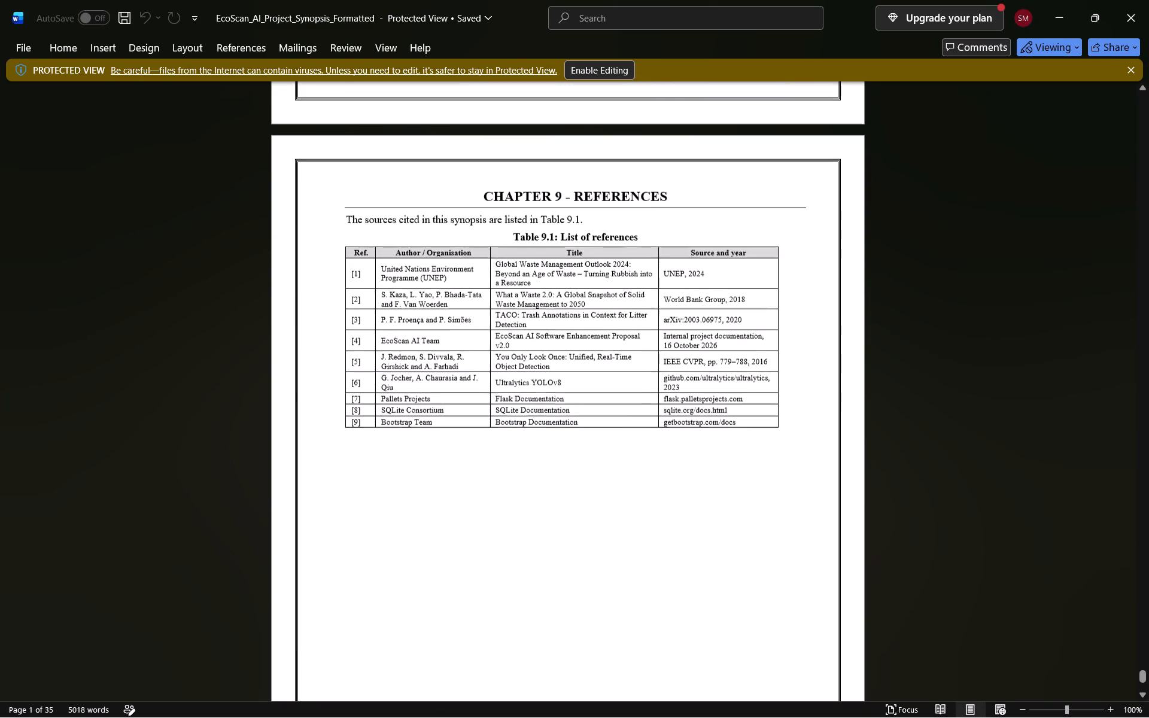
pyautogui.scroll(-1, 598, 458)
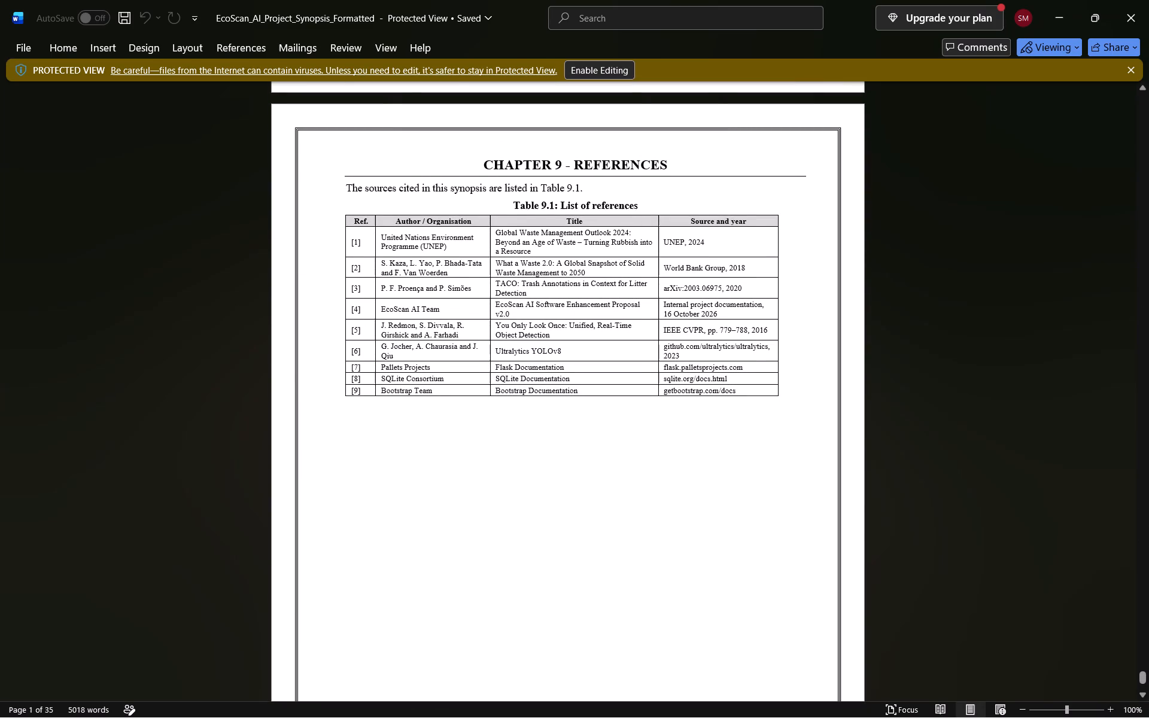
pyautogui.scroll(1, 598, 458)
pyautogui.scroll(20, 598, 458)
pyautogui.scroll(3, 598, 458)
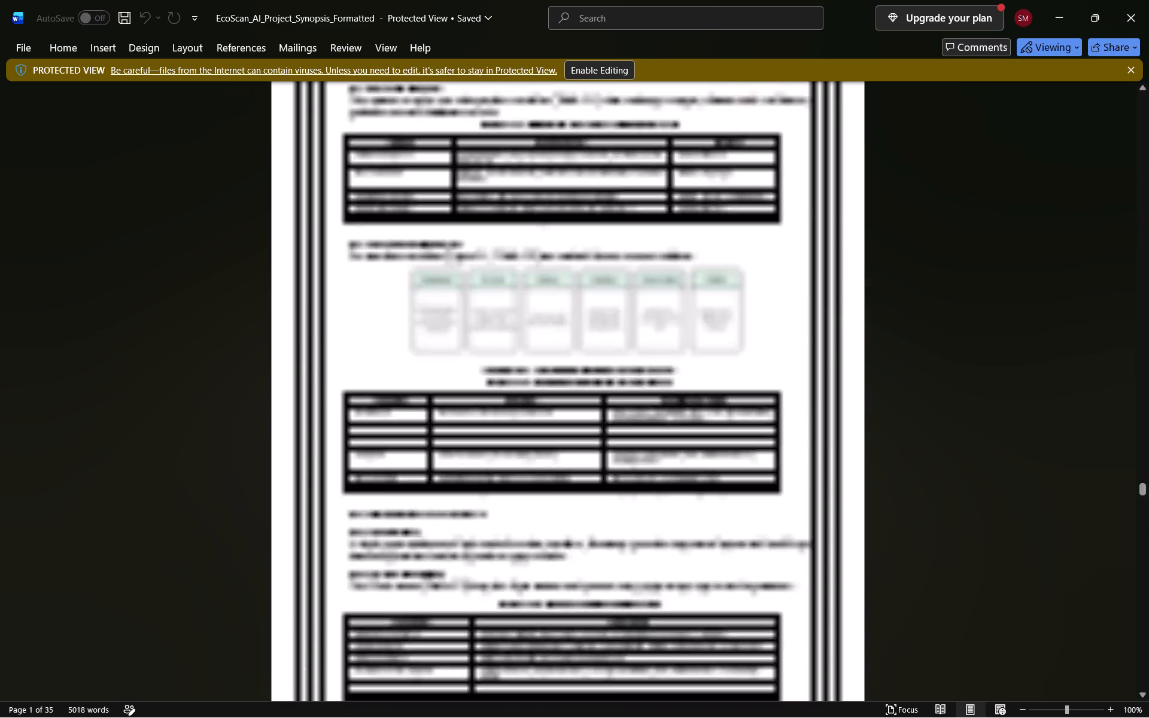
pyautogui.scroll(20, 598, 458)
pyautogui.scroll(2, 598, 458)
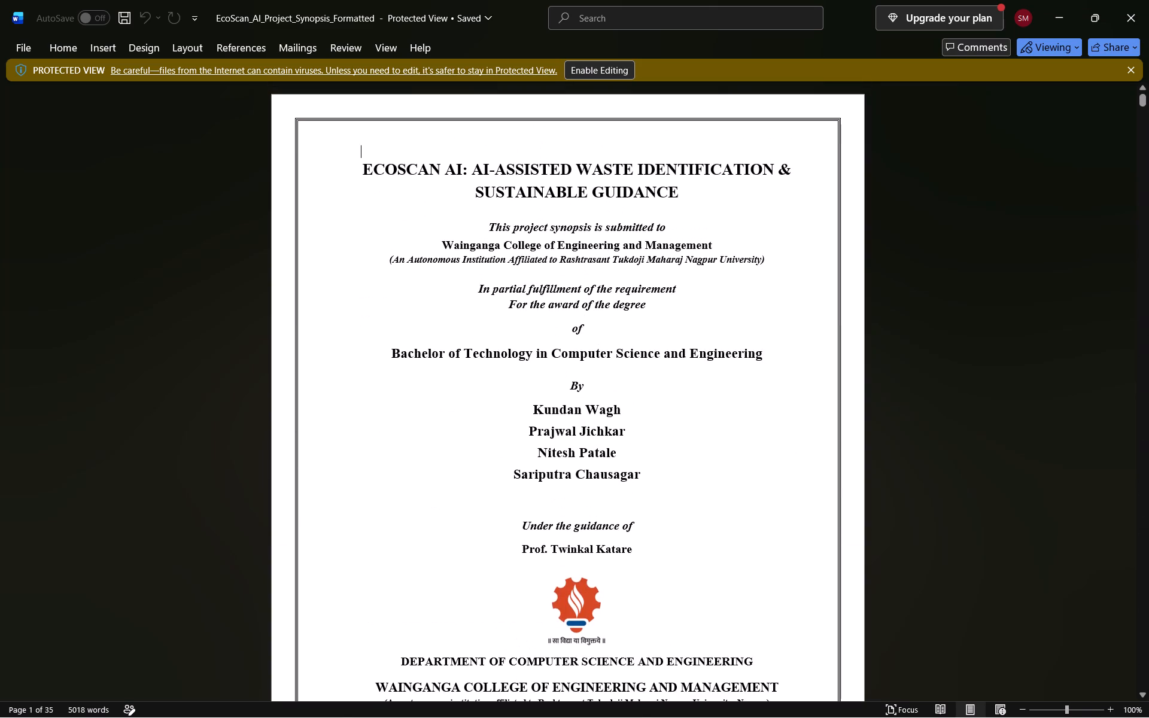
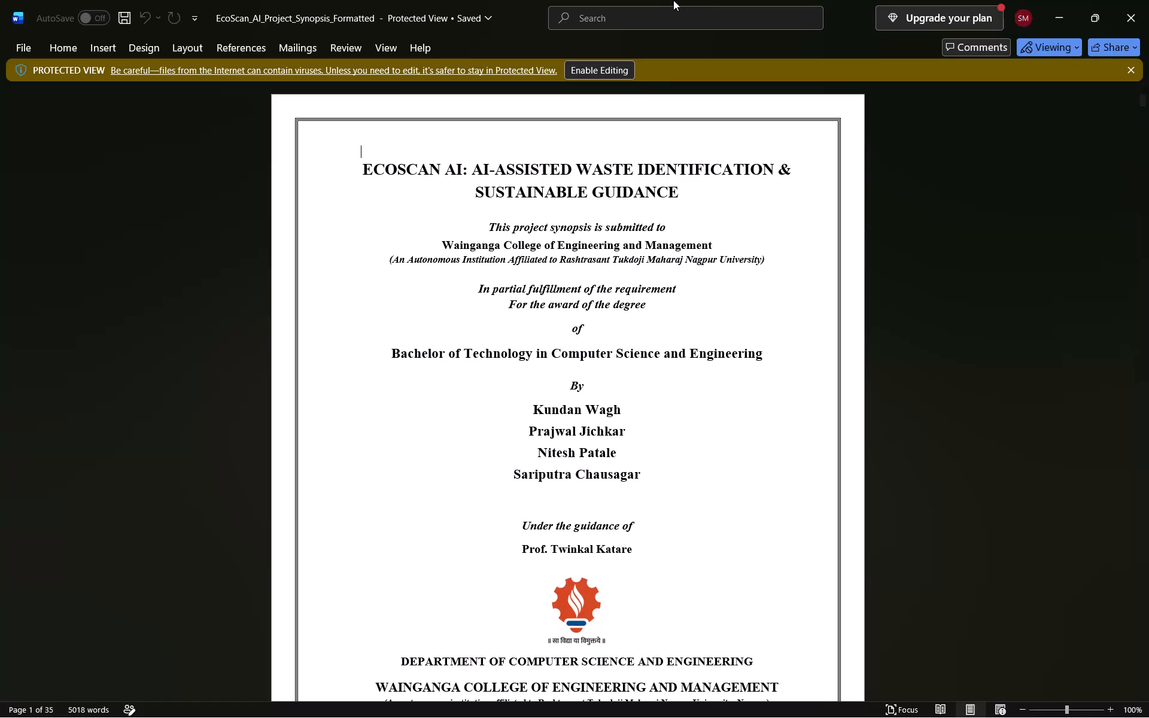
pyautogui.click(591, 72)
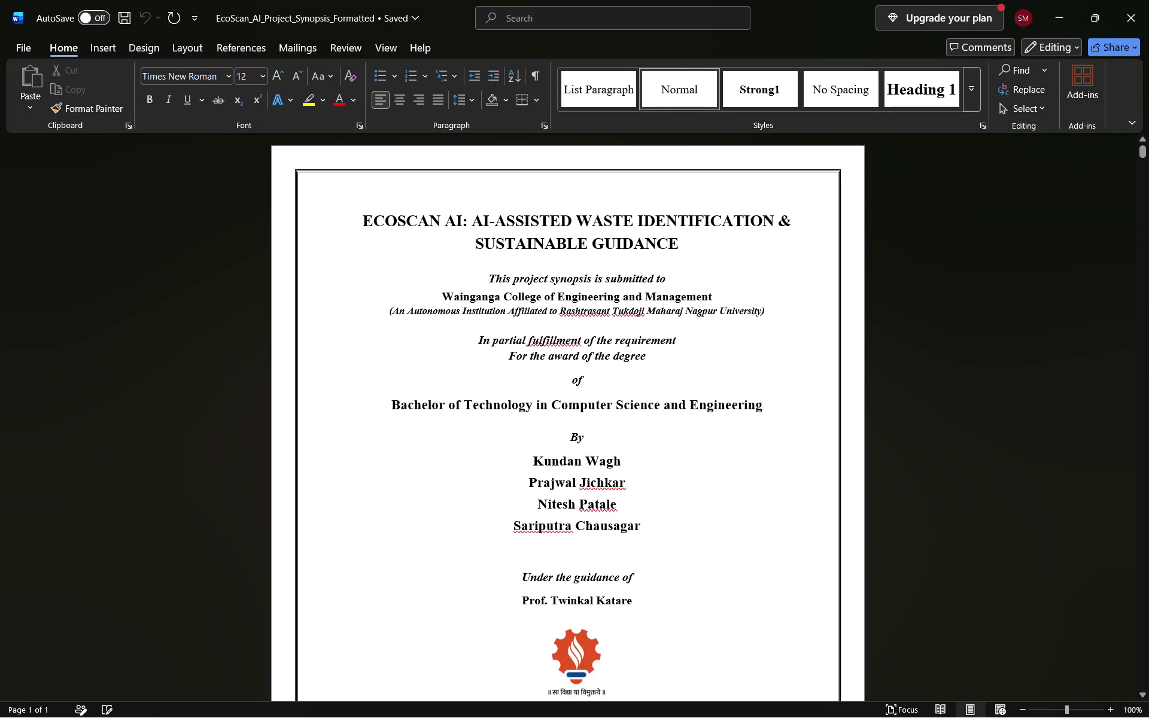
pyautogui.click(613, 527)
pyautogui.press('BackSpace')
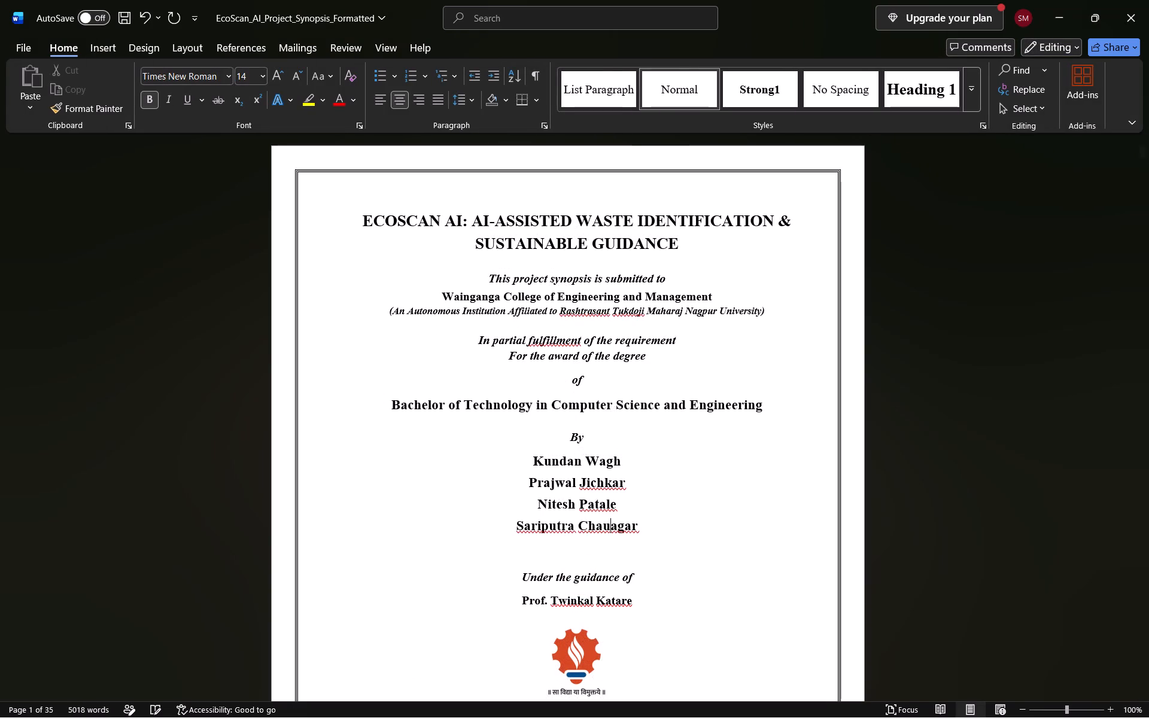
pyautogui.write('rp')
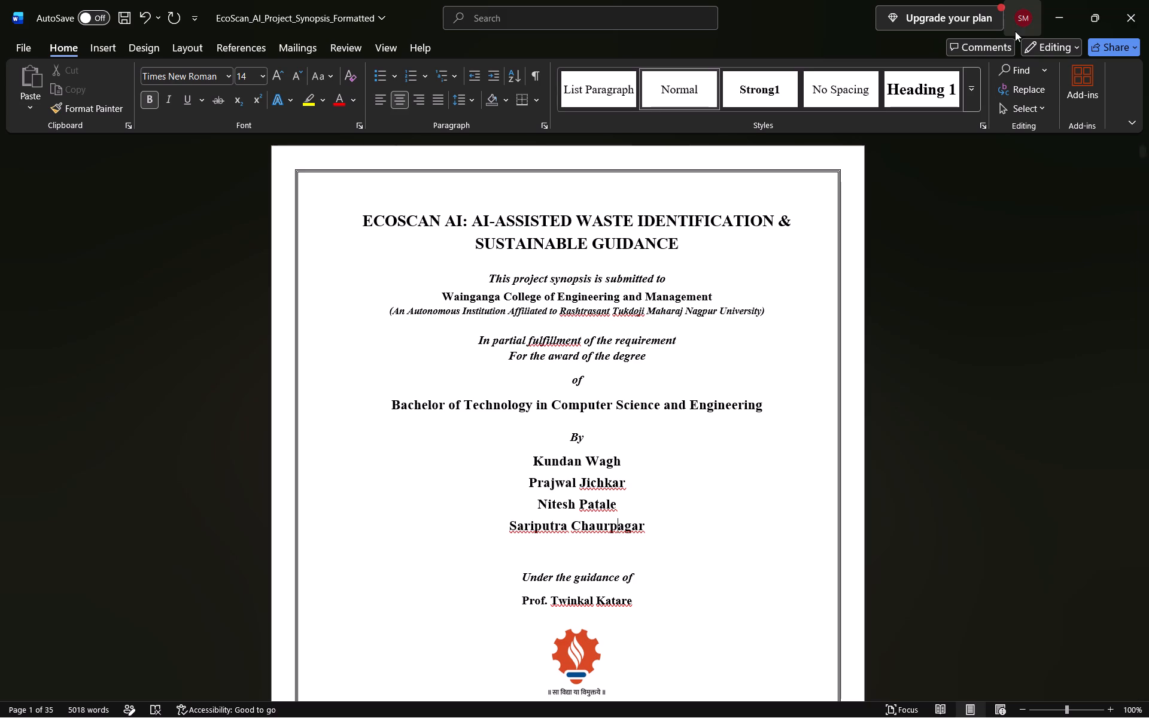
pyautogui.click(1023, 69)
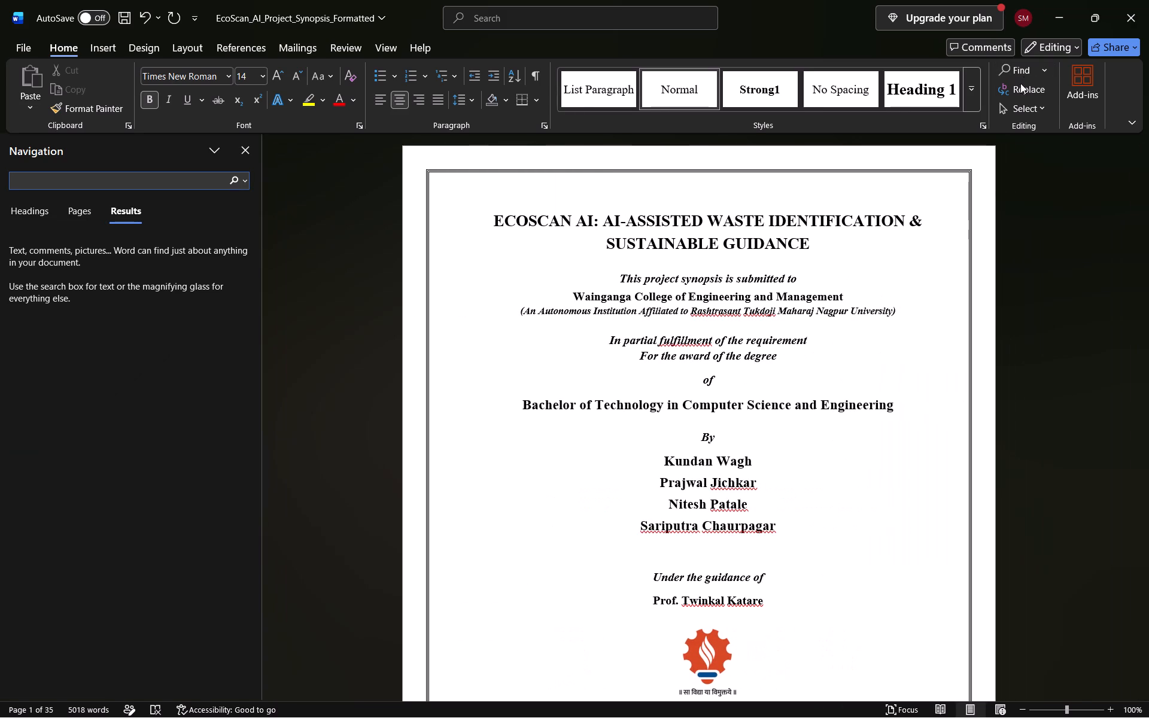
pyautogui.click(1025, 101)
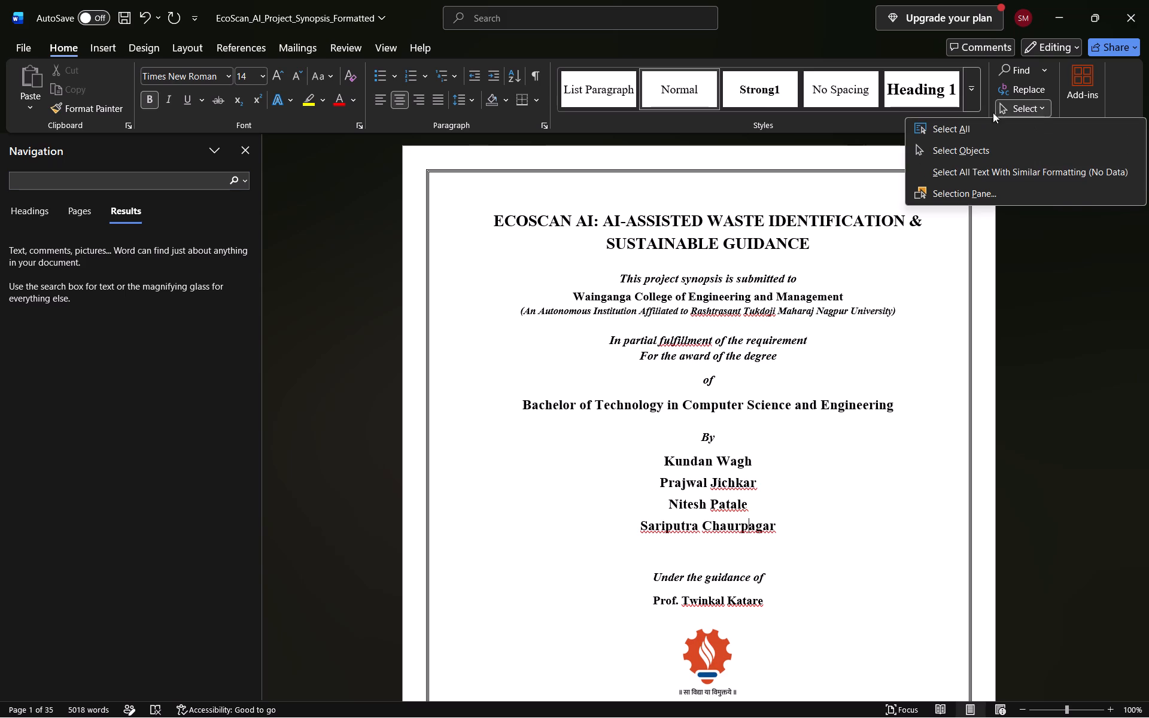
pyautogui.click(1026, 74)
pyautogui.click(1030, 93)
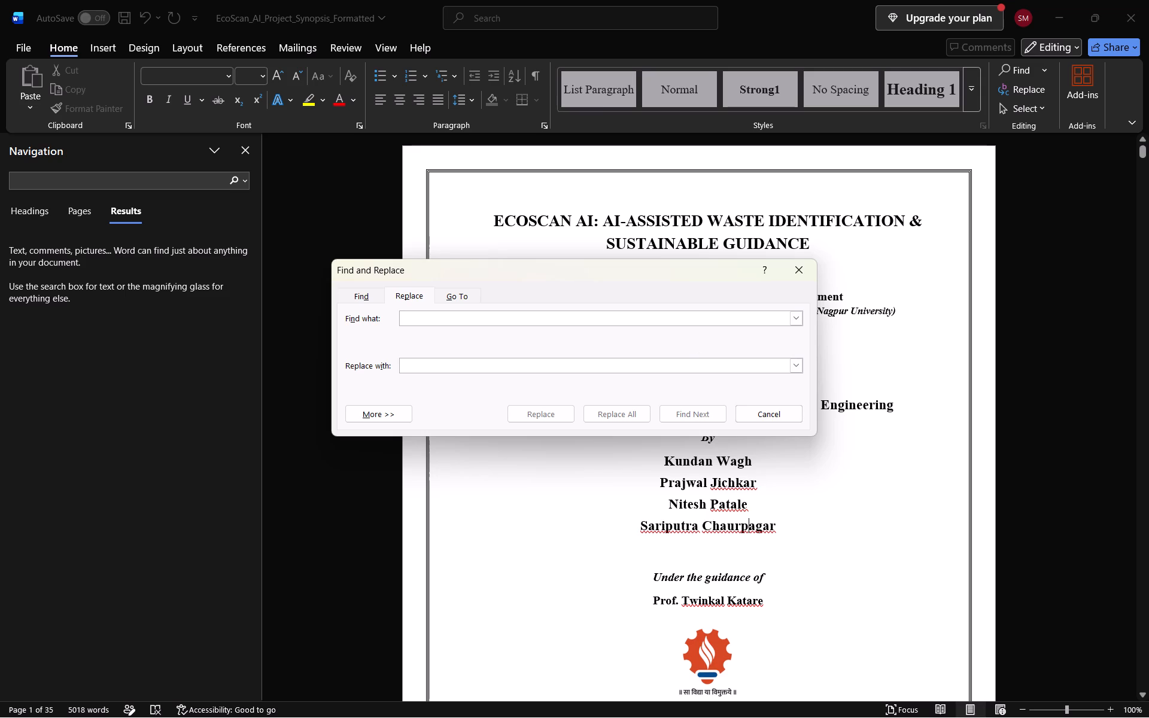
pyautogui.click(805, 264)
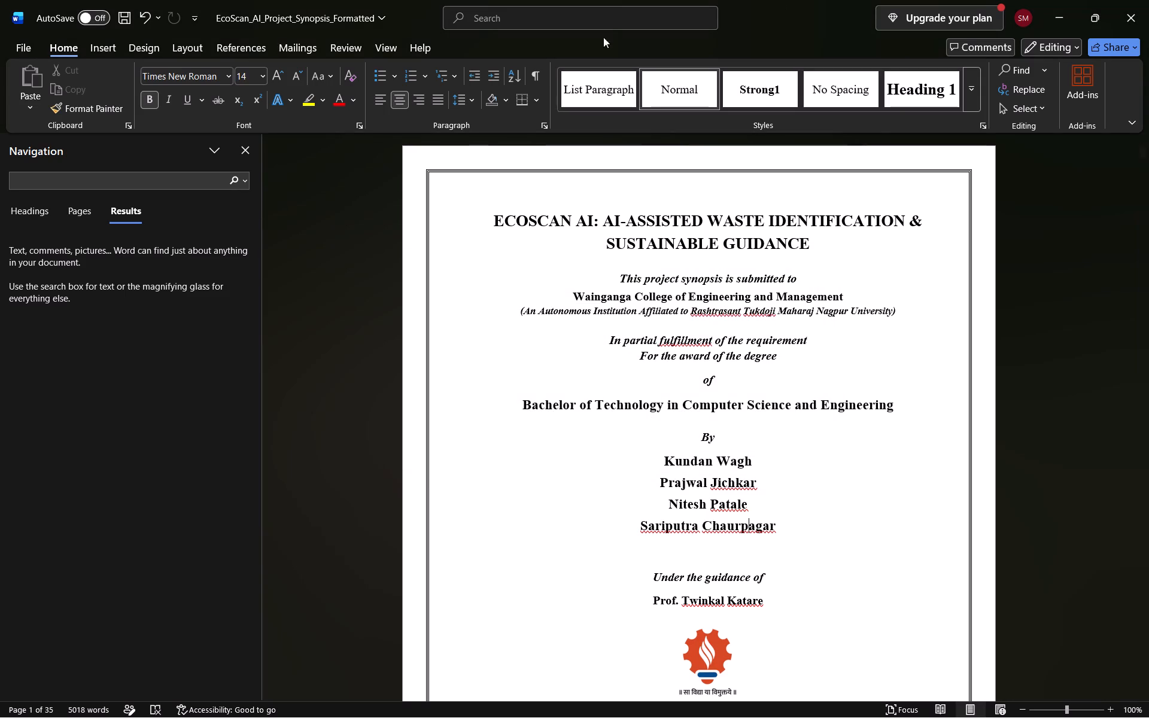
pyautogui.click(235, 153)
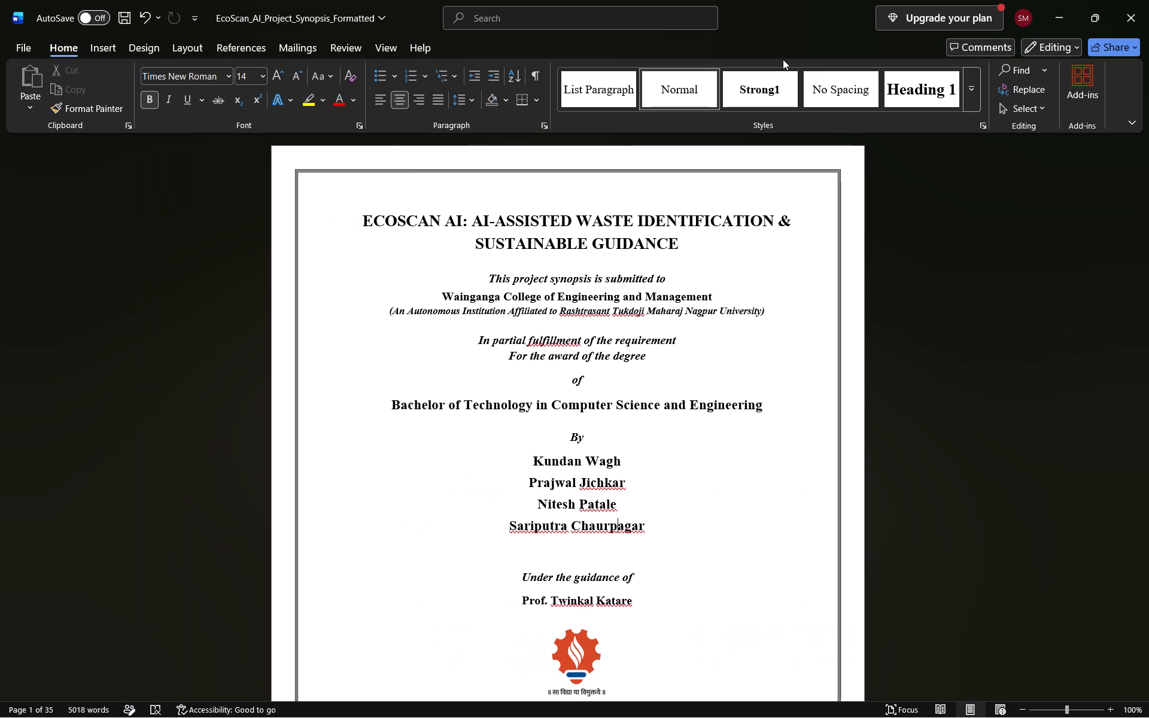
# Replace all occurrences of the surname "Chausagar" with "Chaurpagar" throughout the document, taking the search text from the project group members list.
pyautogui.scroll(-1, 813, 292)
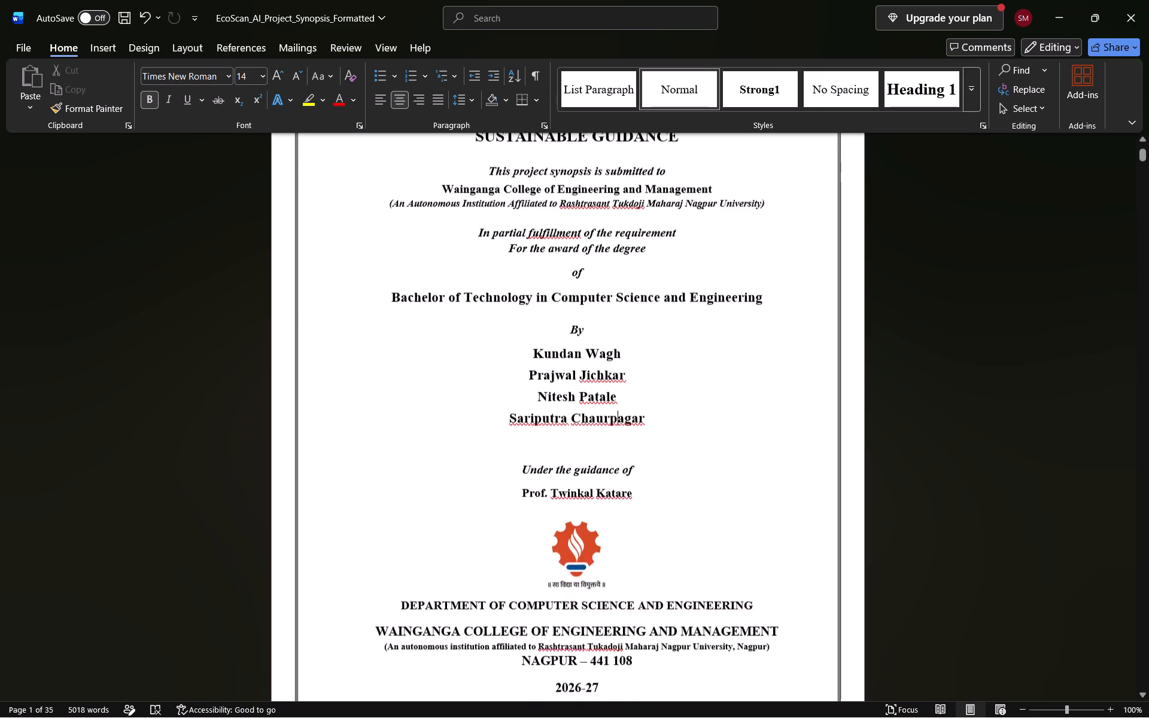
pyautogui.scroll(-8, 813, 292)
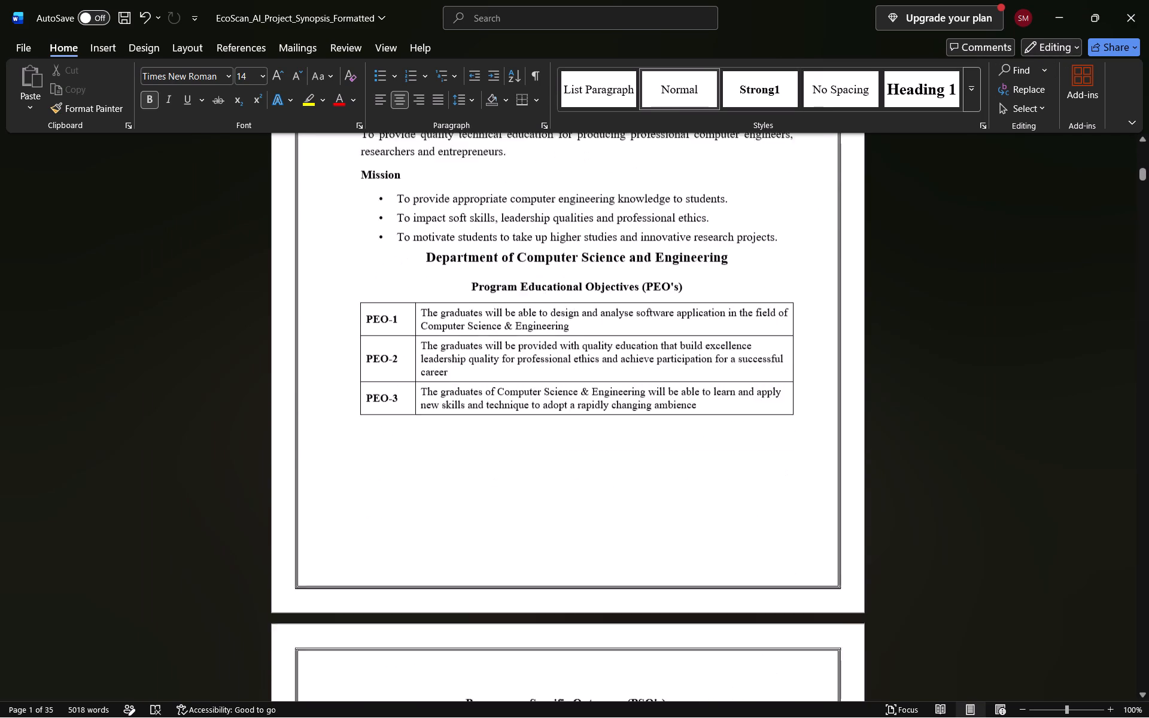
pyautogui.scroll(-8, 813, 292)
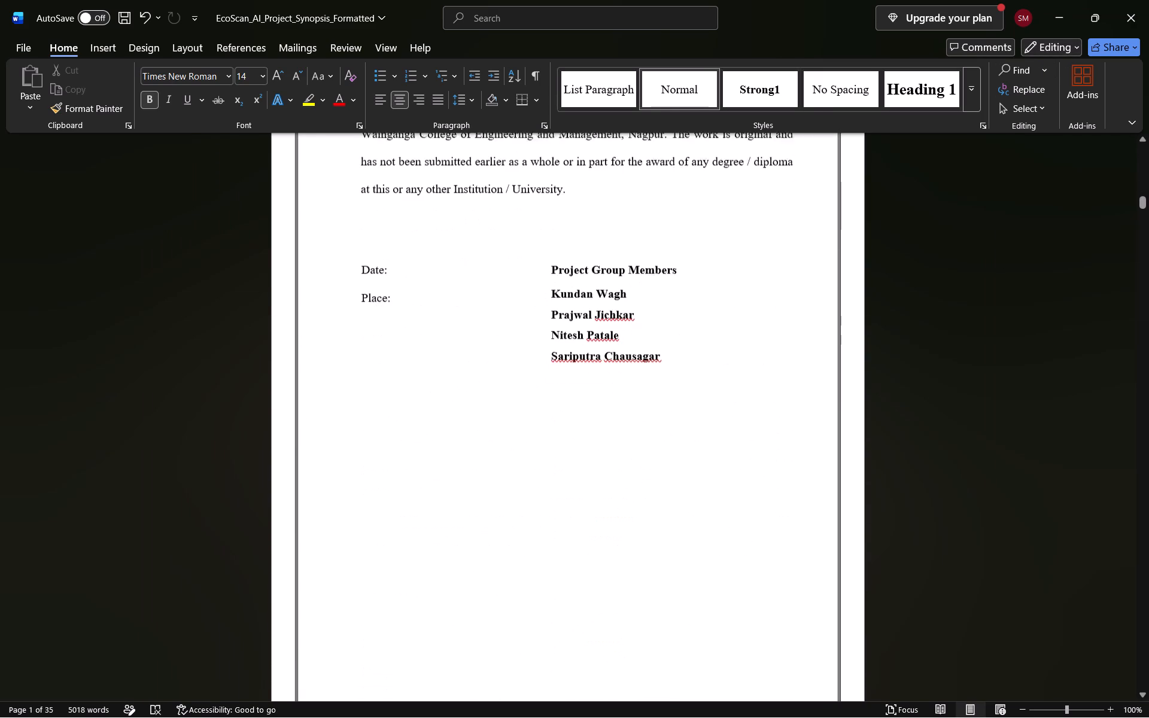
pyautogui.scroll(-1, 813, 292)
pyautogui.click(623, 340)
pyautogui.doubleClick(623, 340)
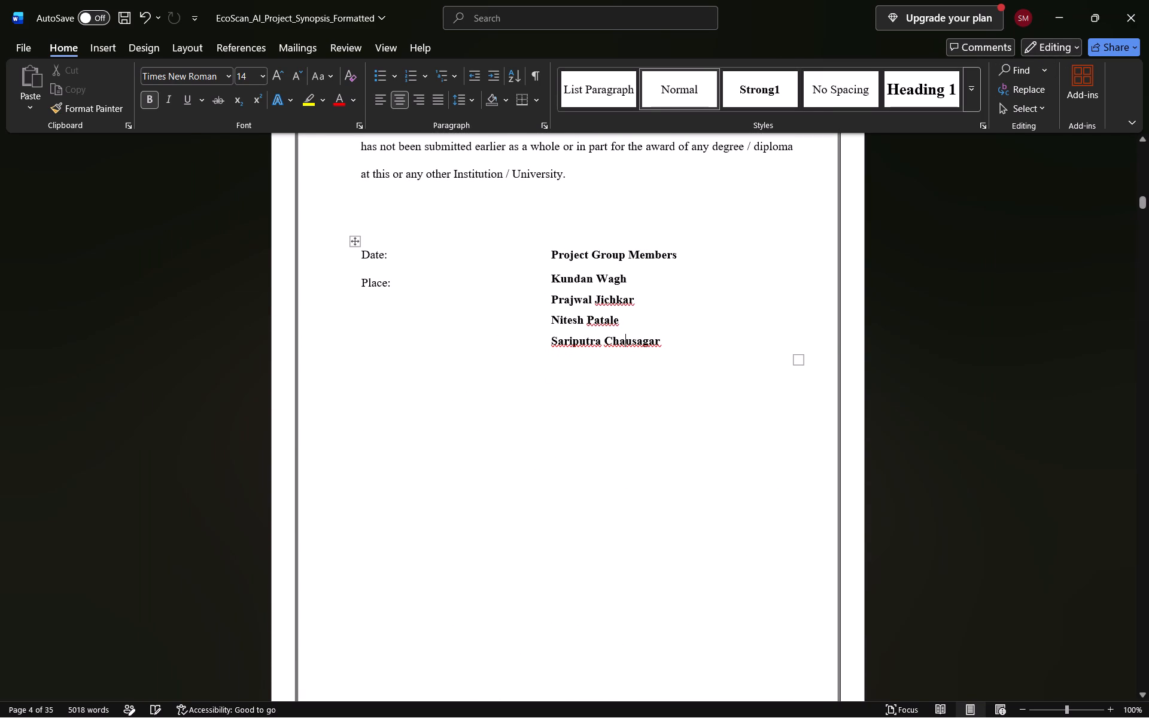
pyautogui.hotkey('ctrl', 'c')
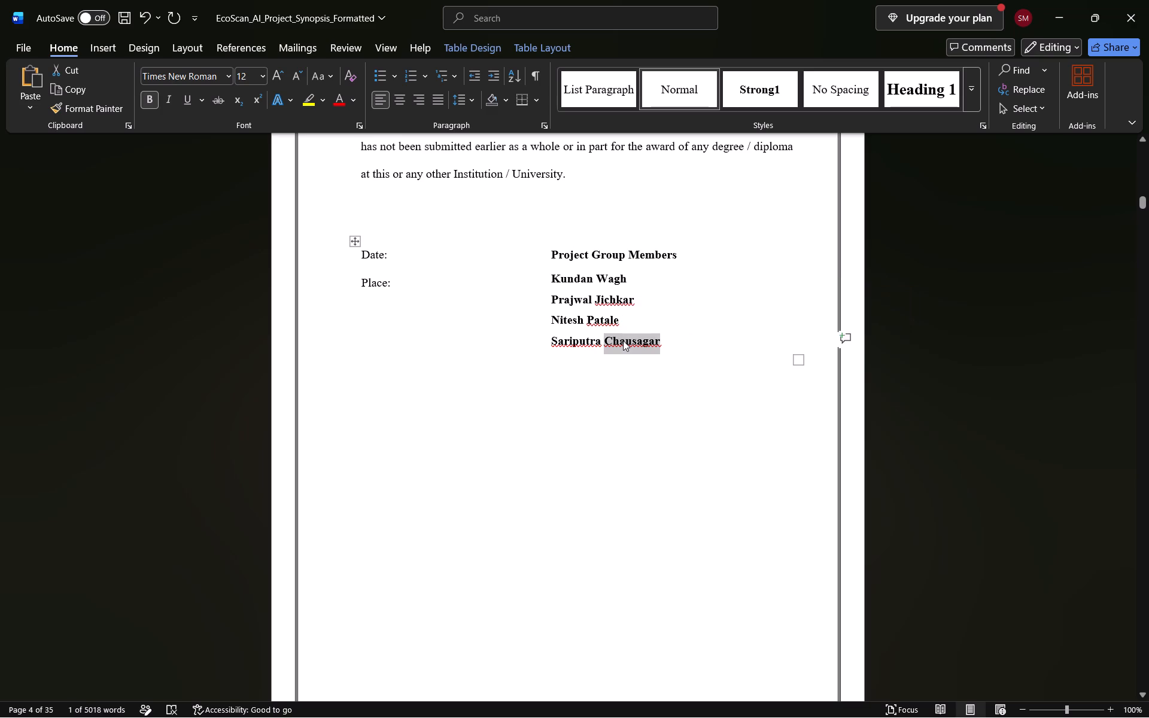
pyautogui.click(623, 340)
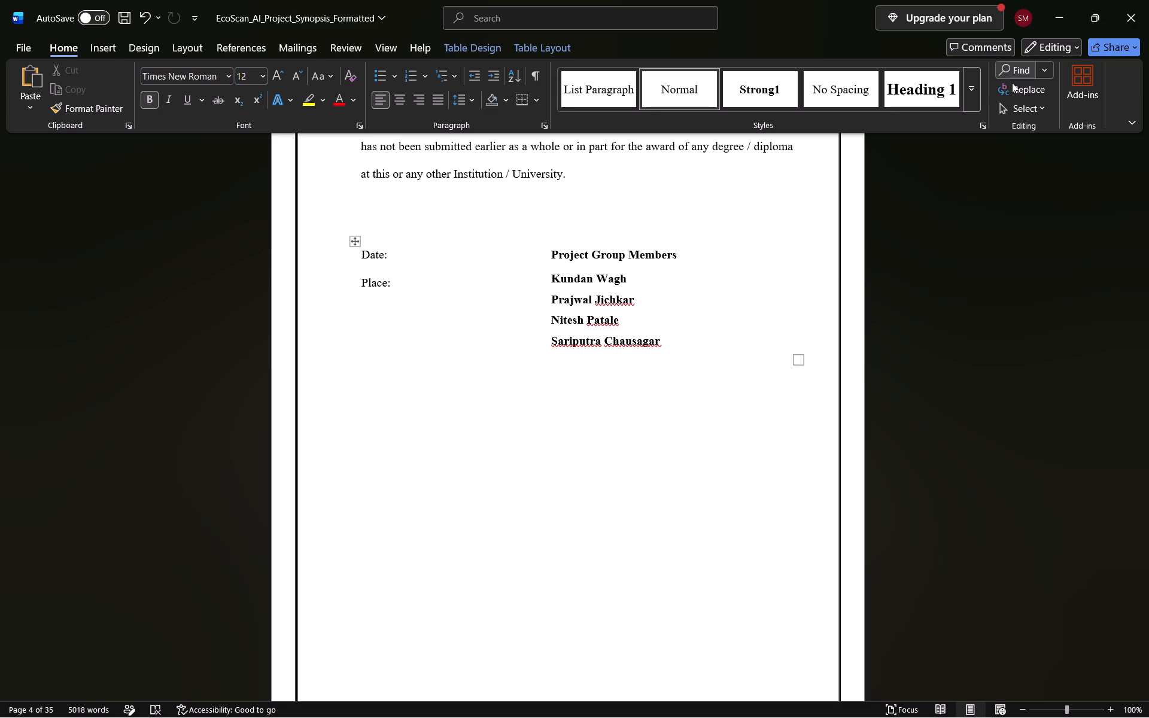
pyautogui.click(1012, 86)
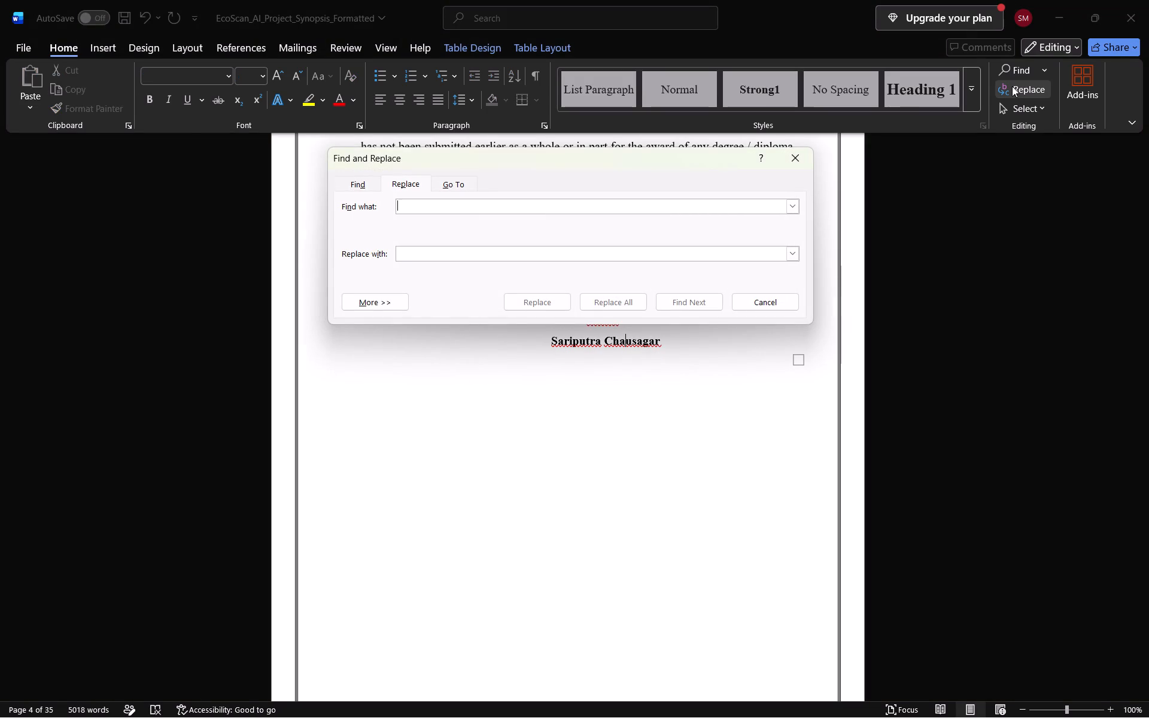
pyautogui.hotkey('ctrl', 'v')
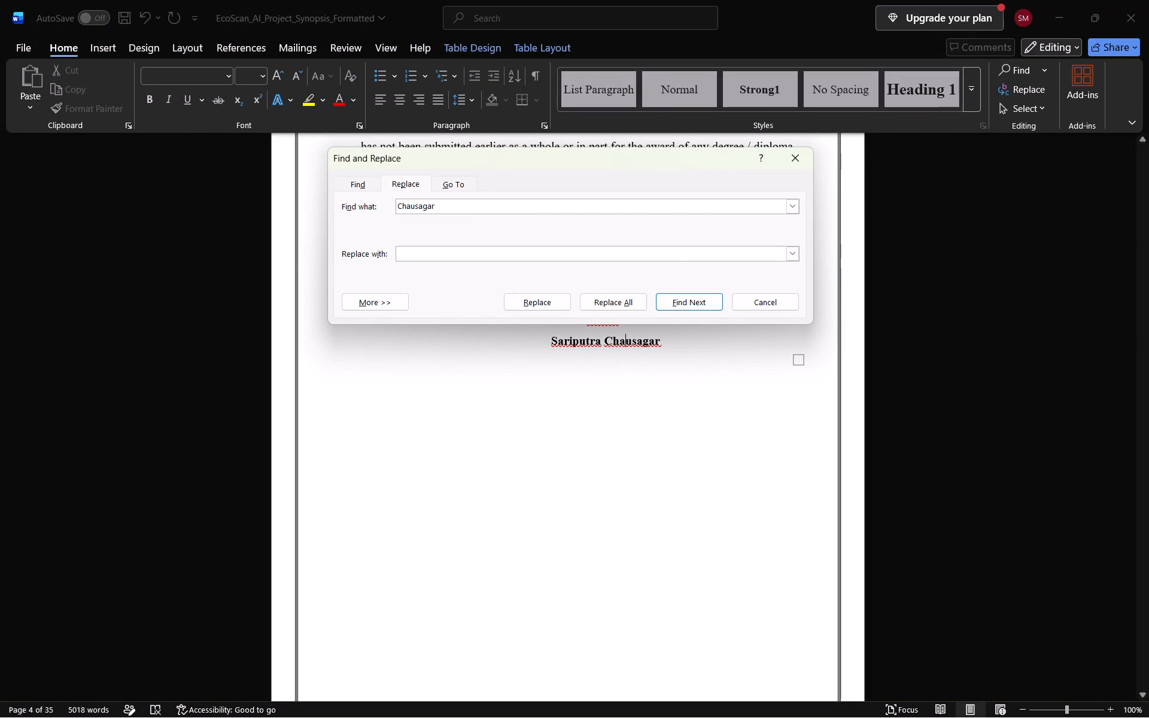
pyautogui.click(685, 253)
pyautogui.hotkey('ctrl', 'v')
pyautogui.press('BackSpace')
pyautogui.press('BackSpace')
pyautogui.press('BackSpace')
pyautogui.press('BackSpace')
pyautogui.press('BackSpace')
pyautogui.press('BackSpace')
pyautogui.write('urpagar')
pyautogui.click(612, 307)
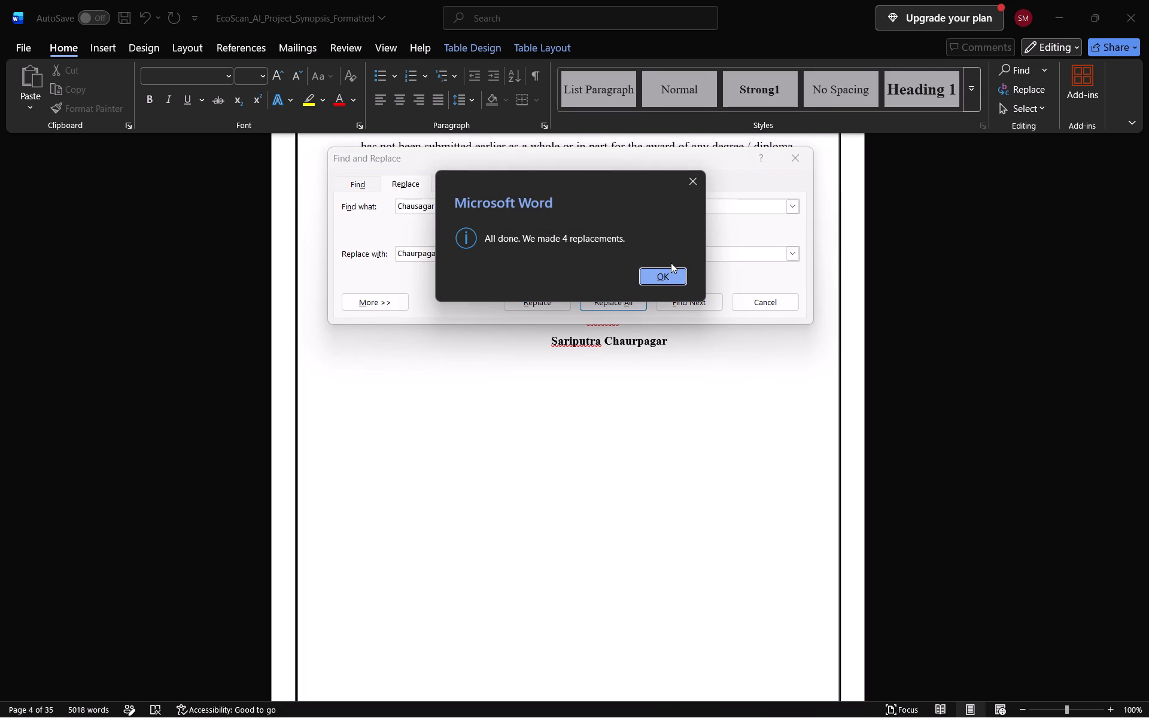
pyautogui.click(665, 271)
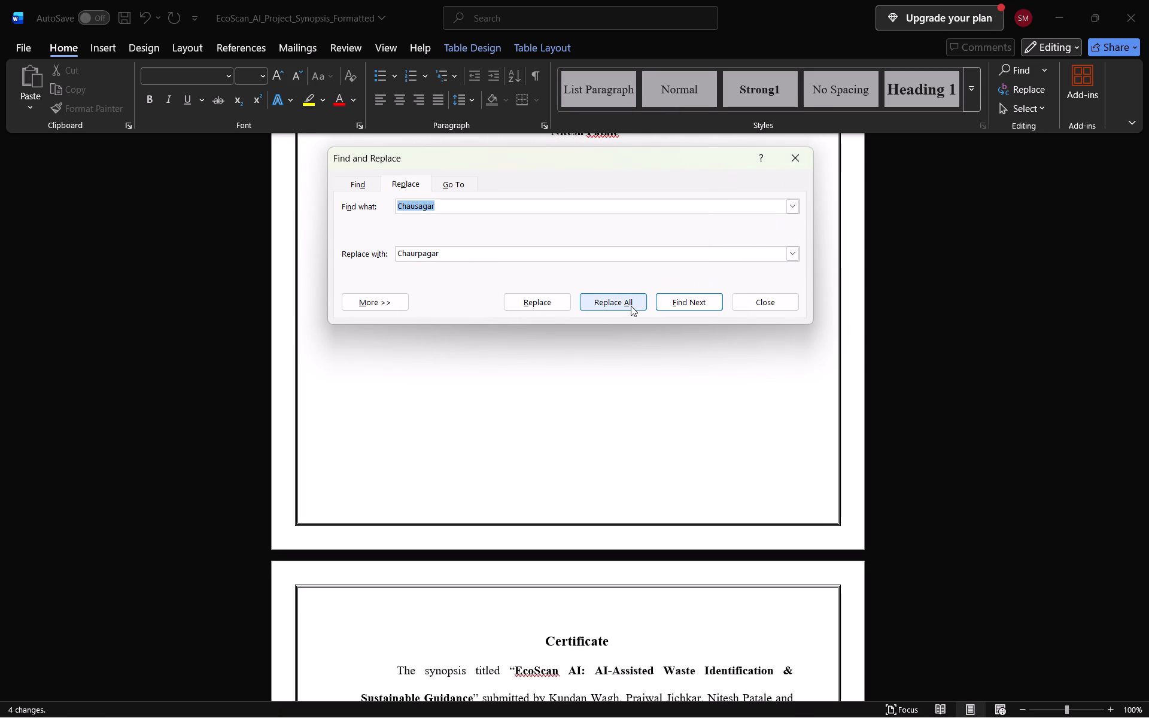
# Search for any leftover "Chausagar" and check the surname's spelling on the Certificate, Acknowledgment and title pages.
pyautogui.click(700, 297)
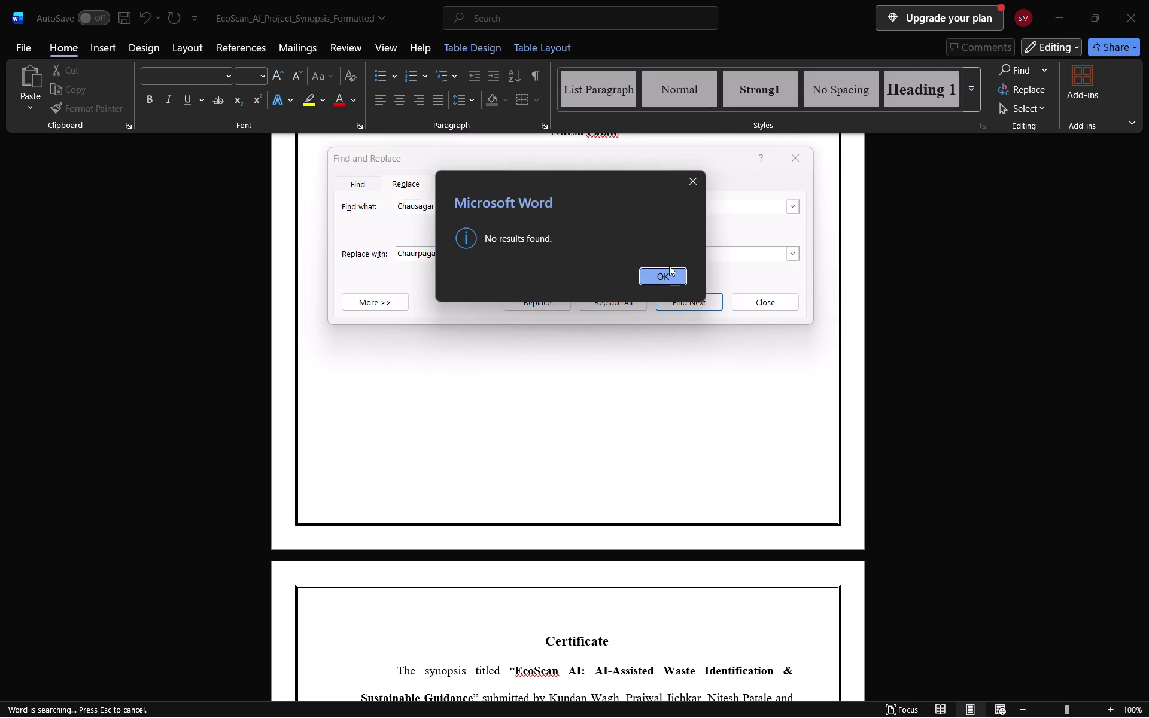
pyautogui.click(667, 273)
pyautogui.click(797, 160)
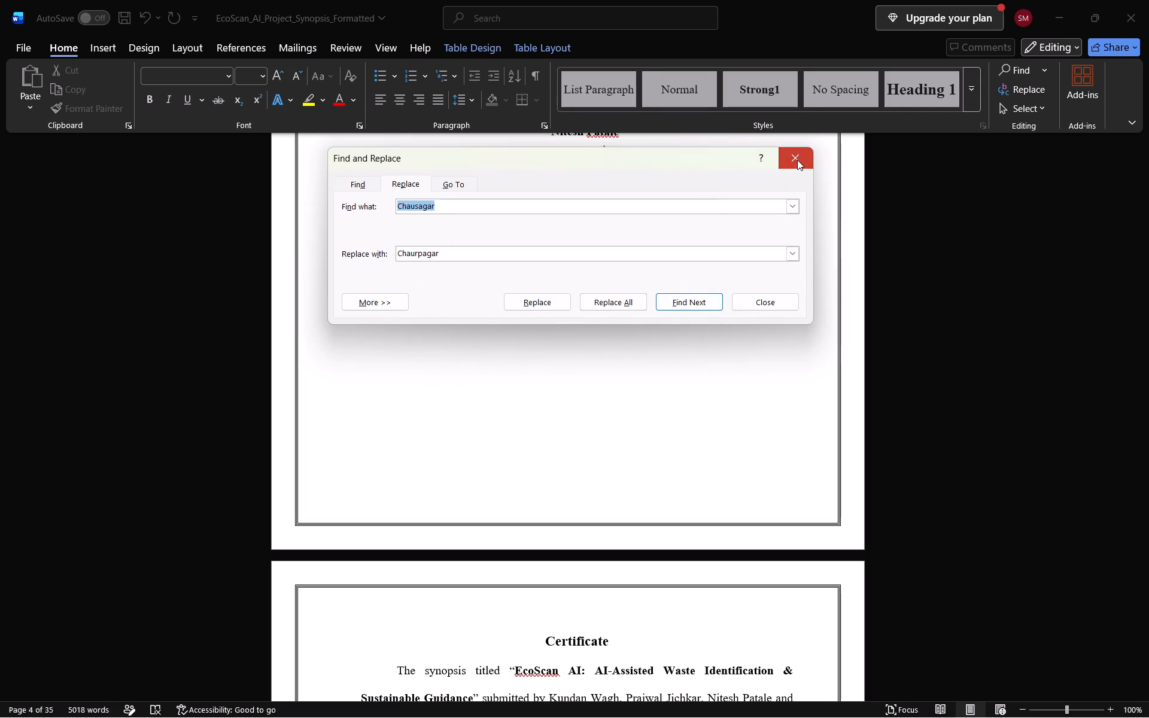
pyautogui.scroll(-2, 682, 293)
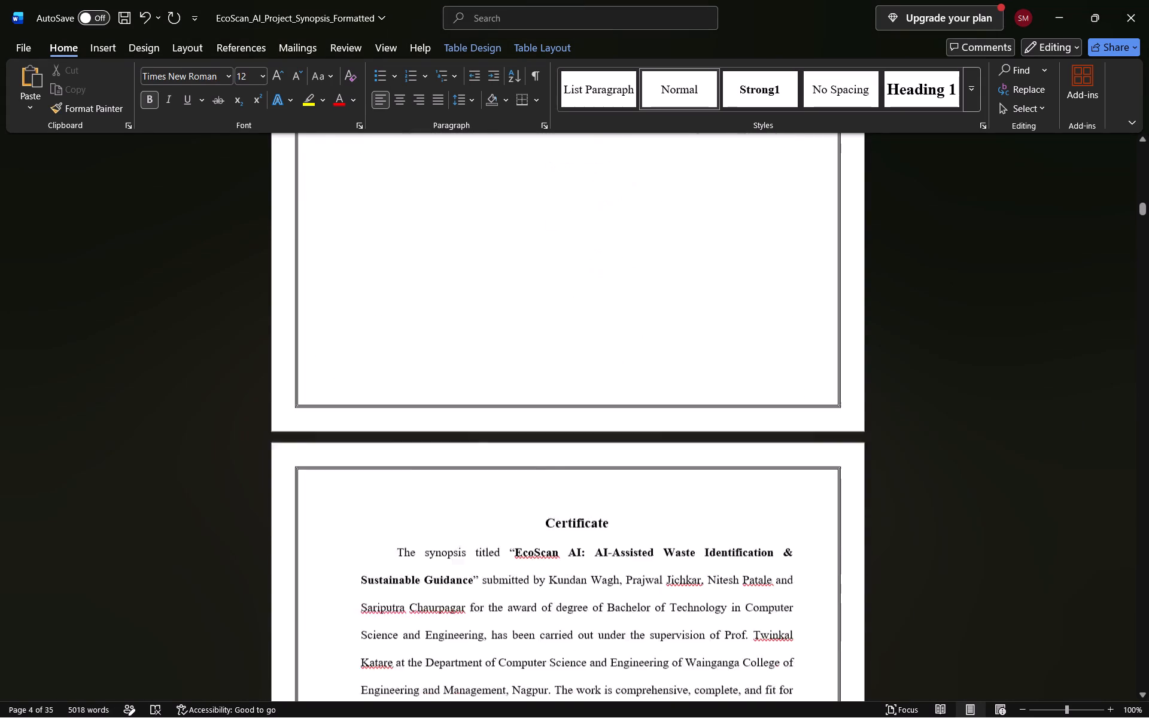
pyautogui.scroll(-4, 682, 293)
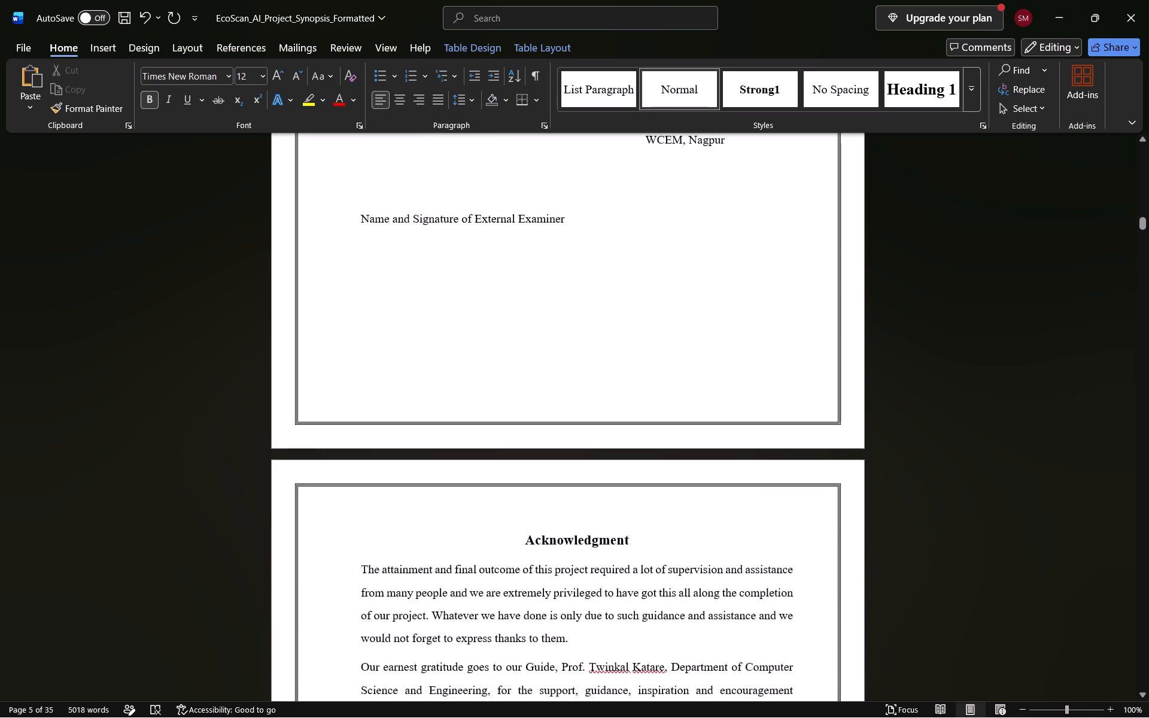
pyautogui.scroll(-4, 682, 293)
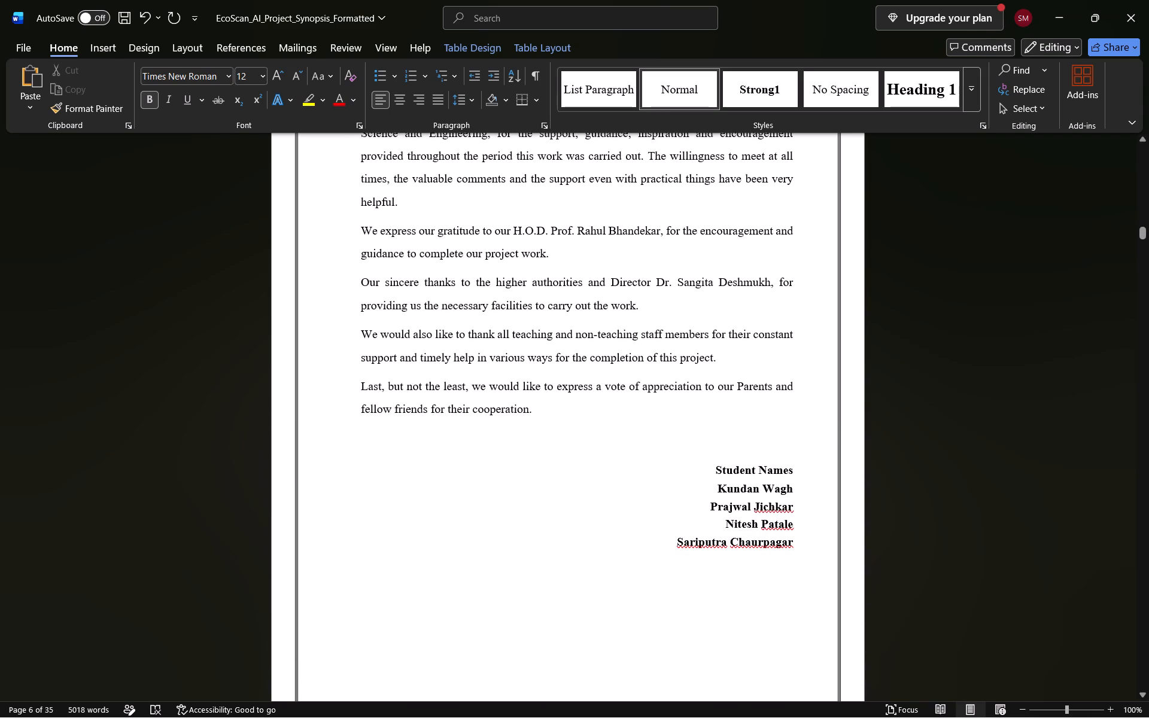
pyautogui.click(1042, 412)
pyautogui.scroll(9, 628, 345)
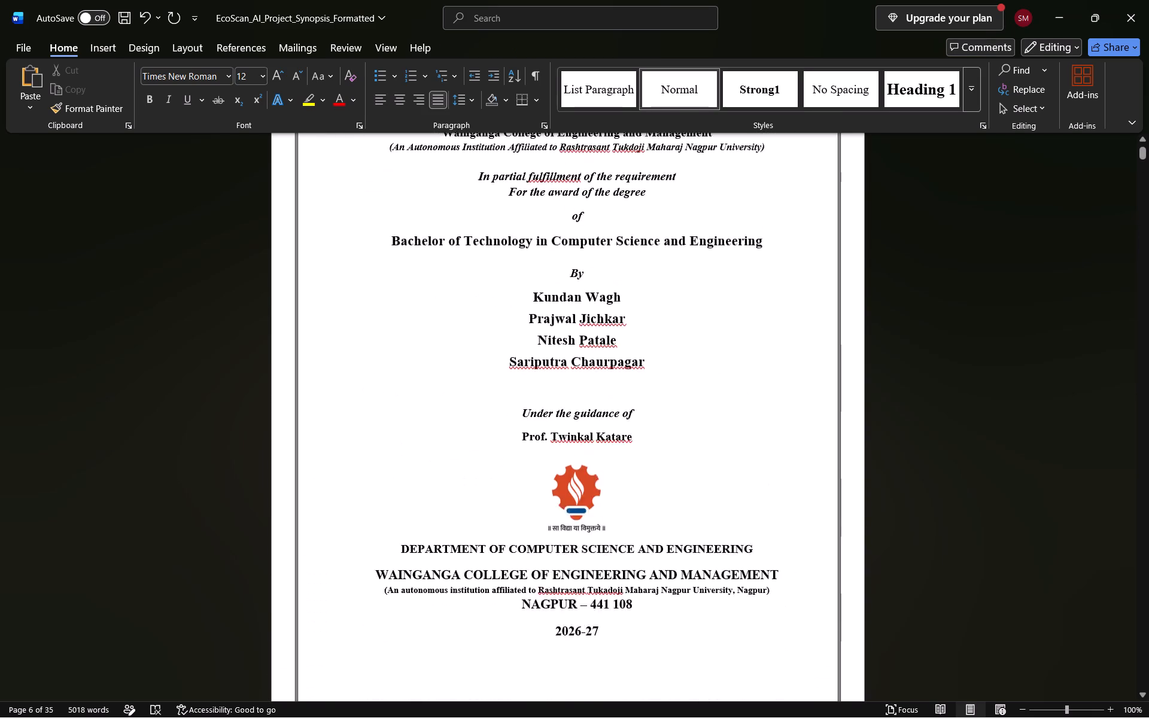
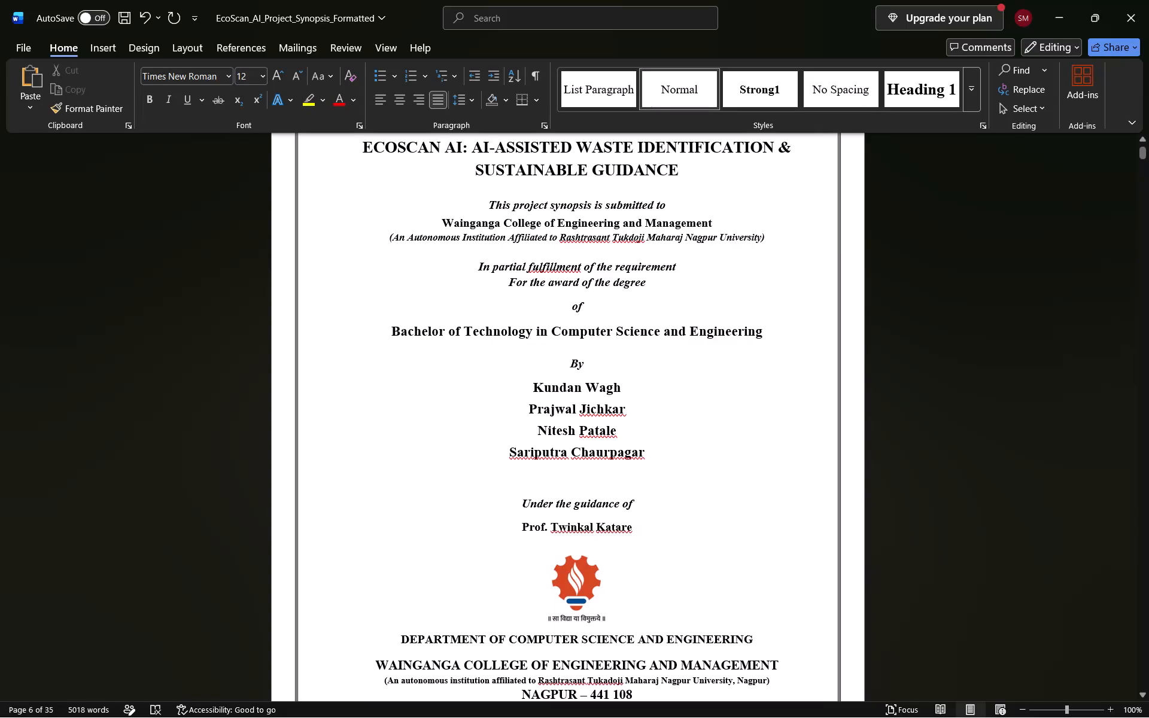
# Correct the third student's surname on the title page to "Patle" and save the document.
pyautogui.click(610, 433)
pyautogui.press('Left')
pyautogui.press('BackSpace')
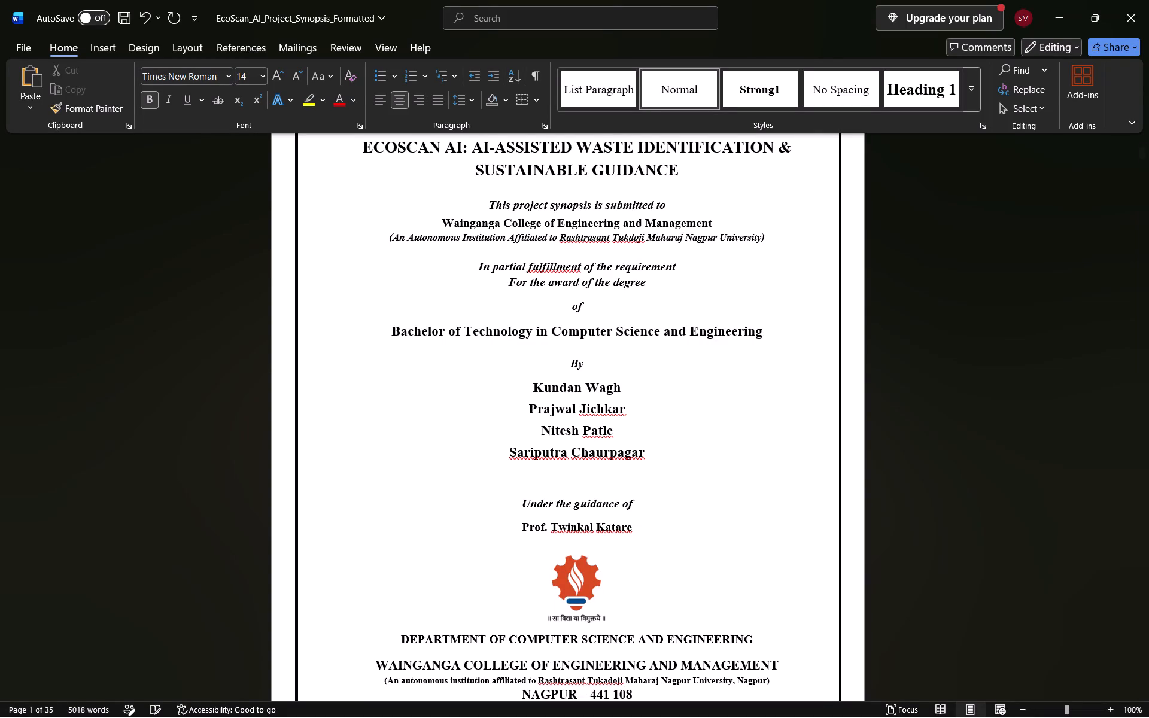
pyautogui.hotkey('ctrl', 's')
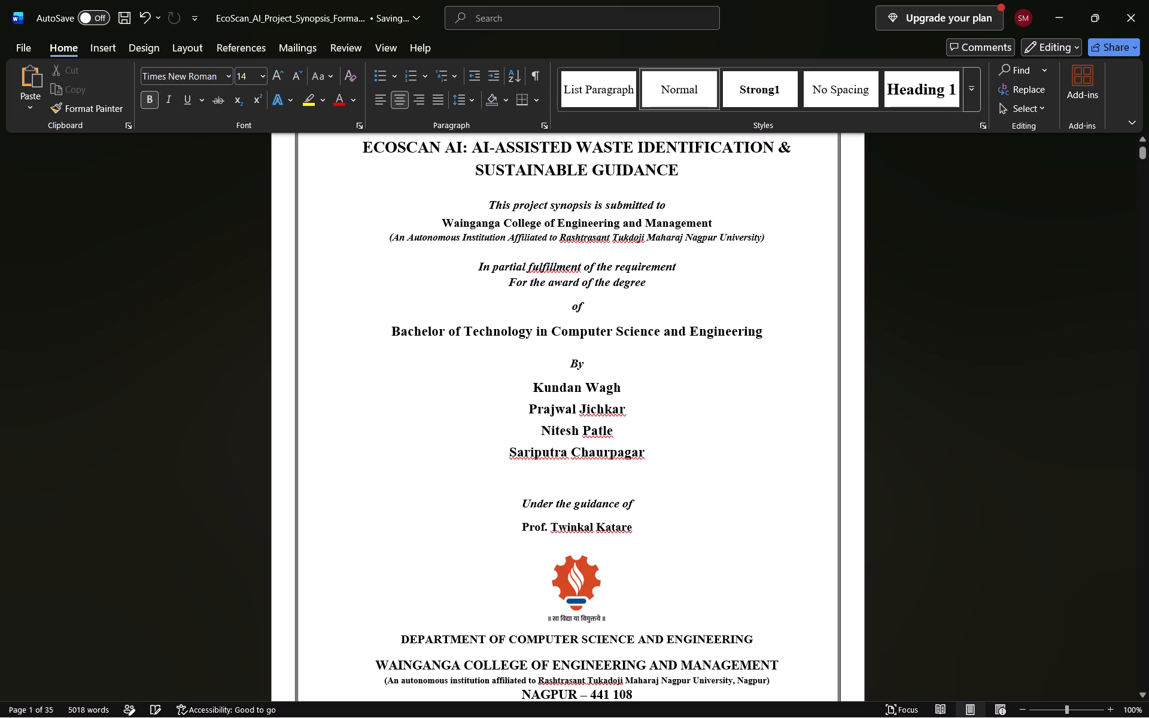
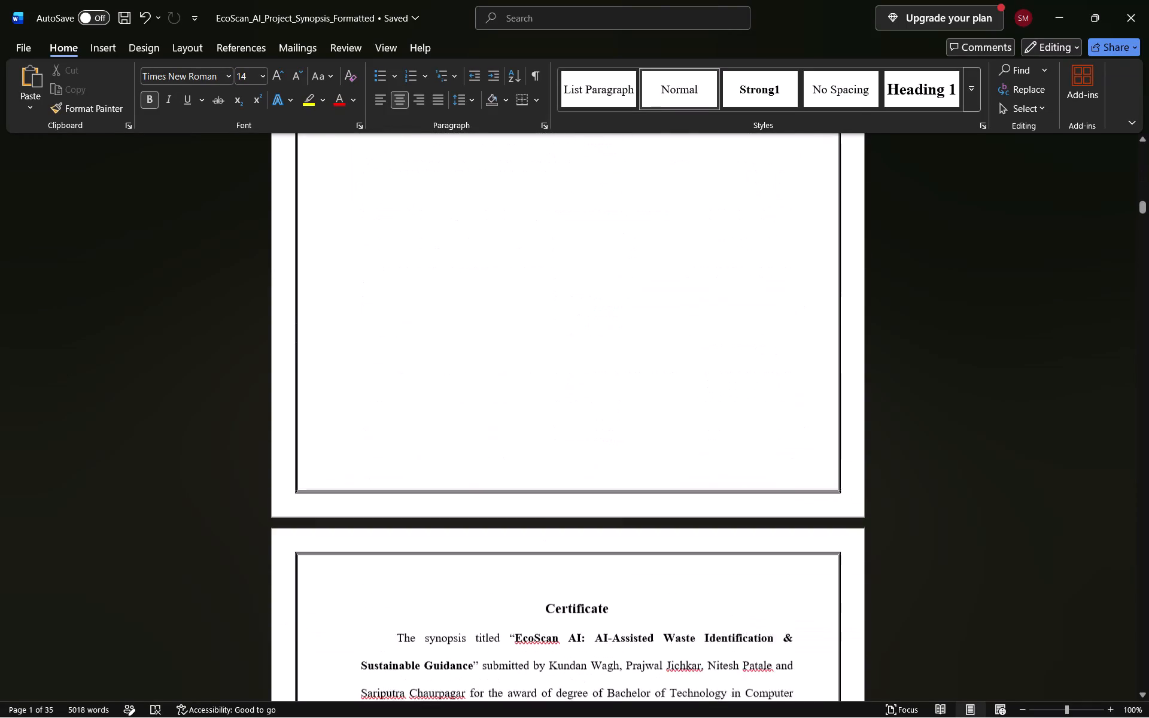
# Review the front matter from the declaration and certificate through the abstract, checking the student names and text.
pyautogui.scroll(-1, 677, 428)
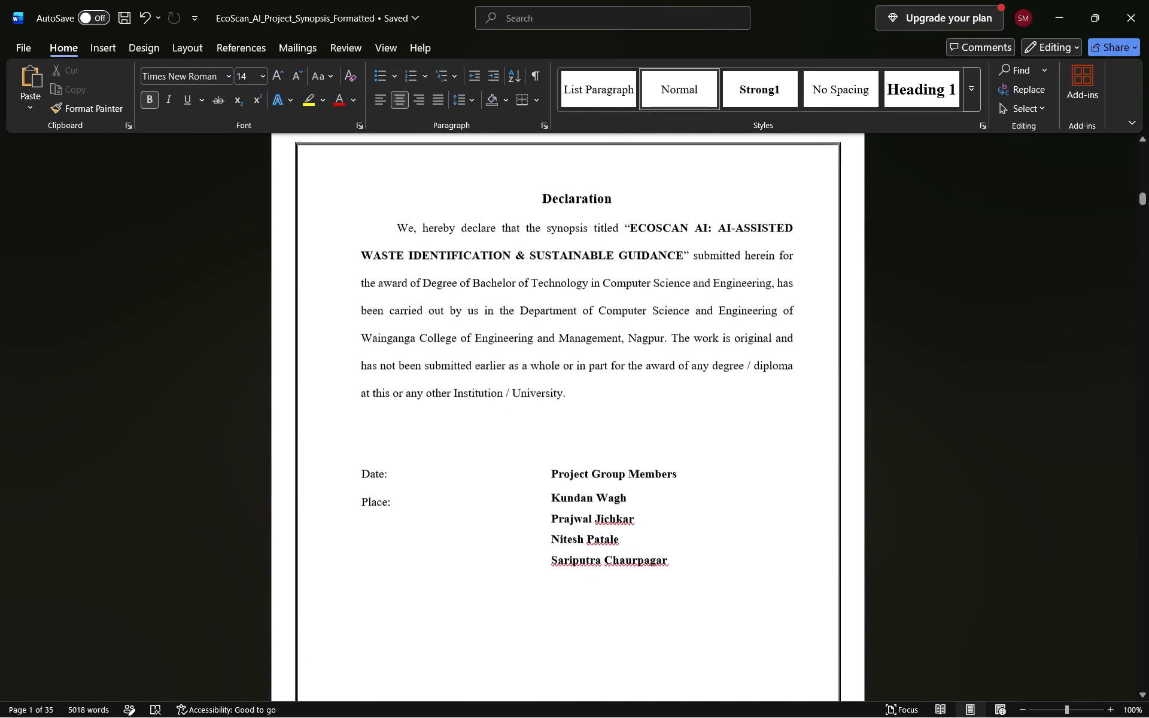
pyautogui.scroll(-2, 677, 428)
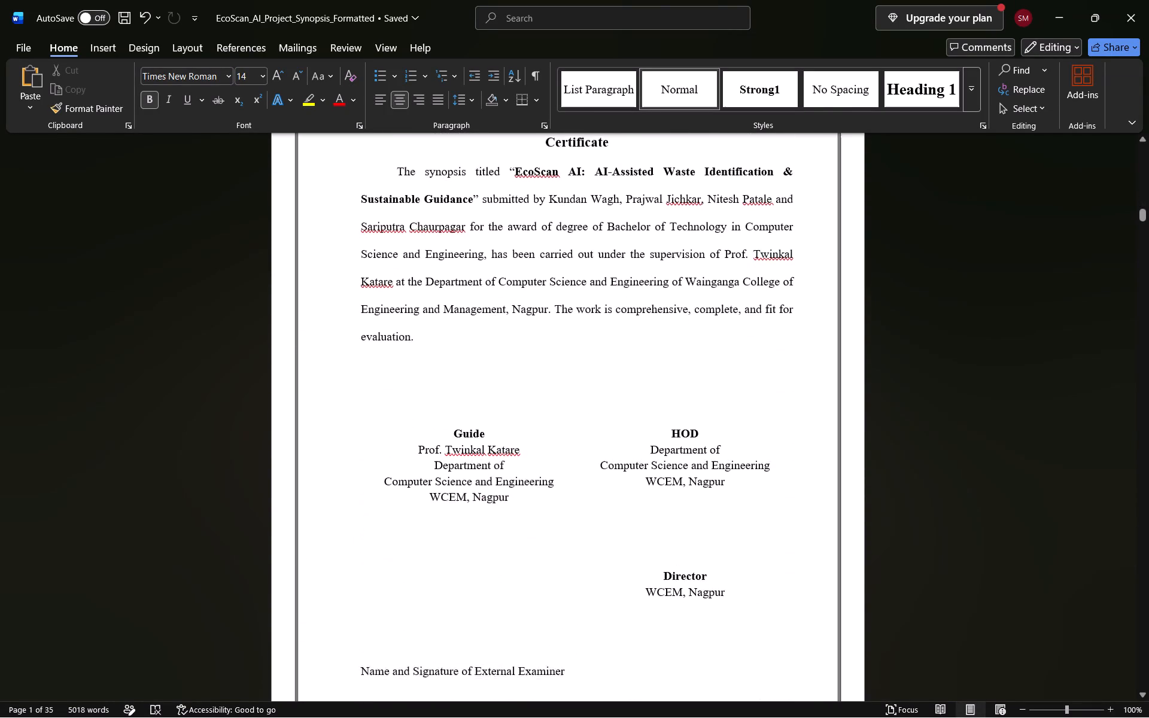
pyautogui.scroll(-2, 677, 428)
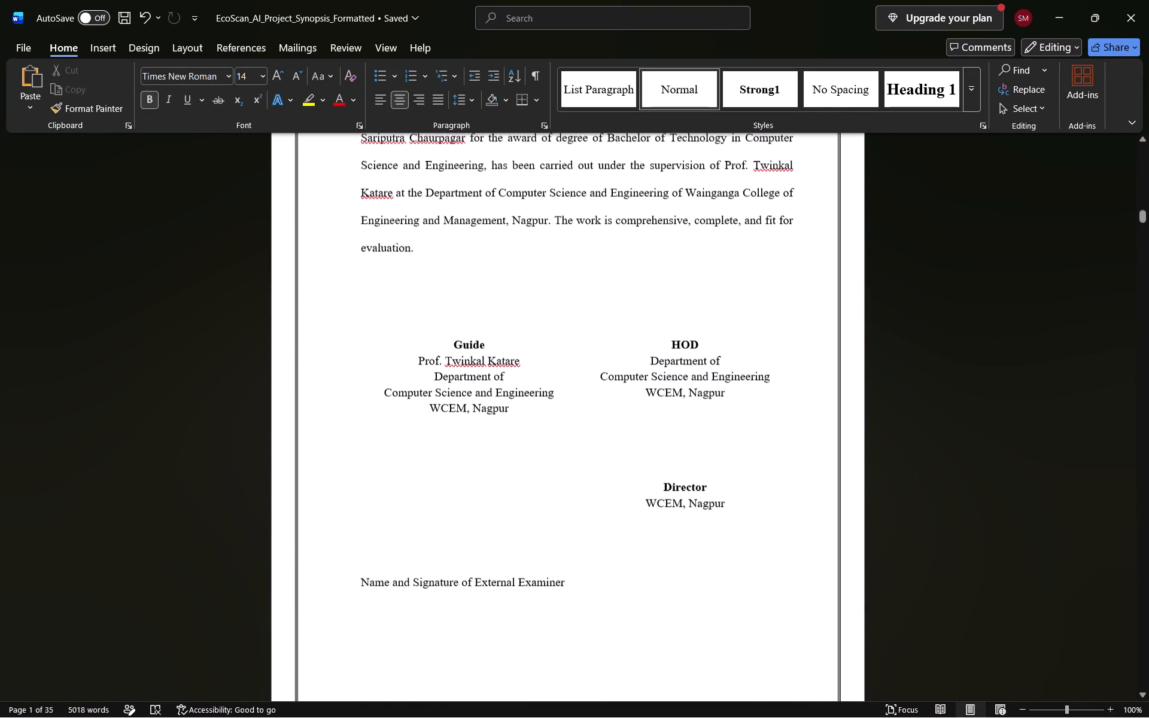
pyautogui.scroll(-2, 677, 428)
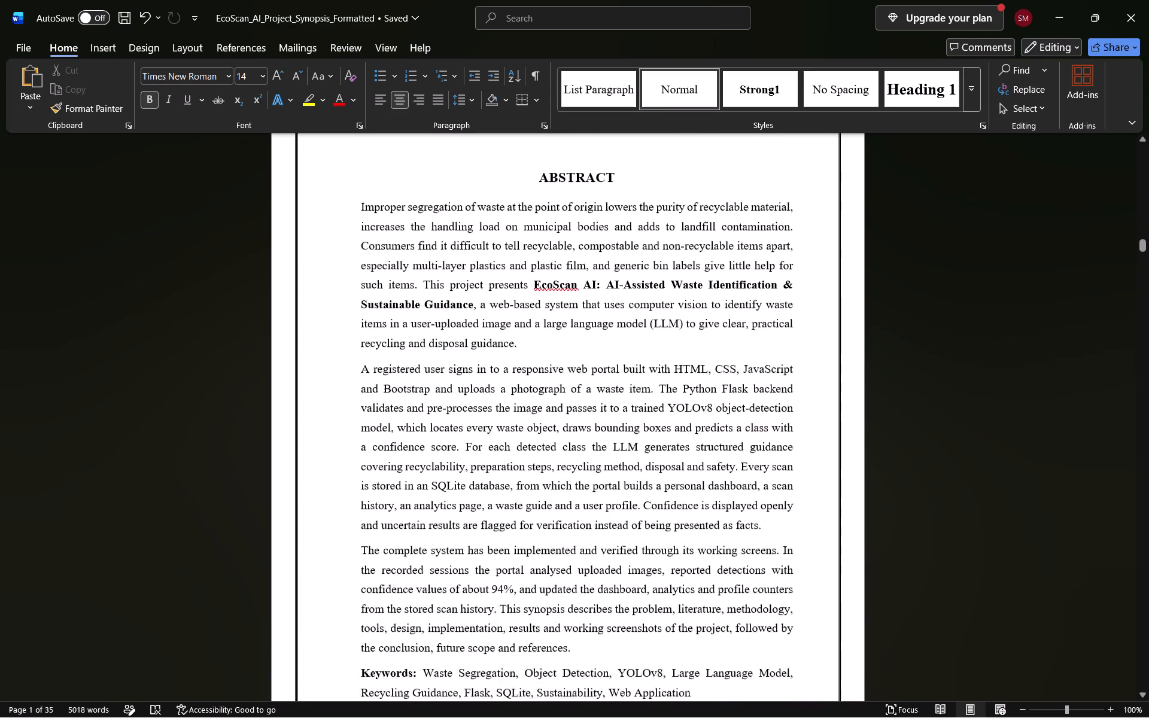
pyautogui.scroll(-1, 677, 428)
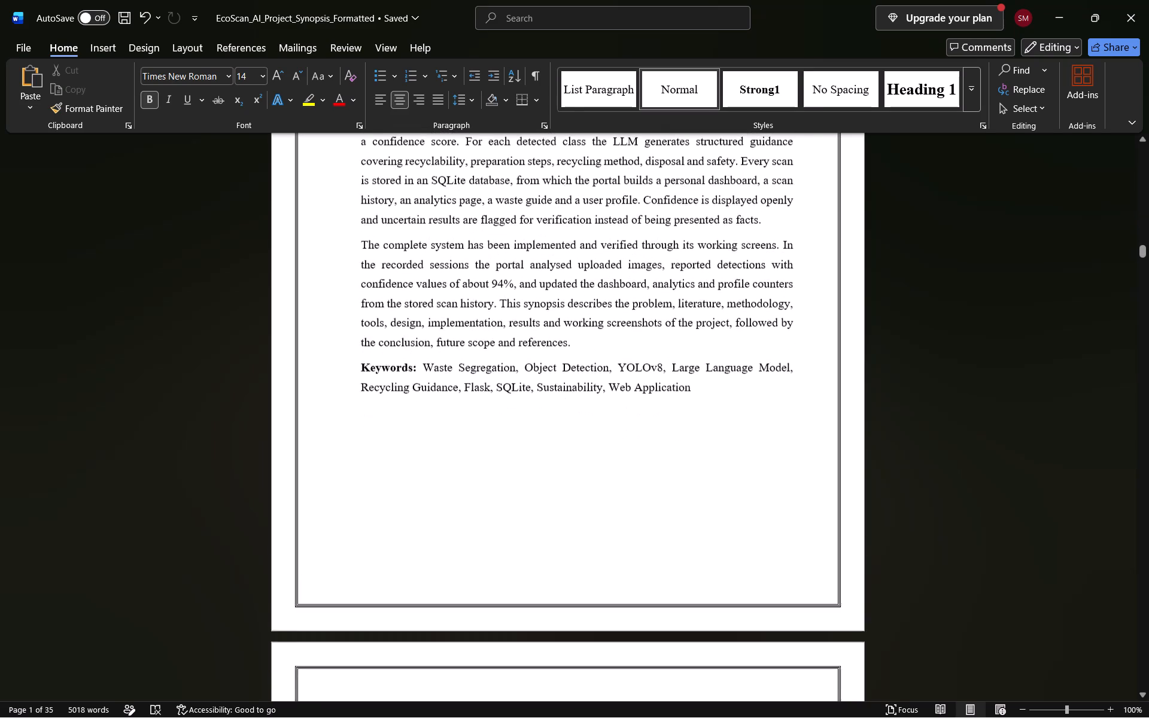
# Examine the index's chapter and page number listing, and return to the title page with the student names.
pyautogui.scroll(-3, 677, 428)
pyautogui.scroll(1, 677, 428)
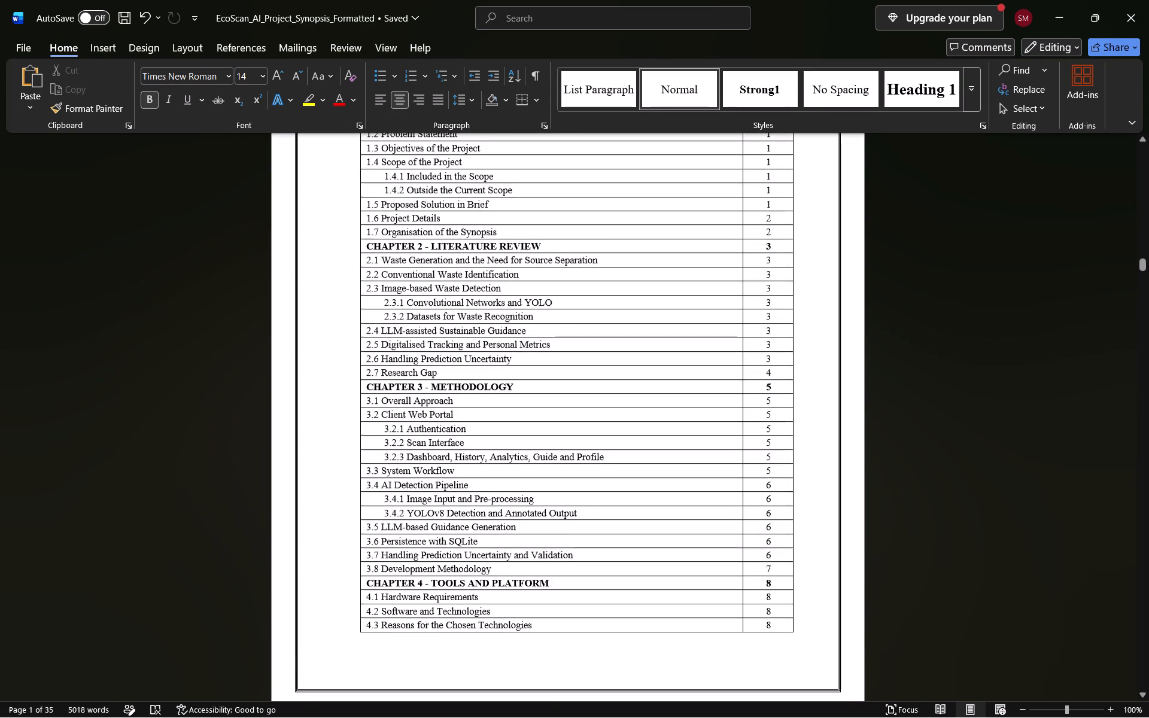
pyautogui.scroll(2, 677, 428)
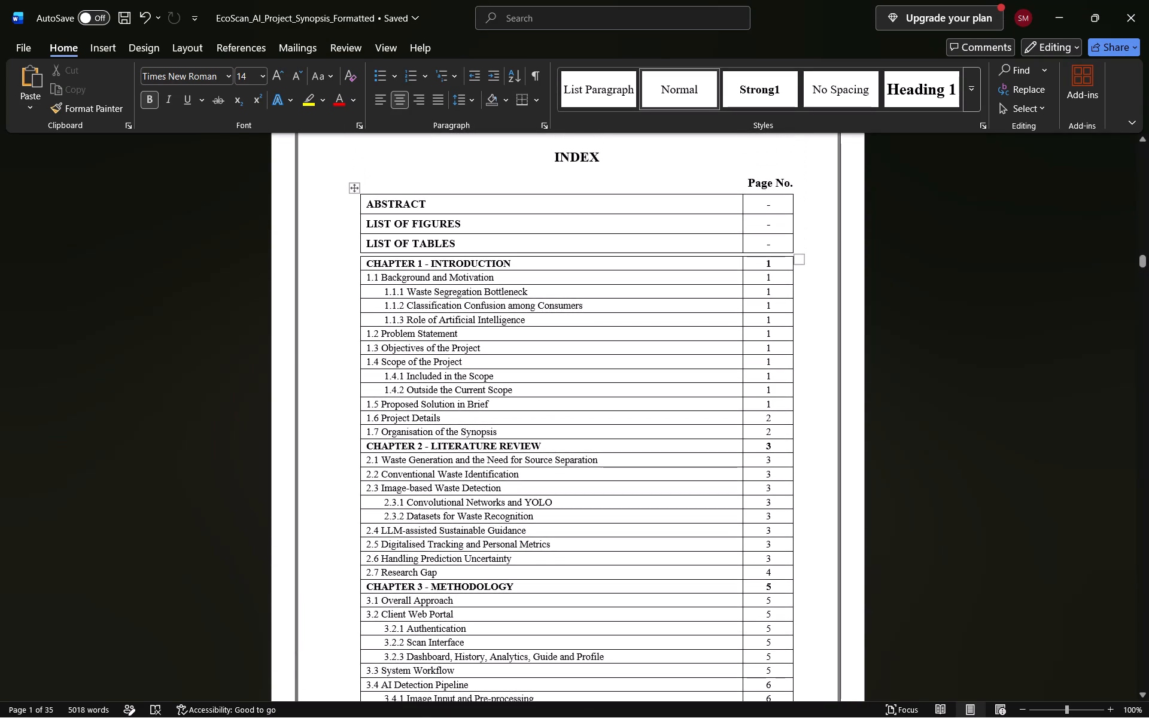
pyautogui.scroll(-6, 740, 373)
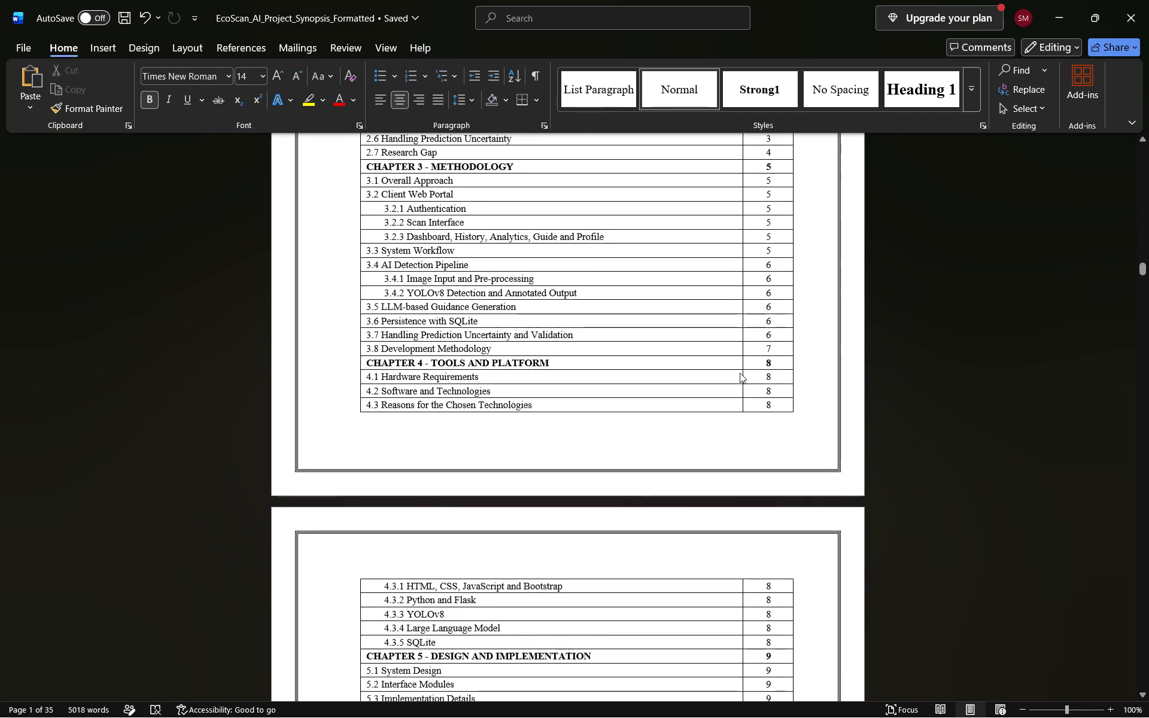
pyautogui.scroll(-3, 740, 373)
pyautogui.scroll(2, 740, 373)
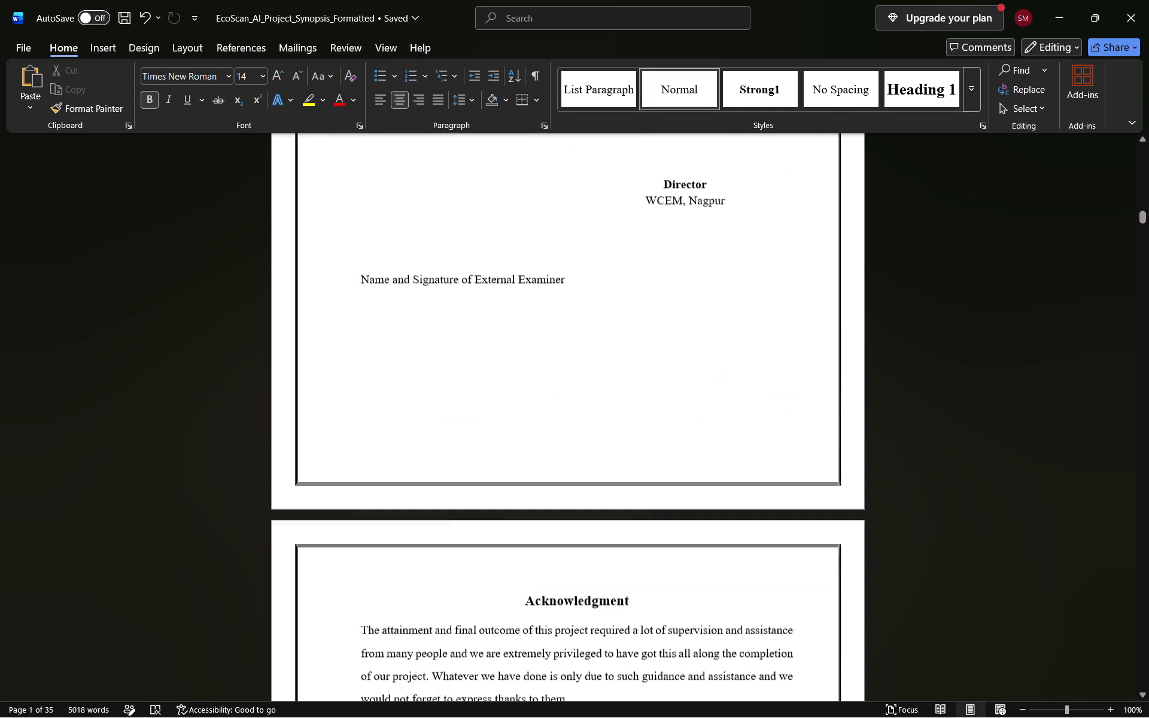
pyautogui.scroll(2, 740, 373)
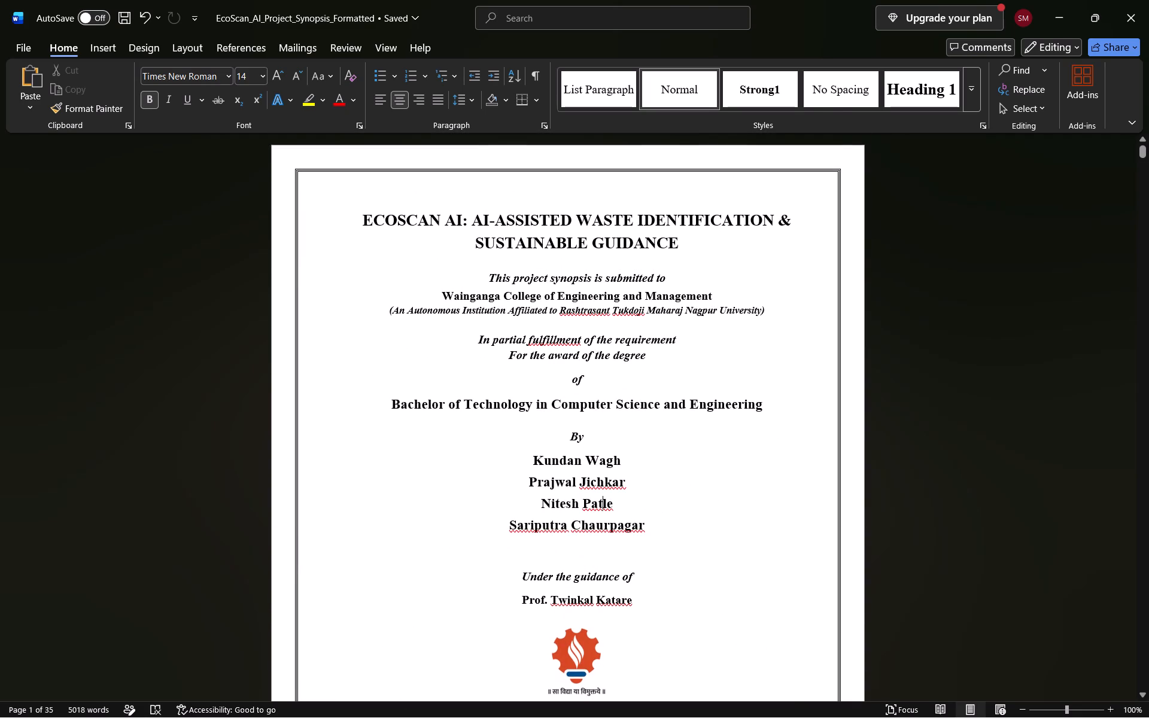
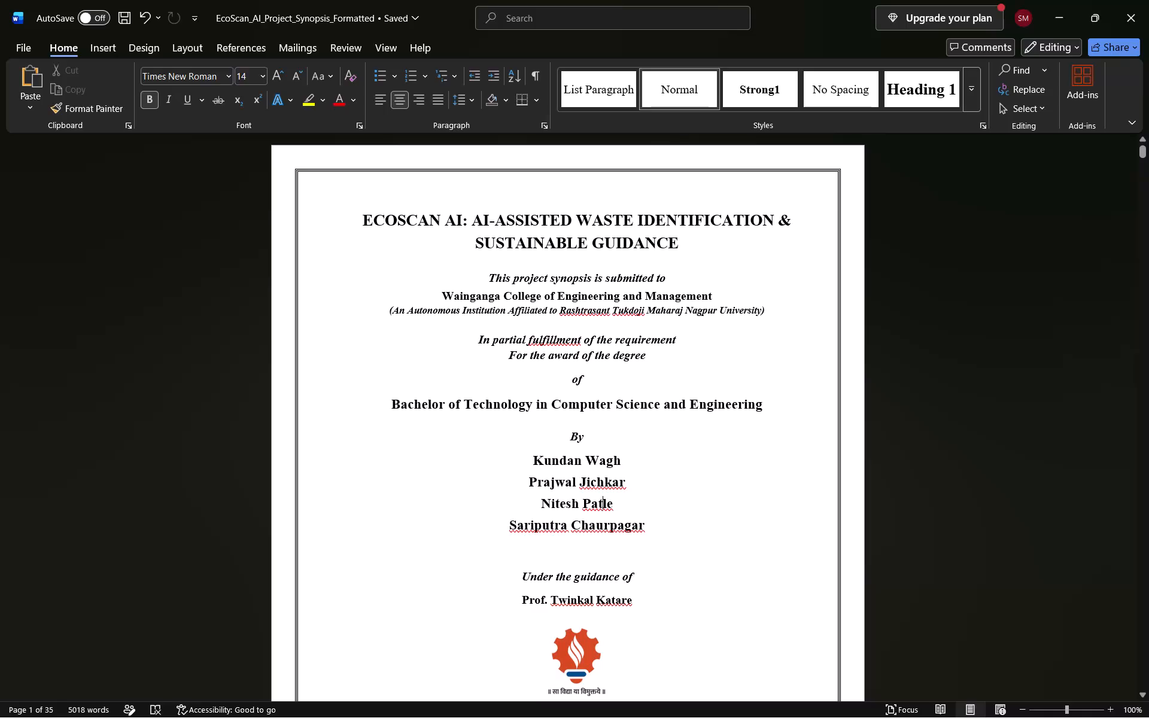
# Correct the spelling of the project guide's first name on the title page to "Twinkle".
pyautogui.click(589, 600)
pyautogui.press('BackSpace')
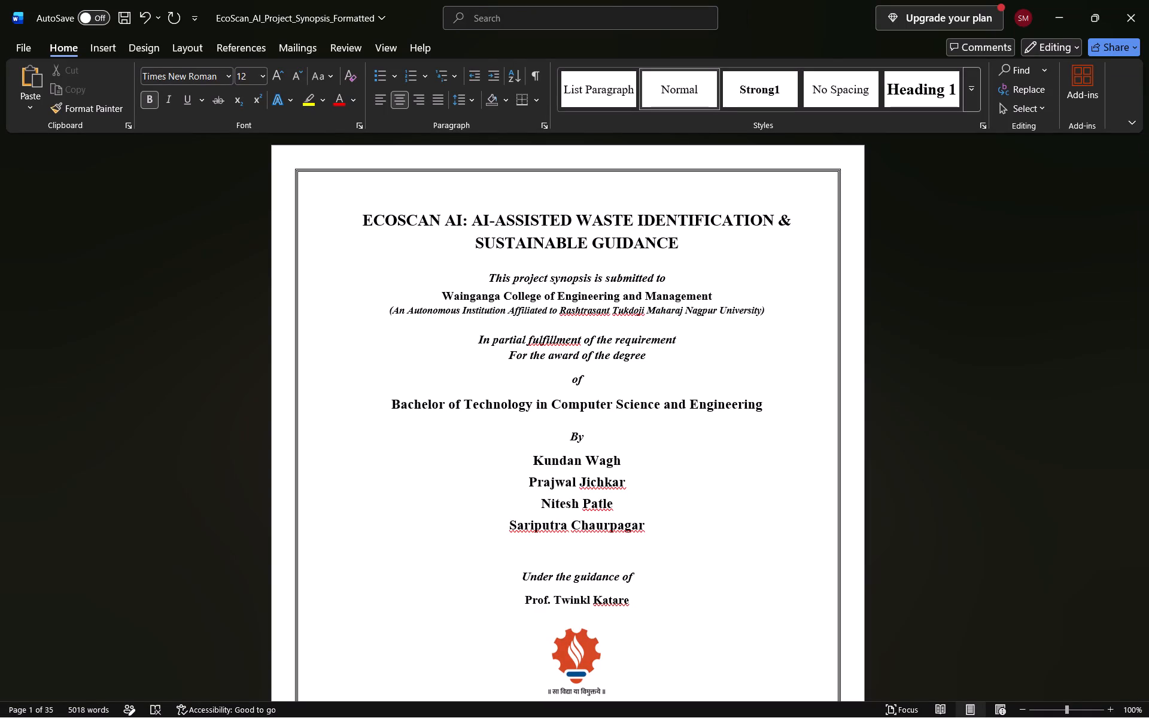
pyautogui.press('Right')
pyautogui.press('e')
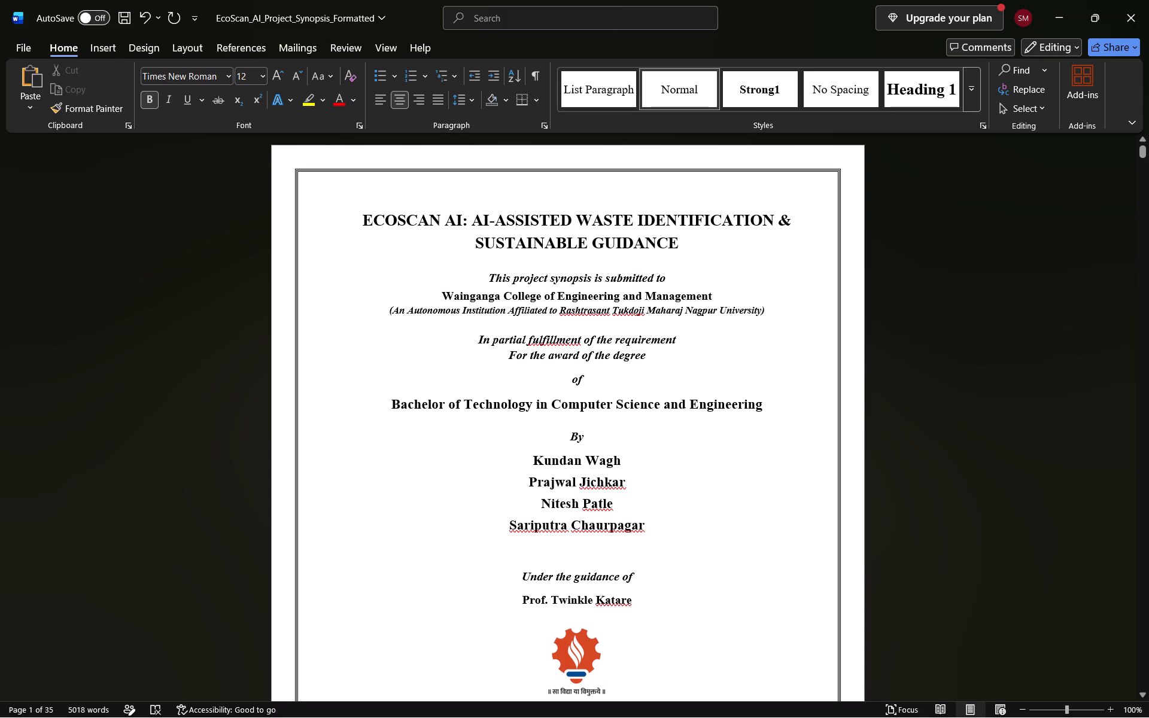
# Review the front matter from the vision and mission page through the declaration, certificate and acknowledgment, checking the student and guide names.
pyautogui.tripleClick(1141, 693)
pyautogui.tripleClick(1141, 693)
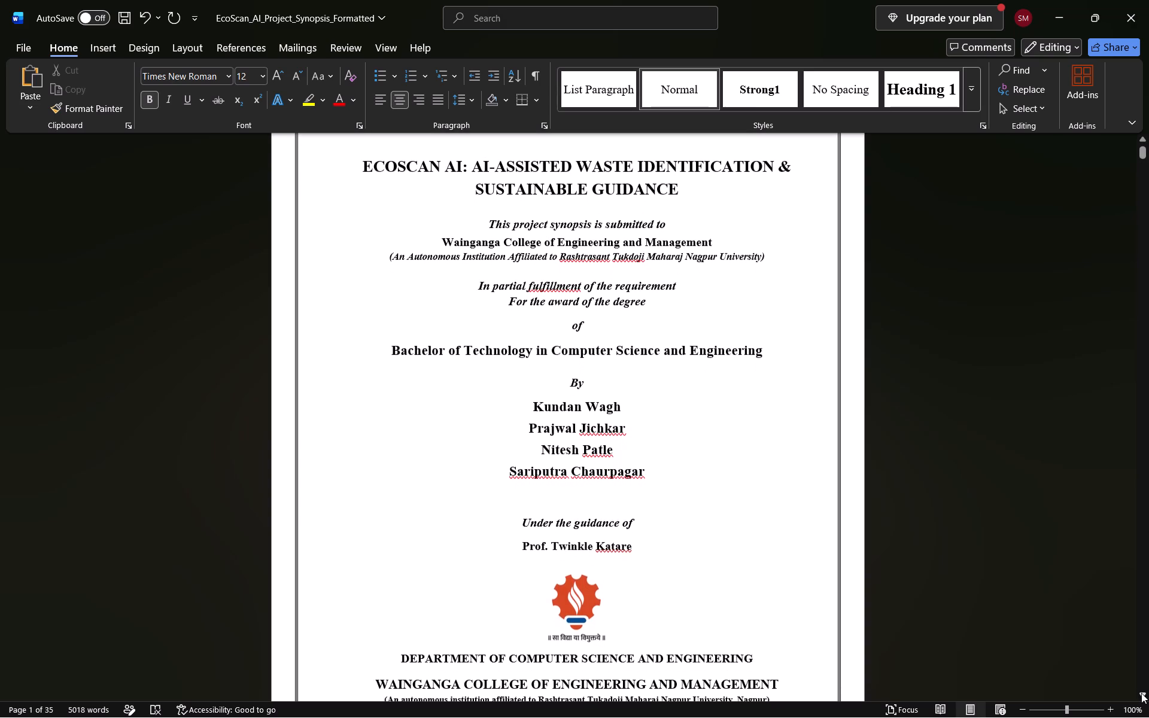
pyautogui.doubleClick(1142, 679)
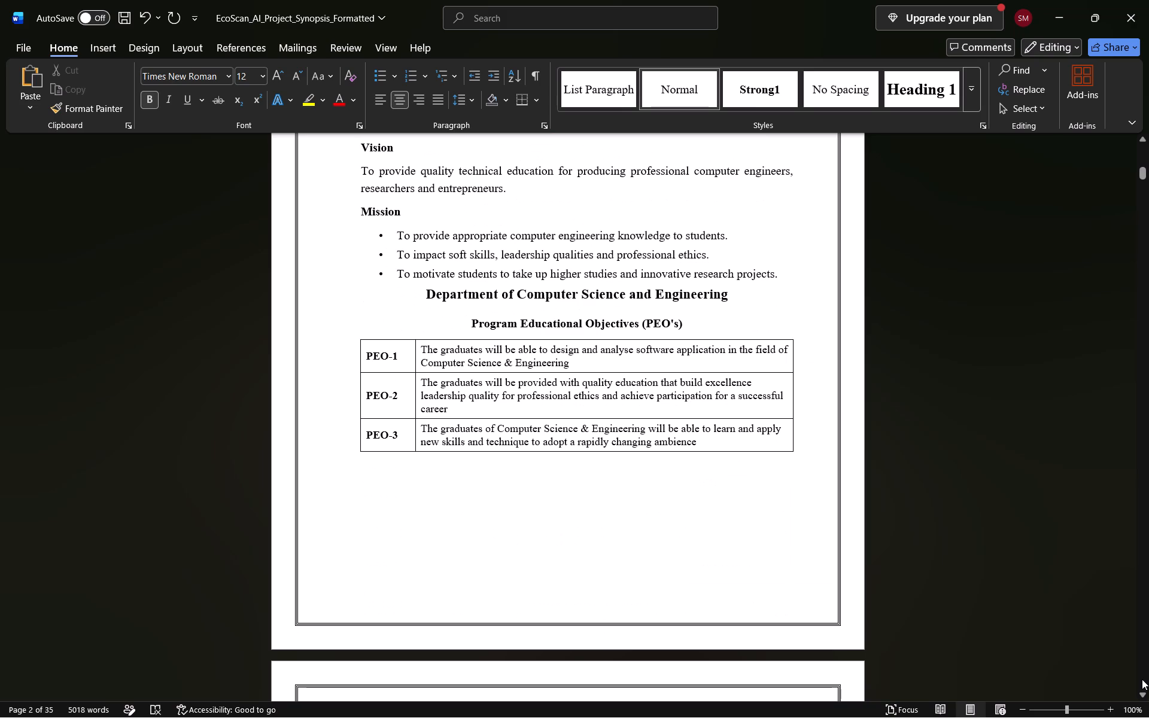
pyautogui.doubleClick(1142, 679)
pyautogui.click(1142, 679)
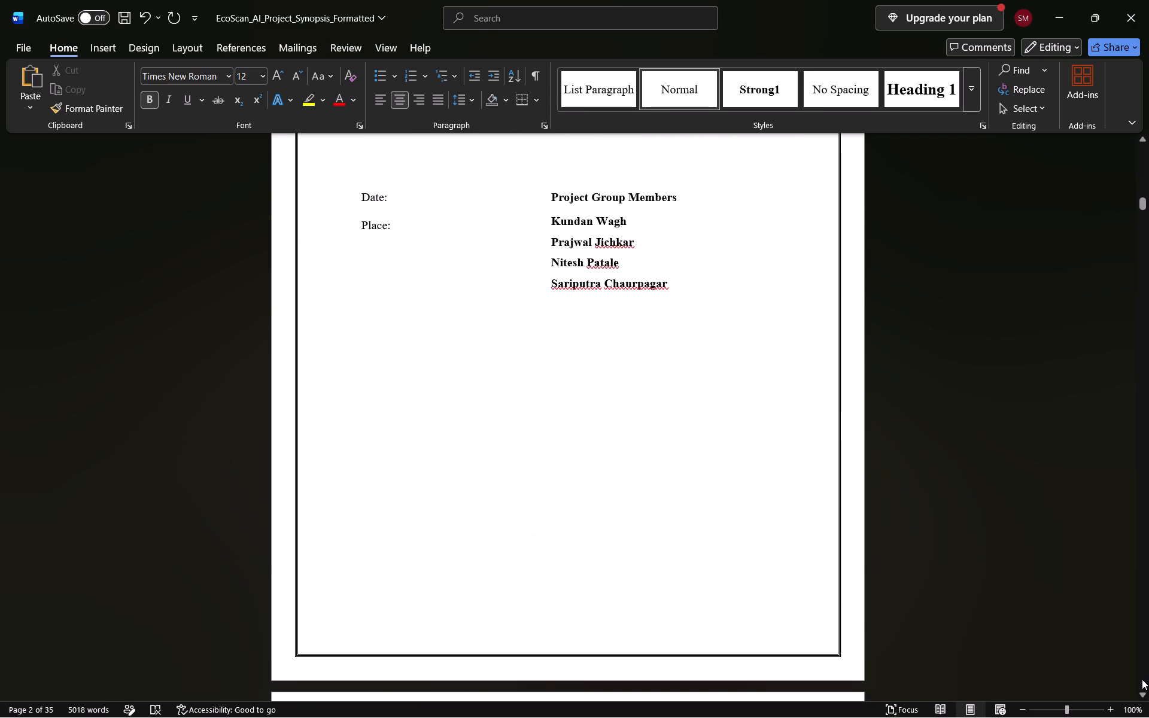
pyautogui.click(1142, 679)
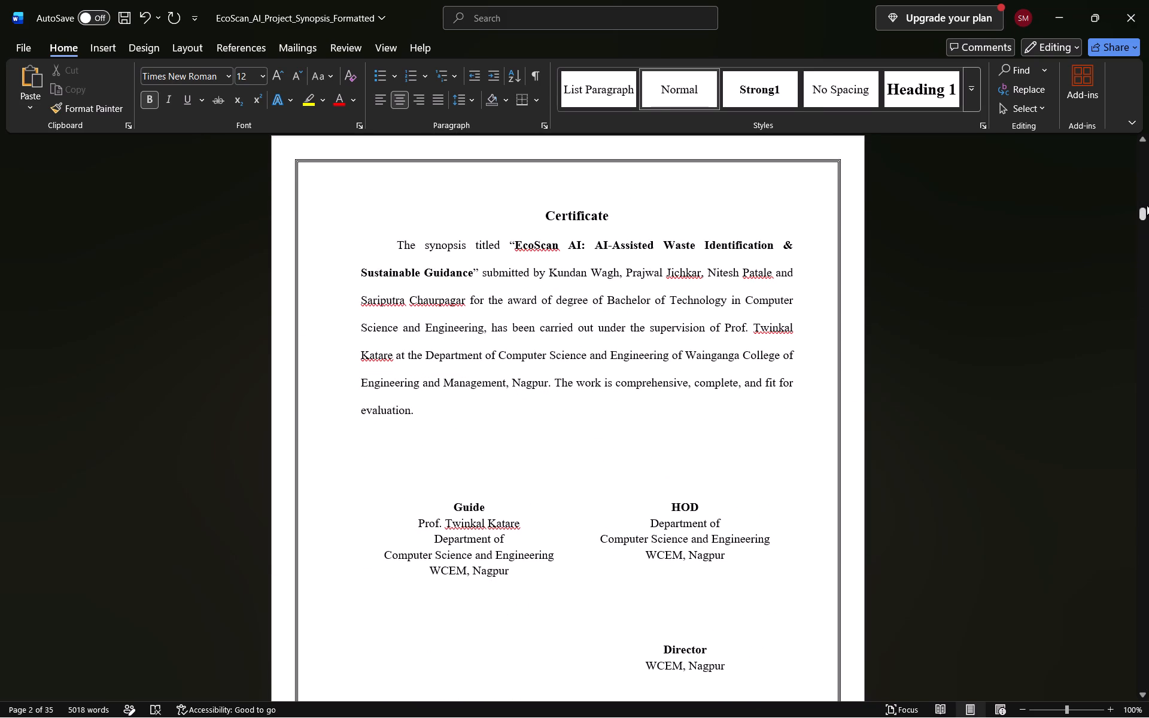
pyautogui.click(1141, 153)
pyautogui.click(1141, 153)
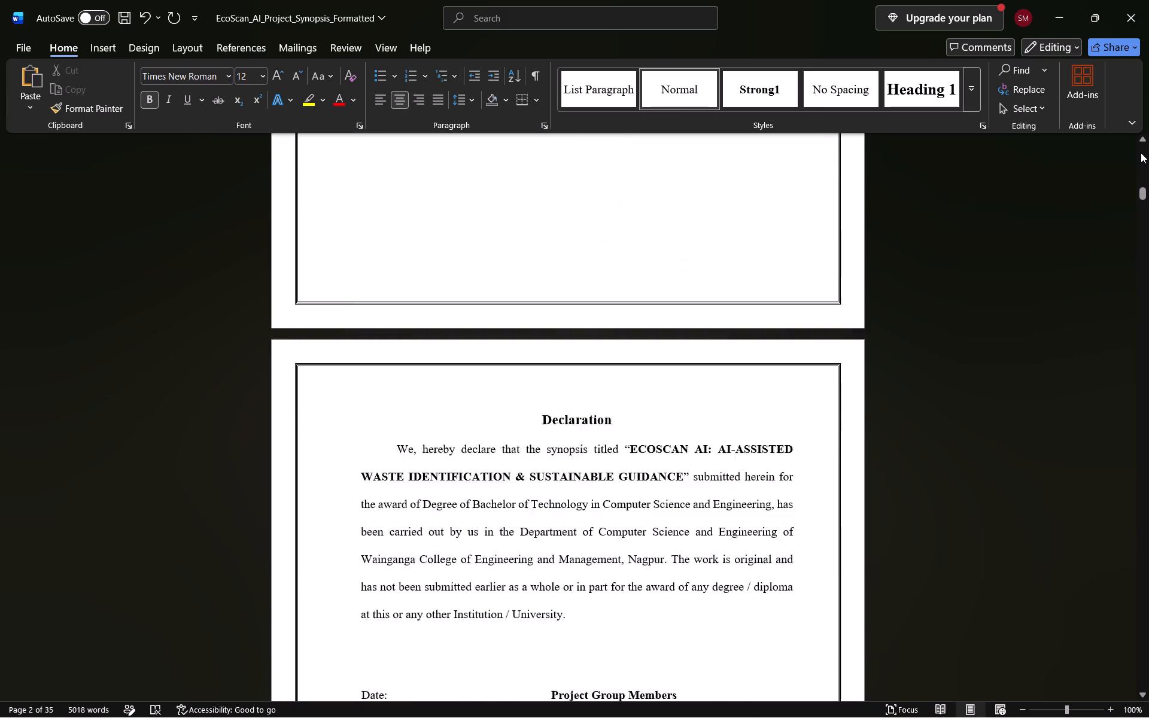
pyautogui.click(1141, 153)
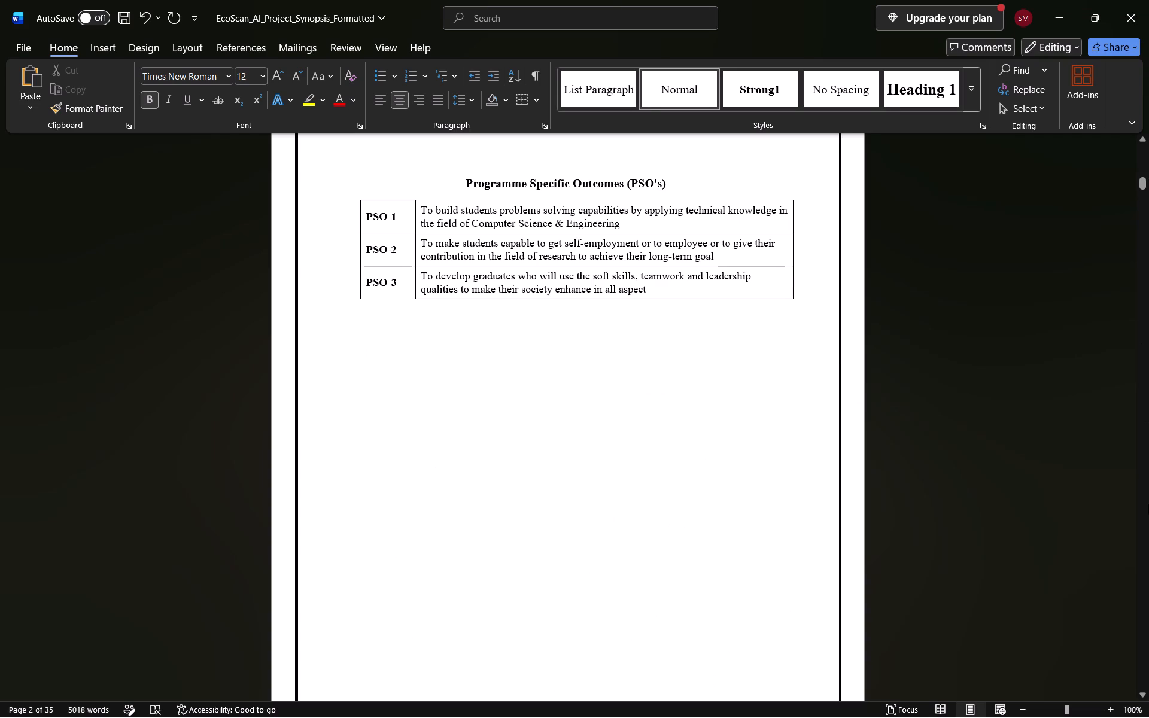
pyautogui.tripleClick(1141, 699)
pyautogui.moveTo(1141, 699); pyautogui.dragTo(1139, 683)
pyautogui.doubleClick(1139, 683)
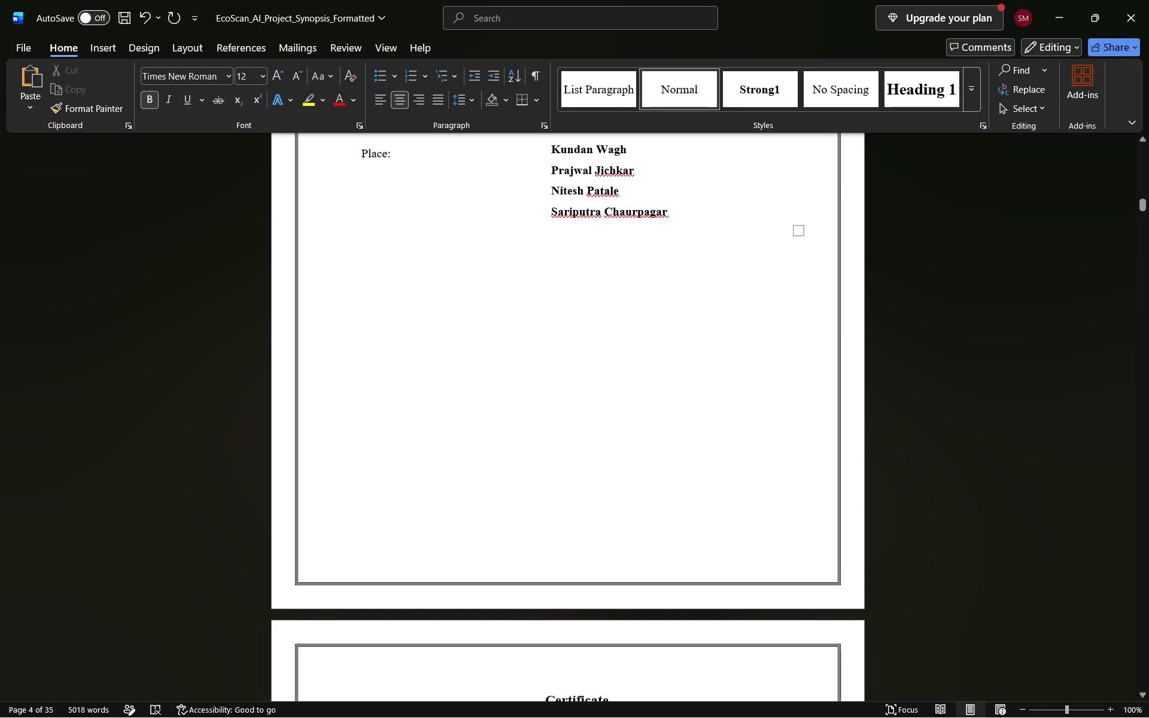
pyautogui.click(1139, 689)
pyautogui.tripleClick(1139, 689)
pyautogui.click(1139, 689)
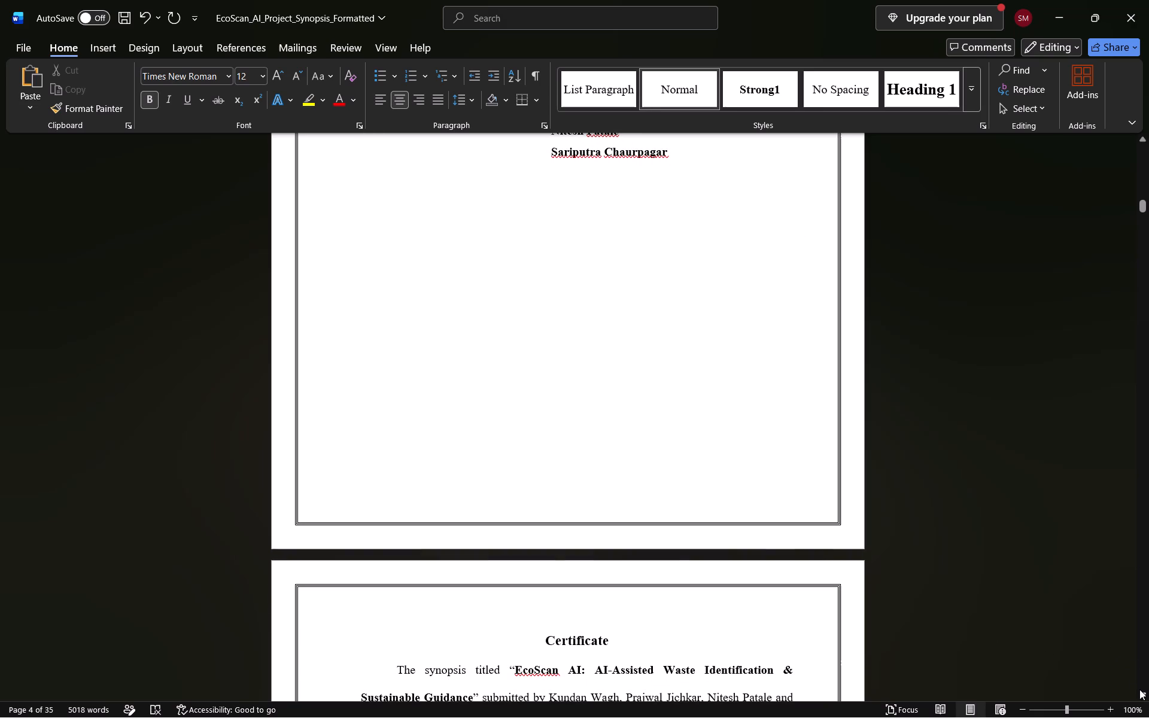
pyautogui.doubleClick(1143, 679)
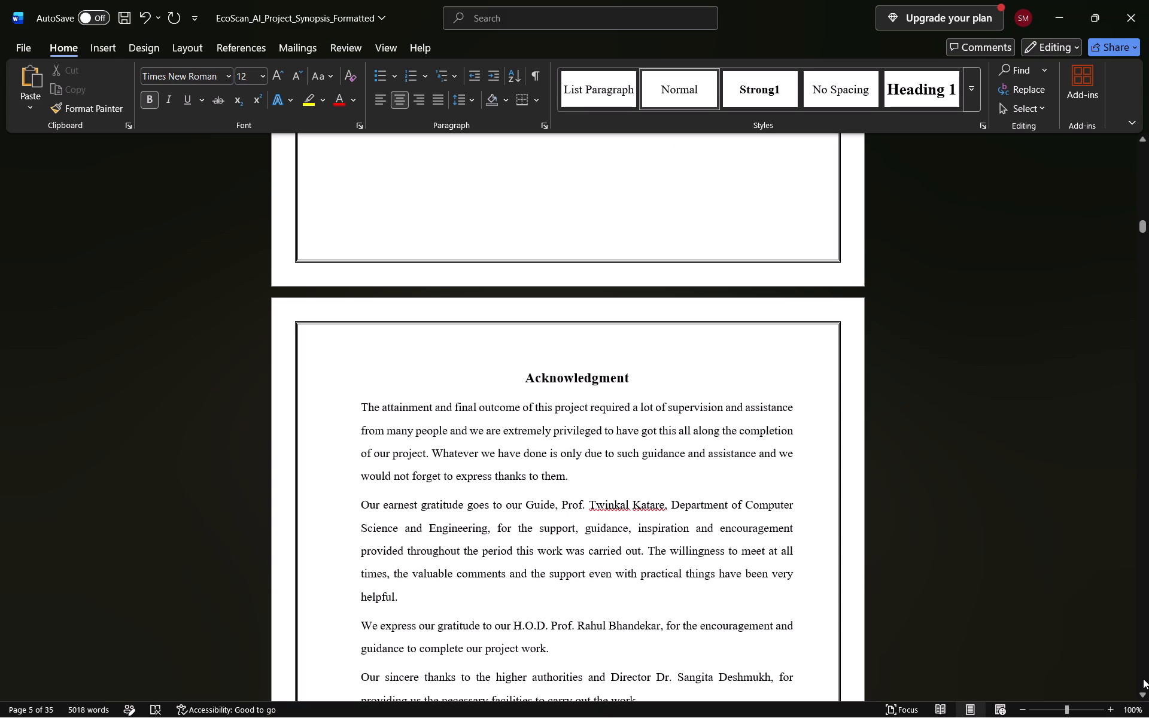
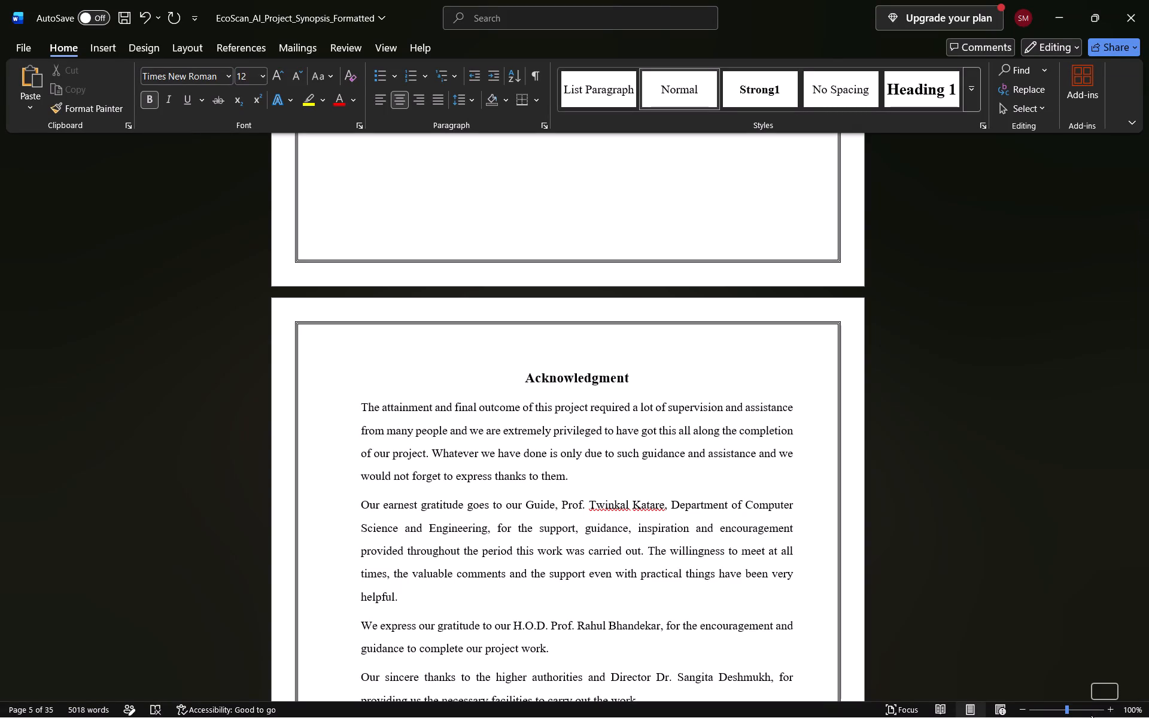
# Correct the spelling of the guide's first name in the second paragraph of the Acknowledgment to "Twinkle".
pyautogui.click(626, 505)
pyautogui.press('BackSpace')
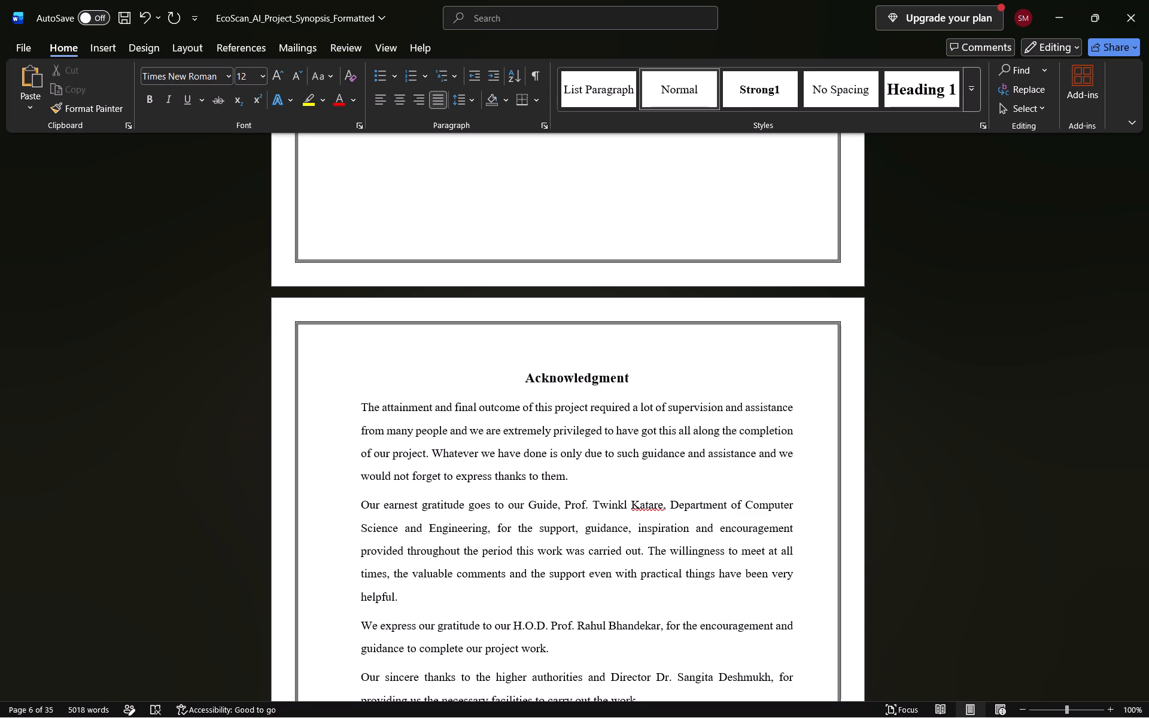
pyautogui.press('Right')
pyautogui.press('Right')
pyautogui.press('Left')
pyautogui.press('e')
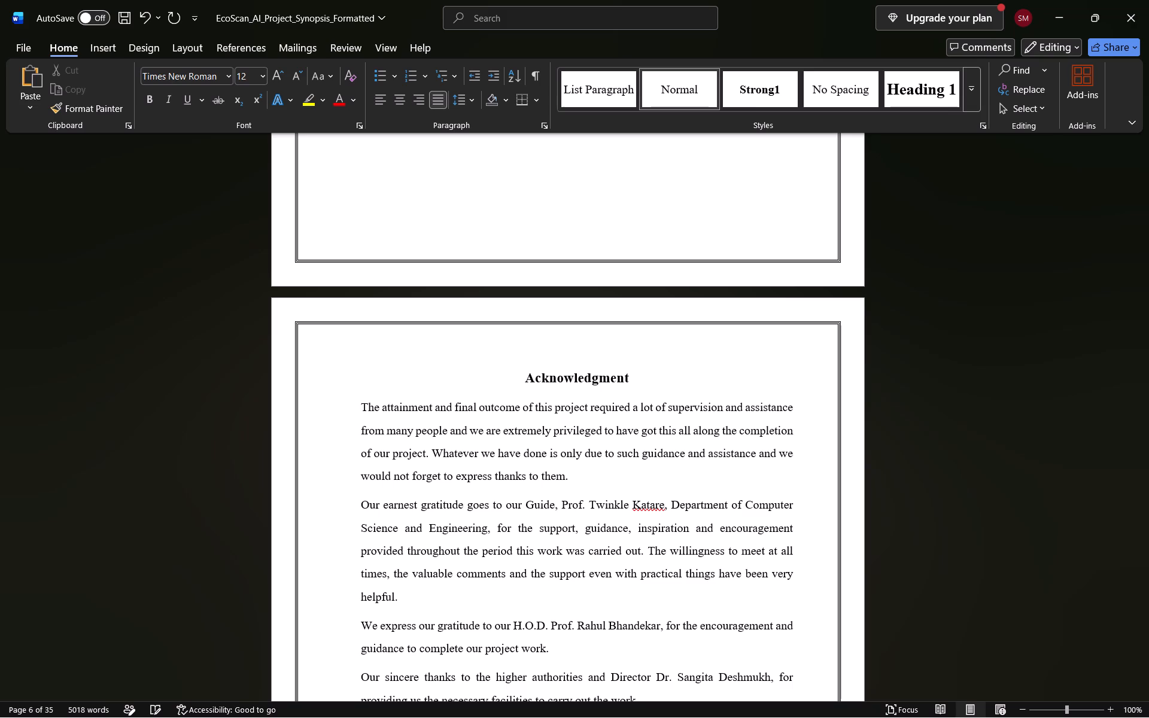
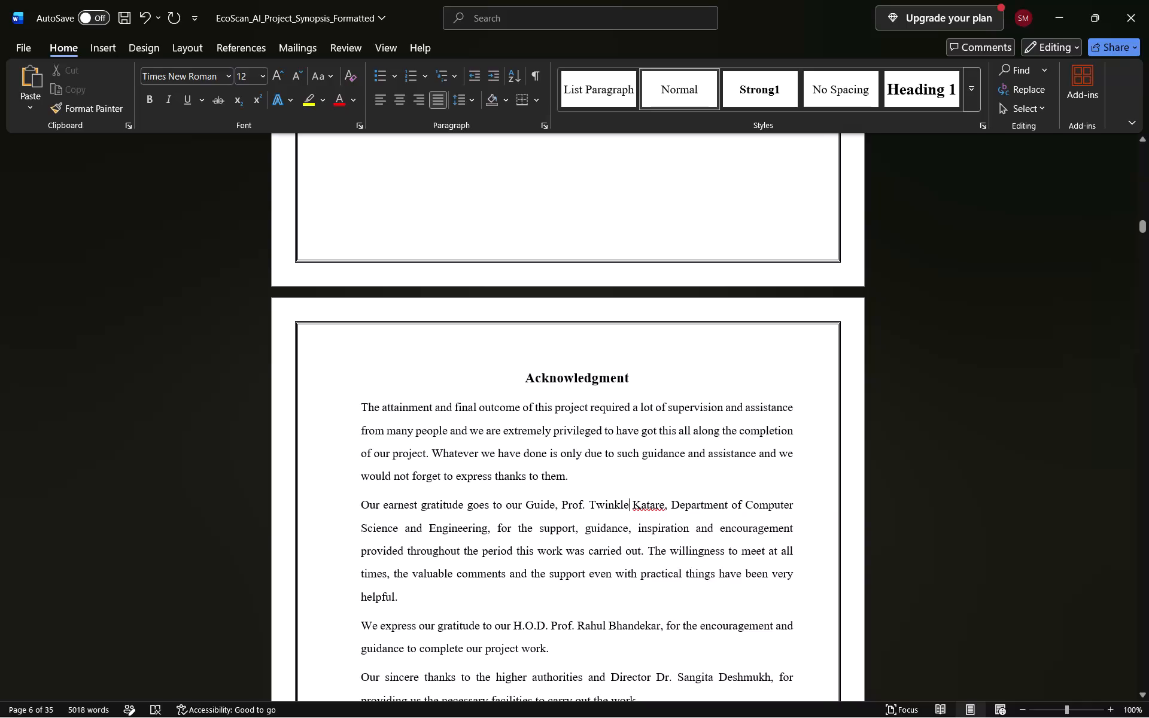
# Read on from the Acknowledgment through the student names, the Abstract and the Index pages.
pyautogui.click(1144, 299)
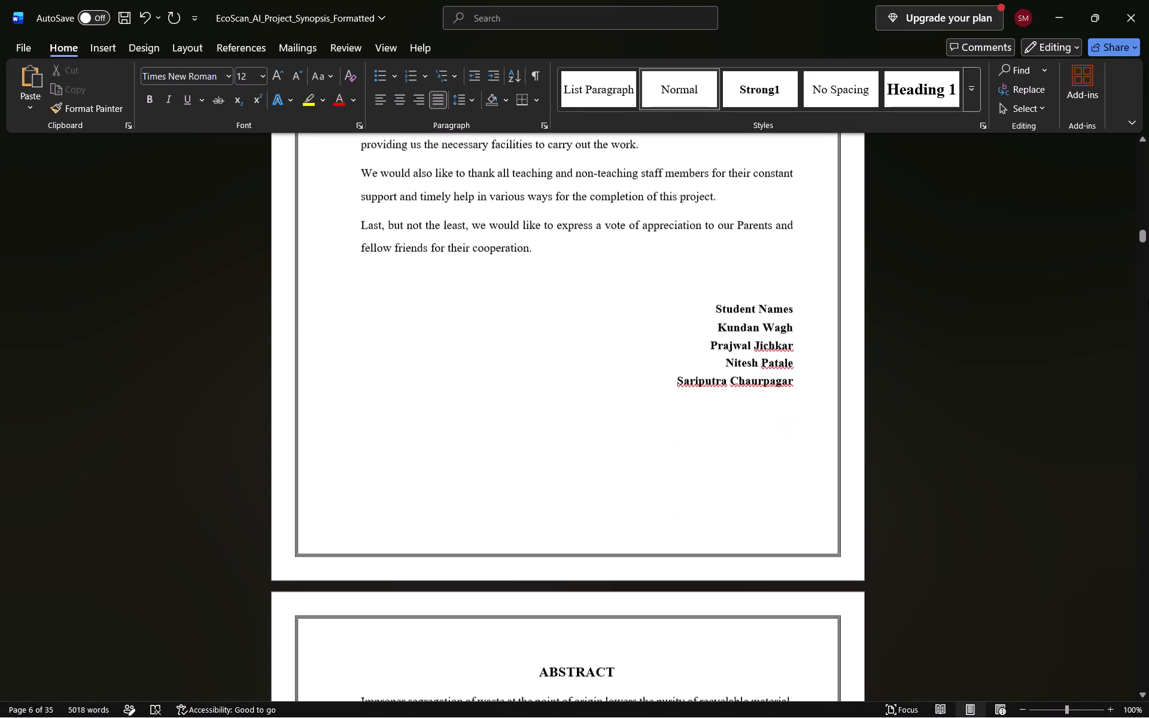
pyautogui.click(1148, 300)
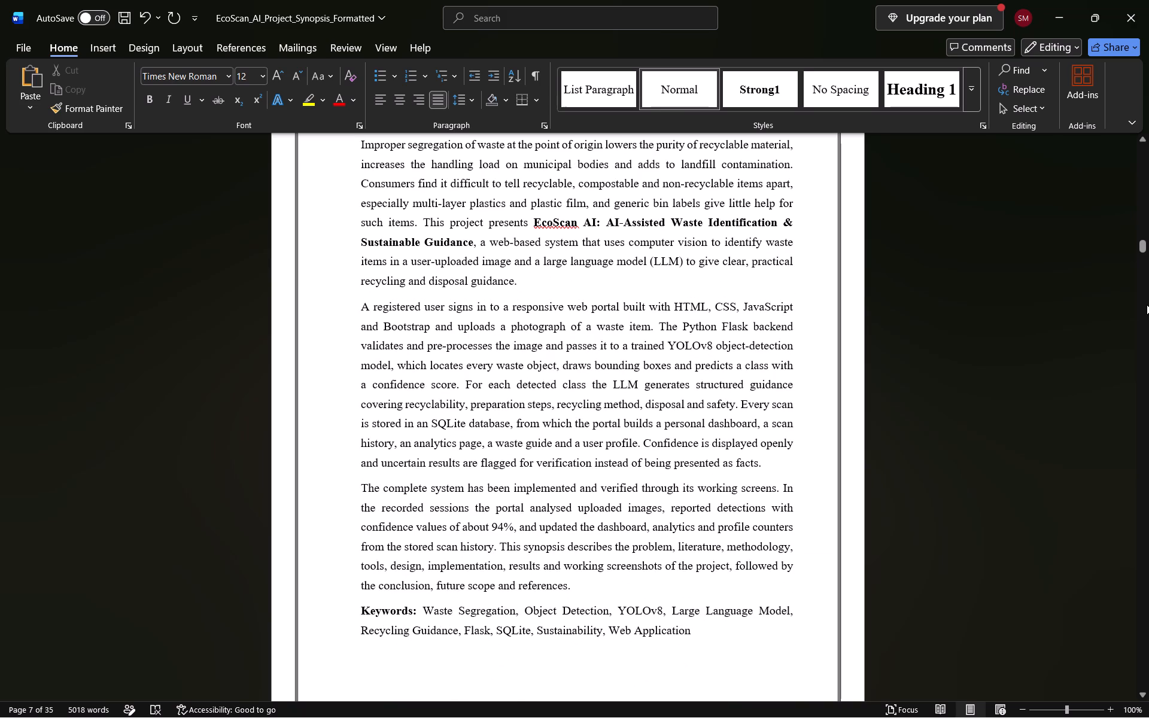
pyautogui.click(1143, 279)
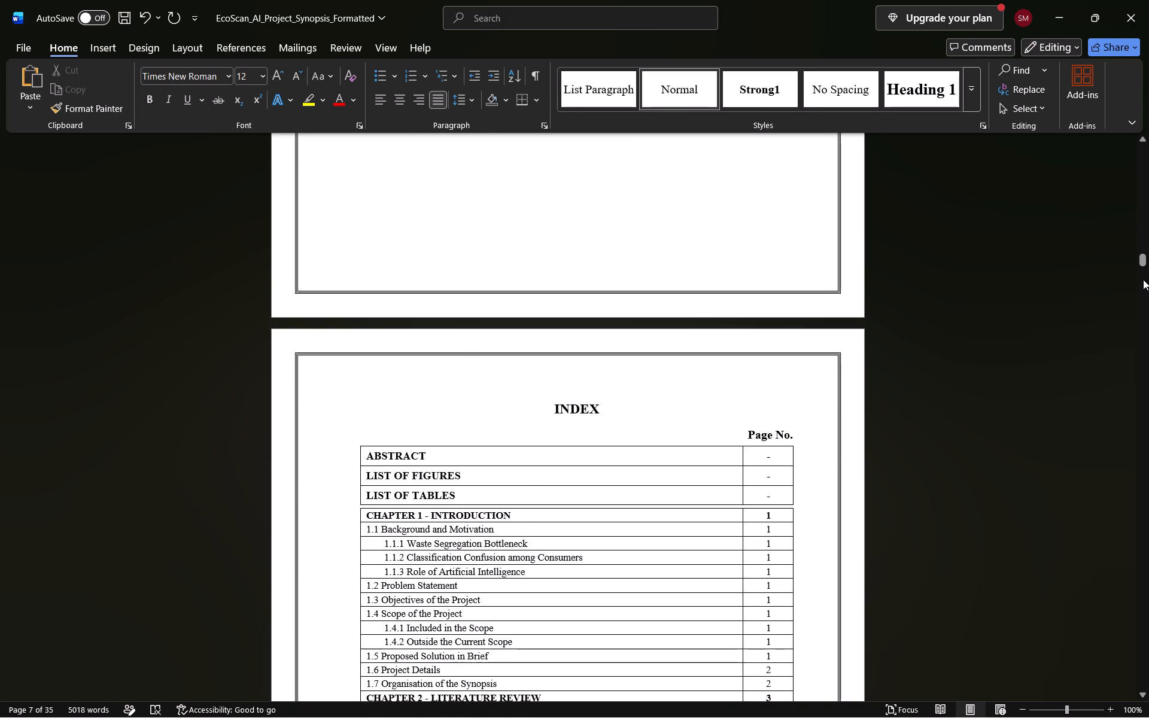
pyautogui.click(1143, 279)
pyautogui.click(1141, 287)
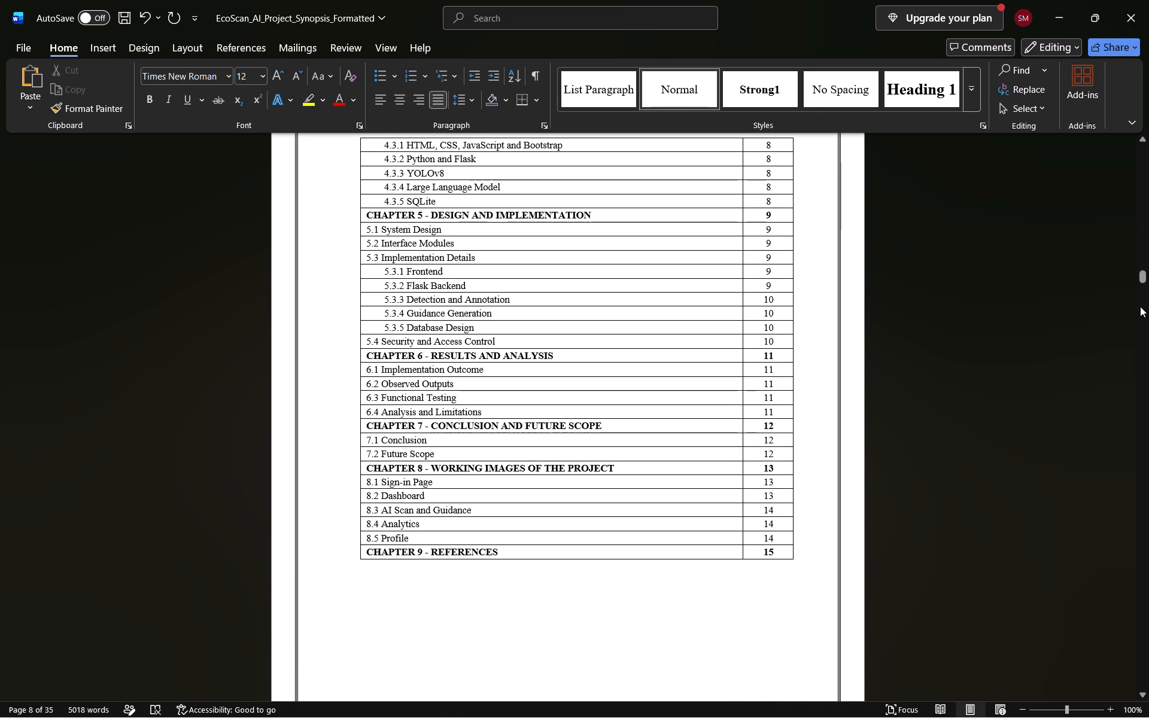
# Go back through the front matter to the top of the title page and check the student and guide names there.
pyautogui.moveTo(1119, 191); pyautogui.dragTo(1144, 162)
pyautogui.tripleClick(1144, 162)
pyautogui.tripleClick(1144, 162)
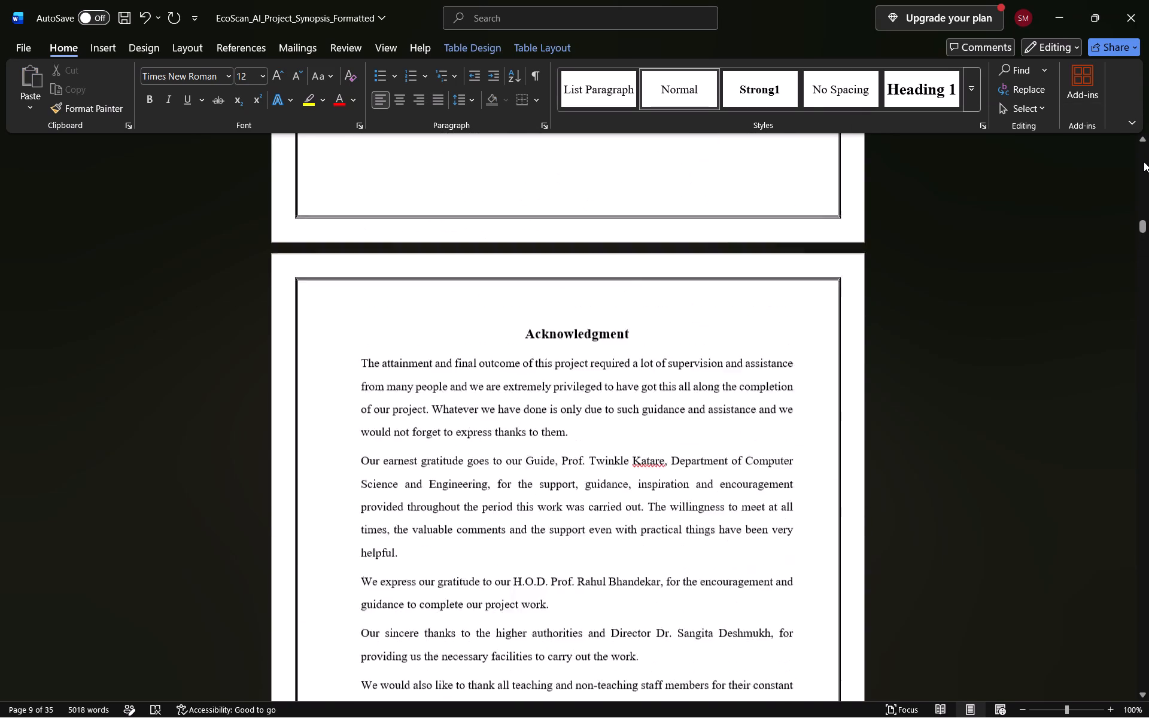
pyautogui.tripleClick(1144, 162)
pyautogui.tripleClick(1144, 162)
pyautogui.tripleClick(1144, 162)
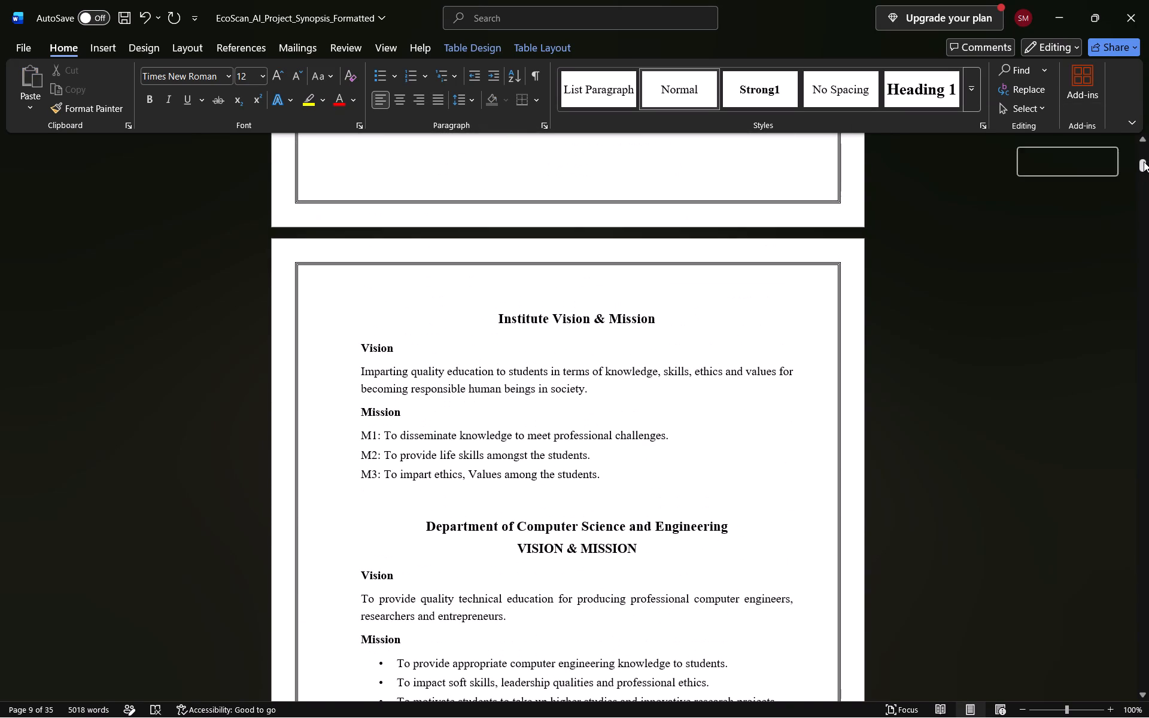
pyautogui.tripleClick(1145, 151)
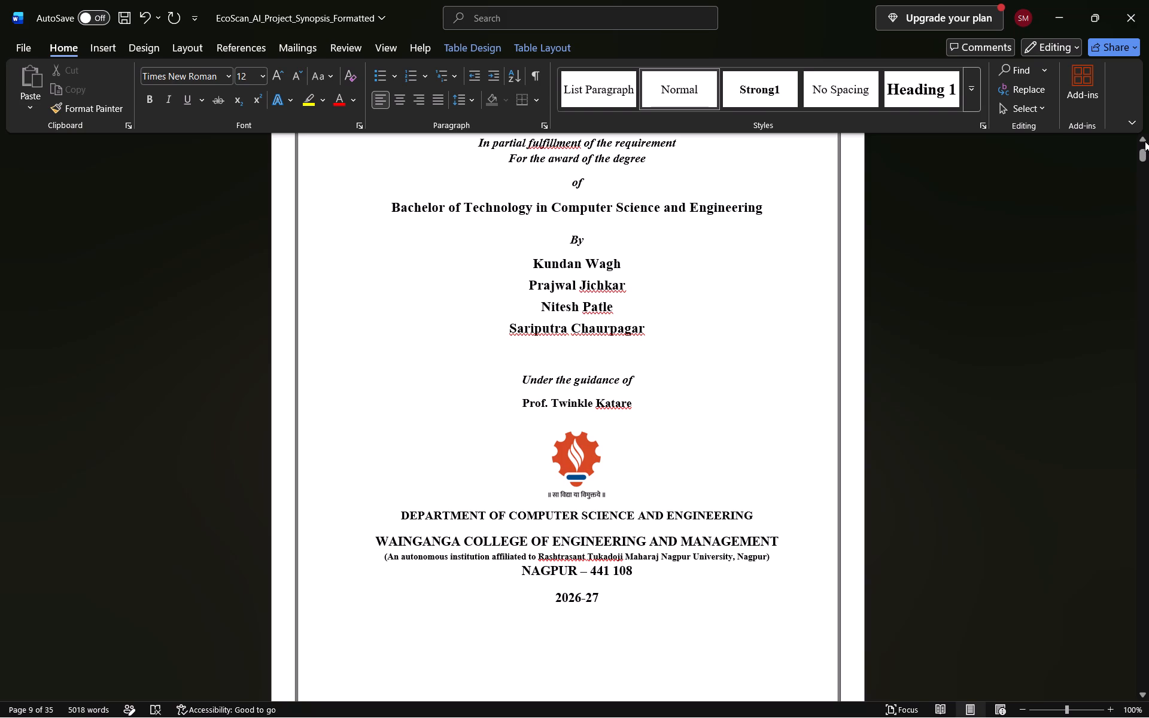
pyautogui.tripleClick(1143, 140)
pyautogui.tripleClick(1143, 140)
pyautogui.tripleClick(1143, 140)
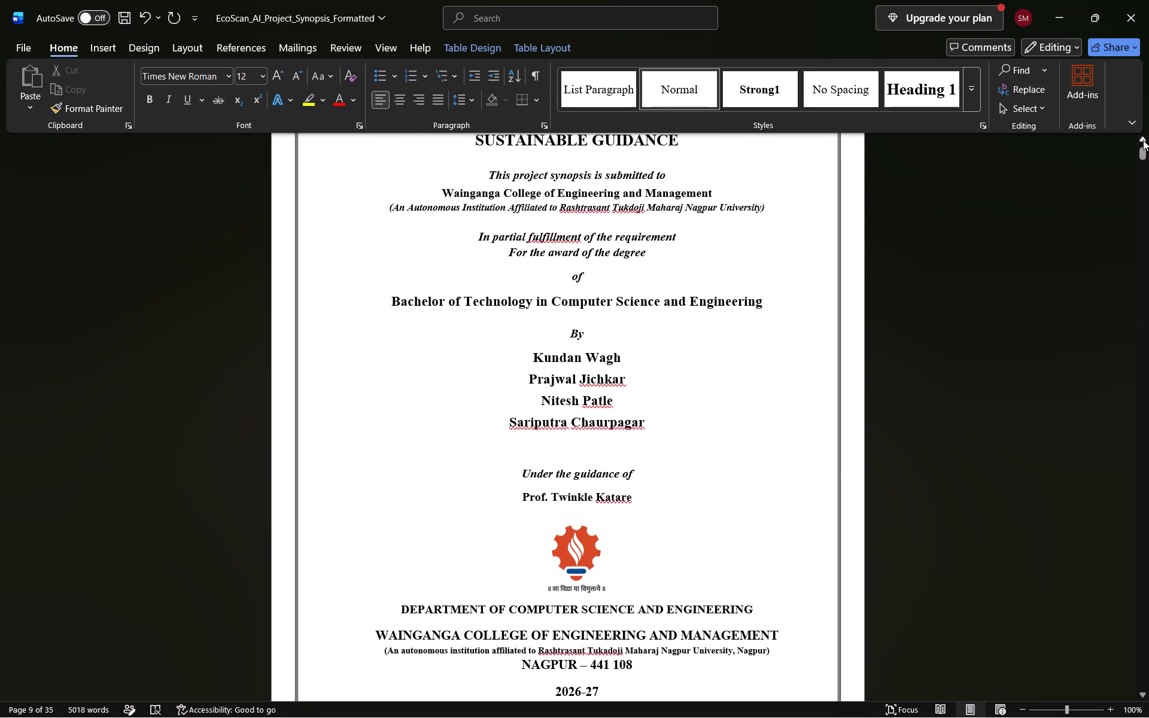
pyautogui.tripleClick(1143, 140)
pyautogui.doubleClick(1143, 140)
pyautogui.click(1143, 140)
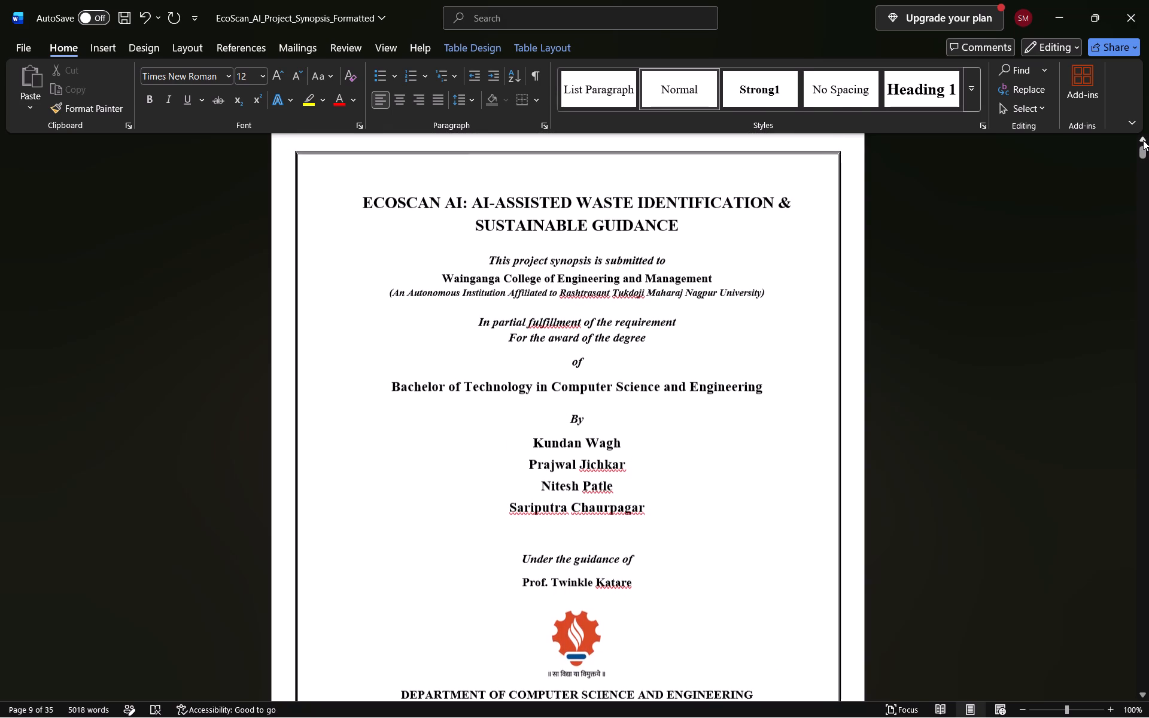
pyautogui.doubleClick(1143, 140)
pyautogui.tripleClick(1143, 140)
pyautogui.tripleClick(1143, 140)
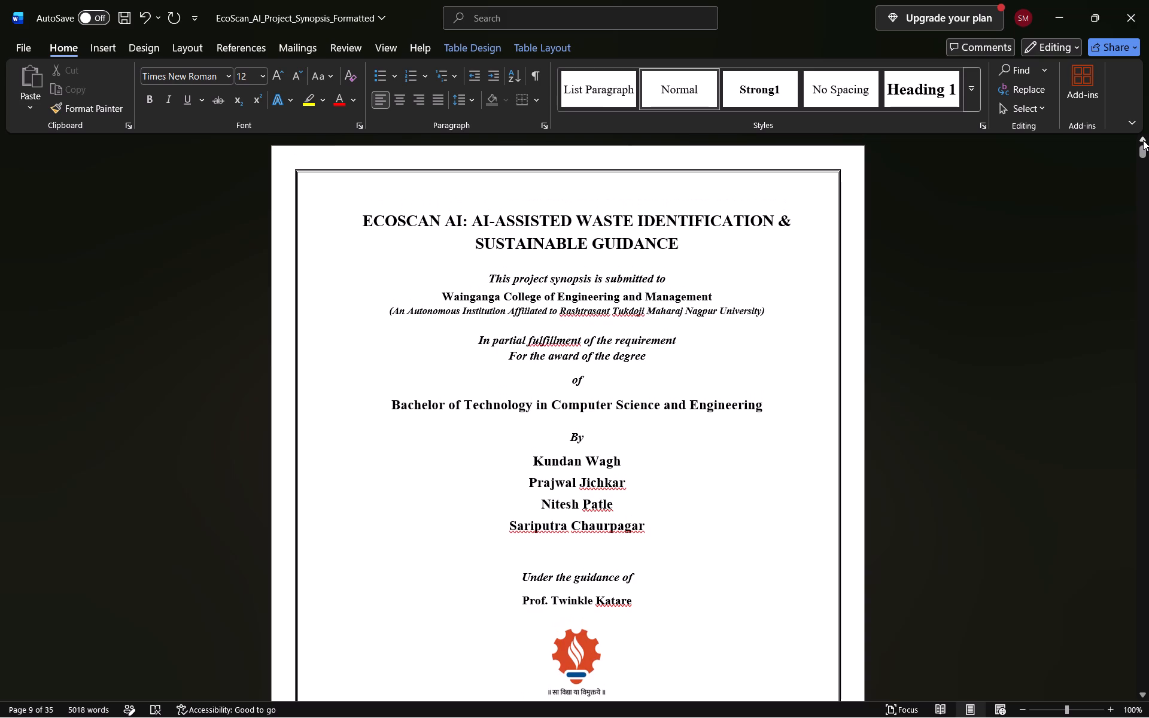
pyautogui.doubleClick(1143, 140)
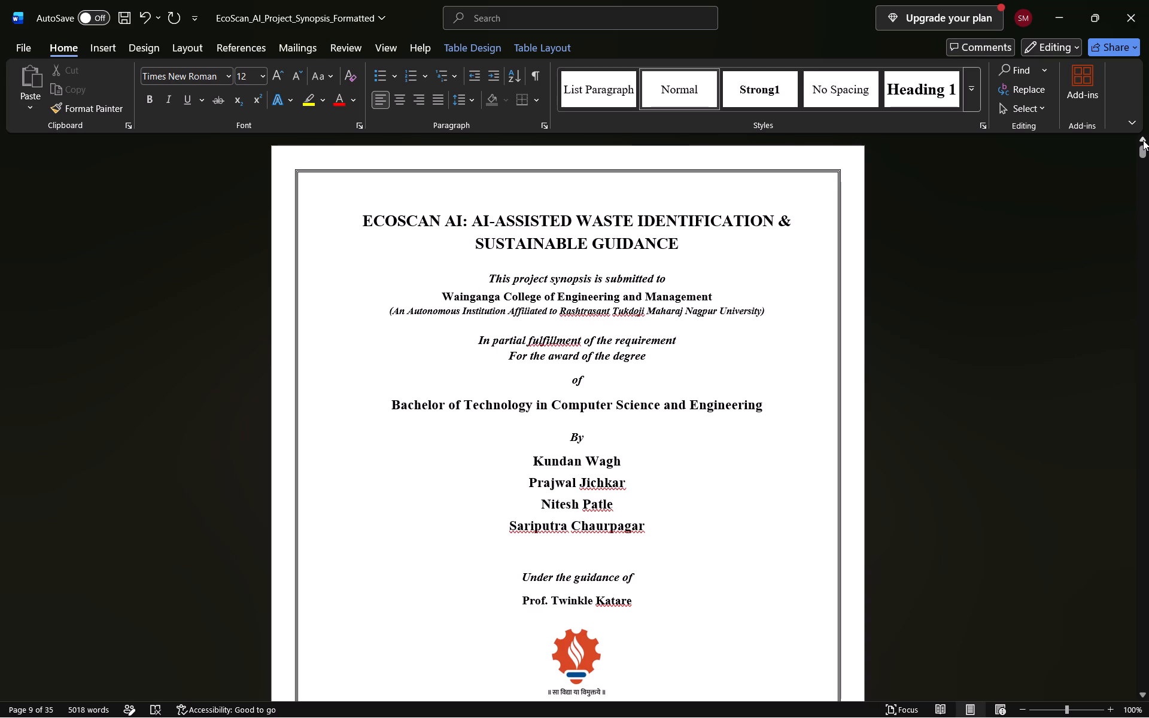
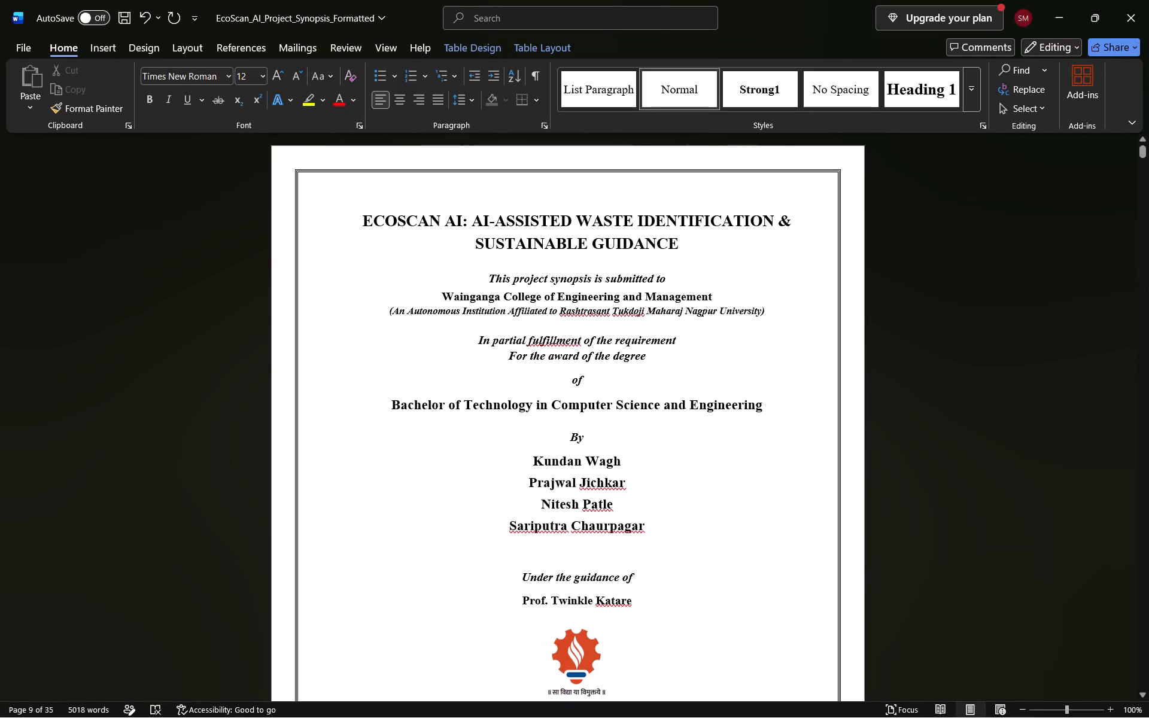
# Check the student names under Project Group Members on the declaration page against the names on the title page.
pyautogui.click(1143, 684)
pyautogui.doubleClick(1143, 684)
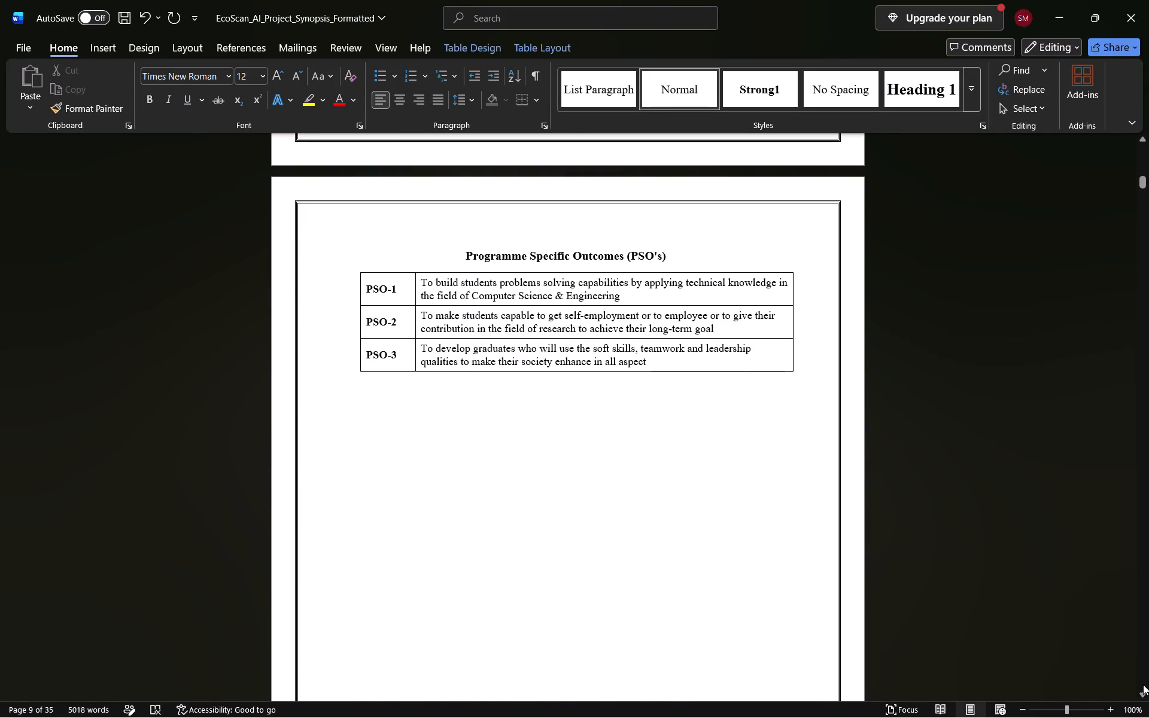
pyautogui.click(1143, 684)
pyautogui.click(1143, 684)
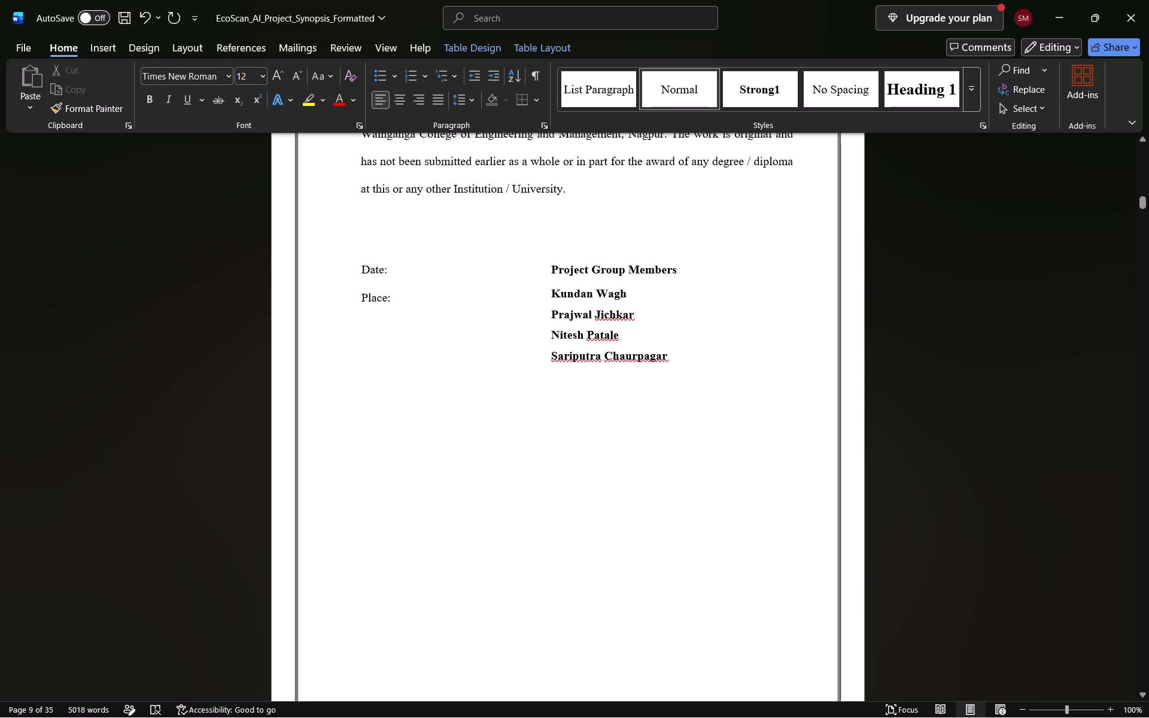
pyautogui.tripleClick(1141, 166)
pyautogui.click(1141, 166)
pyautogui.moveTo(1141, 166); pyautogui.dragTo(1141, 156)
pyautogui.click(1146, 145)
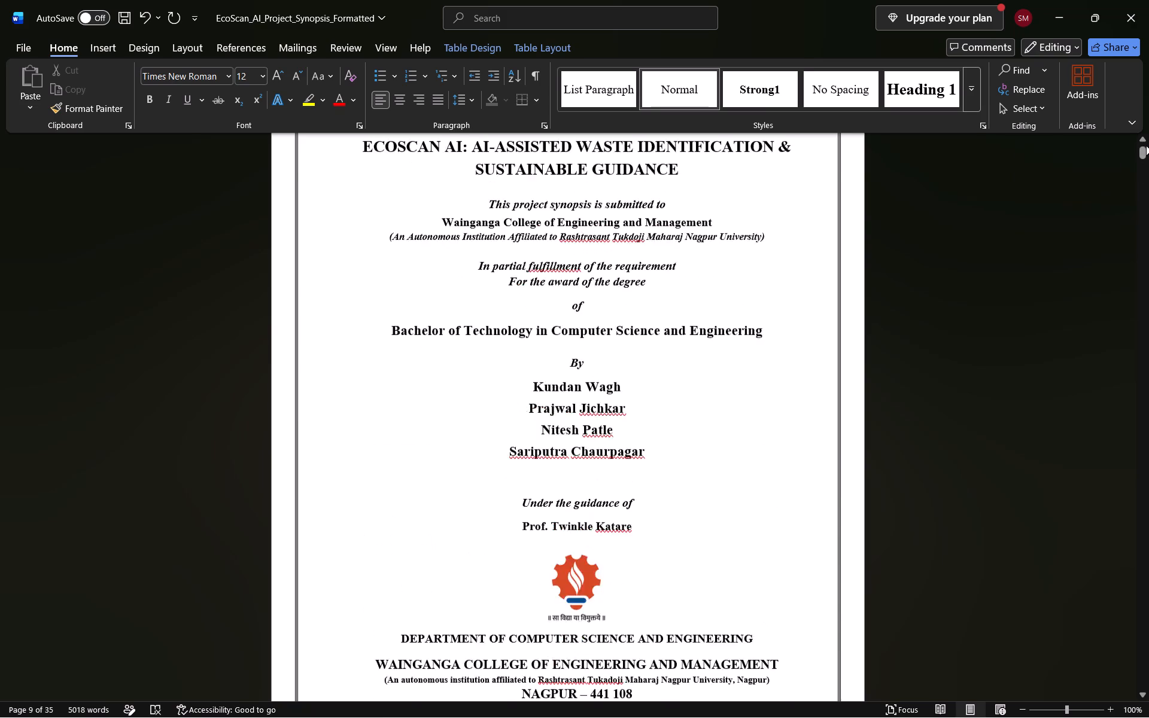
pyautogui.doubleClick(1146, 145)
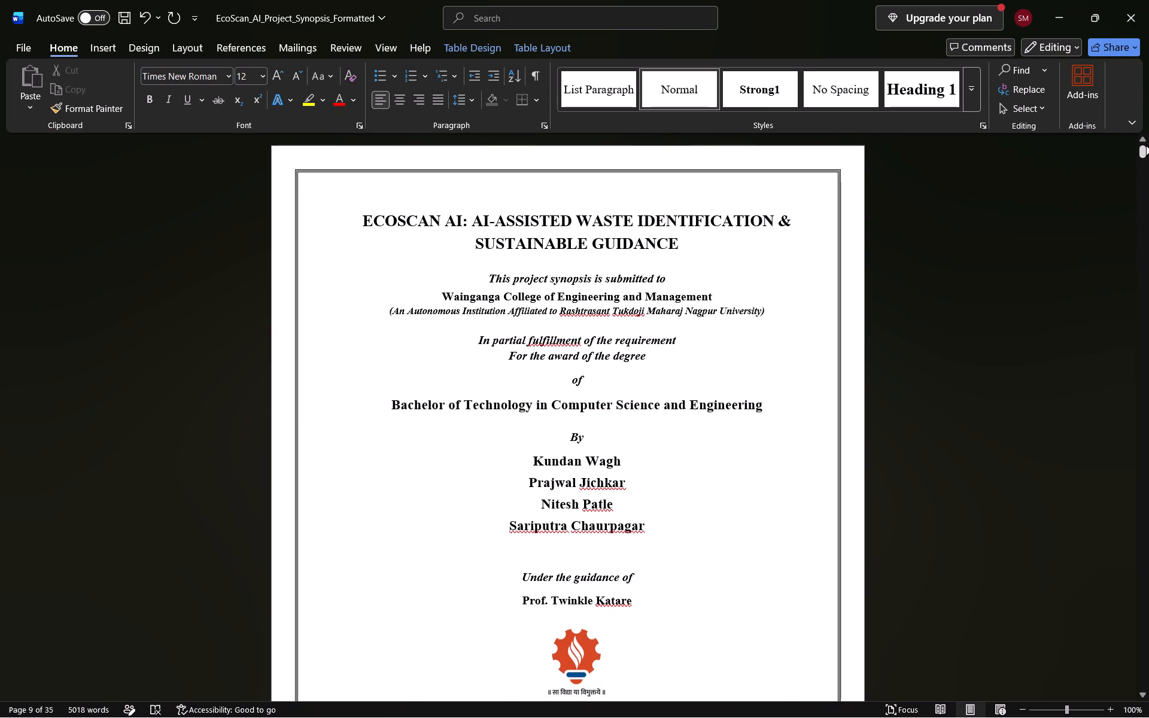
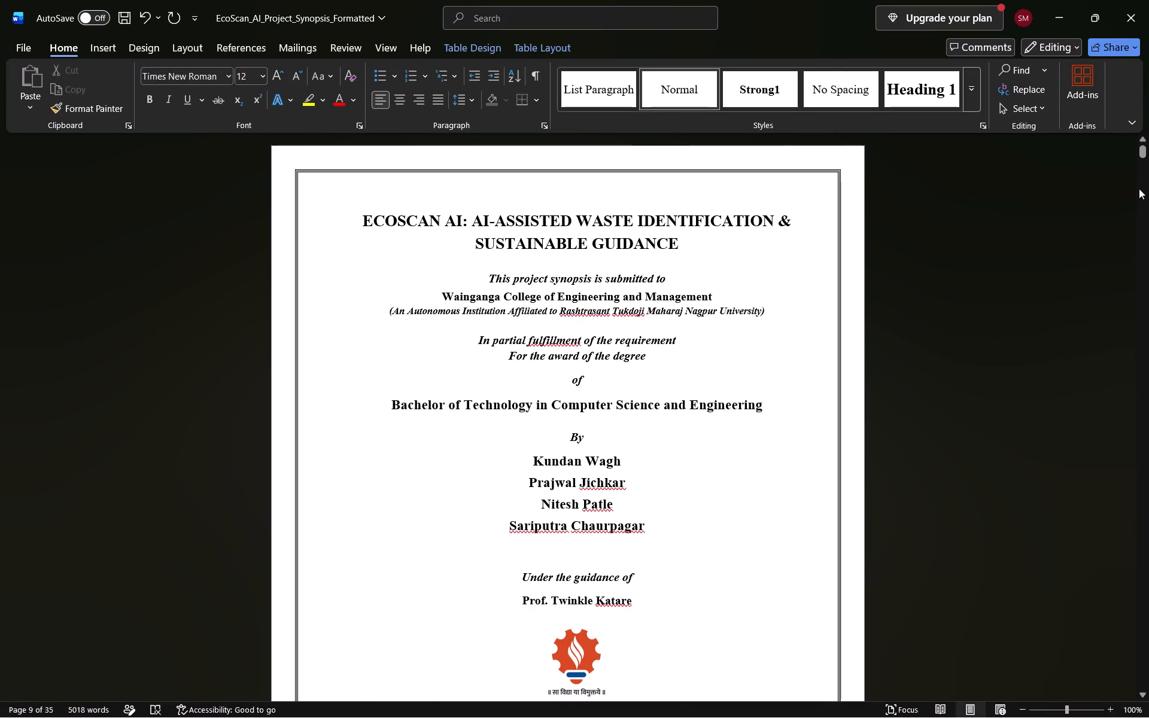
# Correct the spelling of the guide's first name to Twinkle in the Guide signature block on the Certificate page.
pyautogui.click(1139, 188)
pyautogui.click(1139, 188)
pyautogui.click(1139, 188)
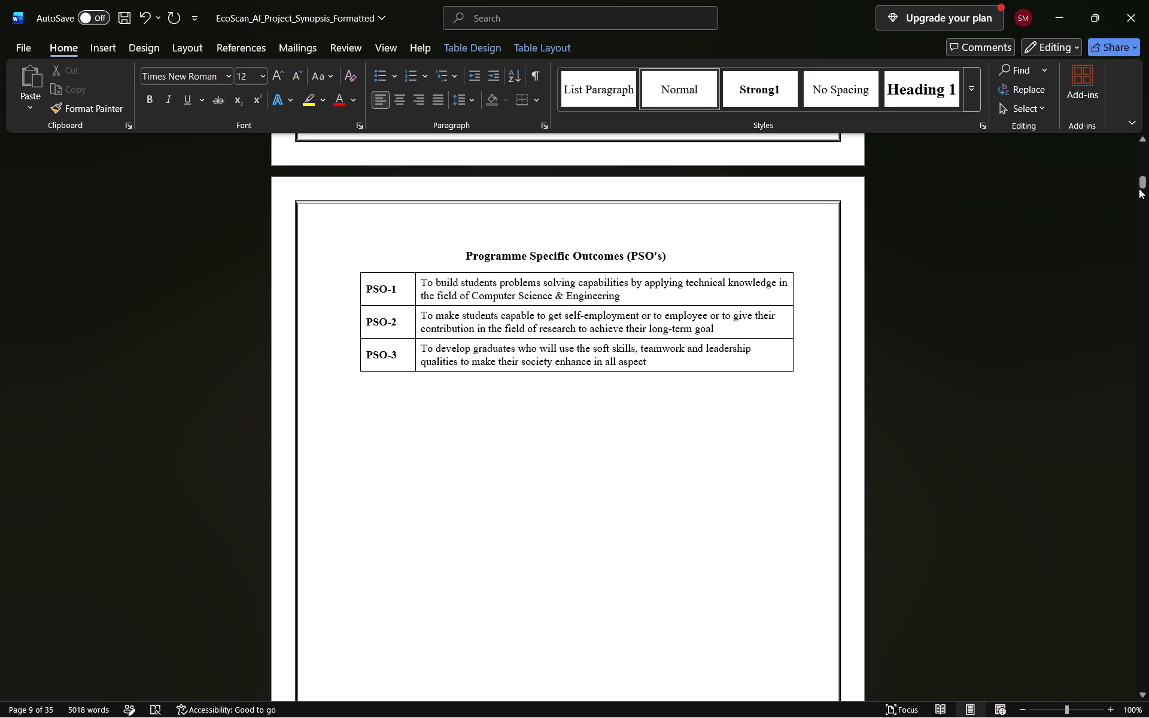
pyautogui.click(1139, 188)
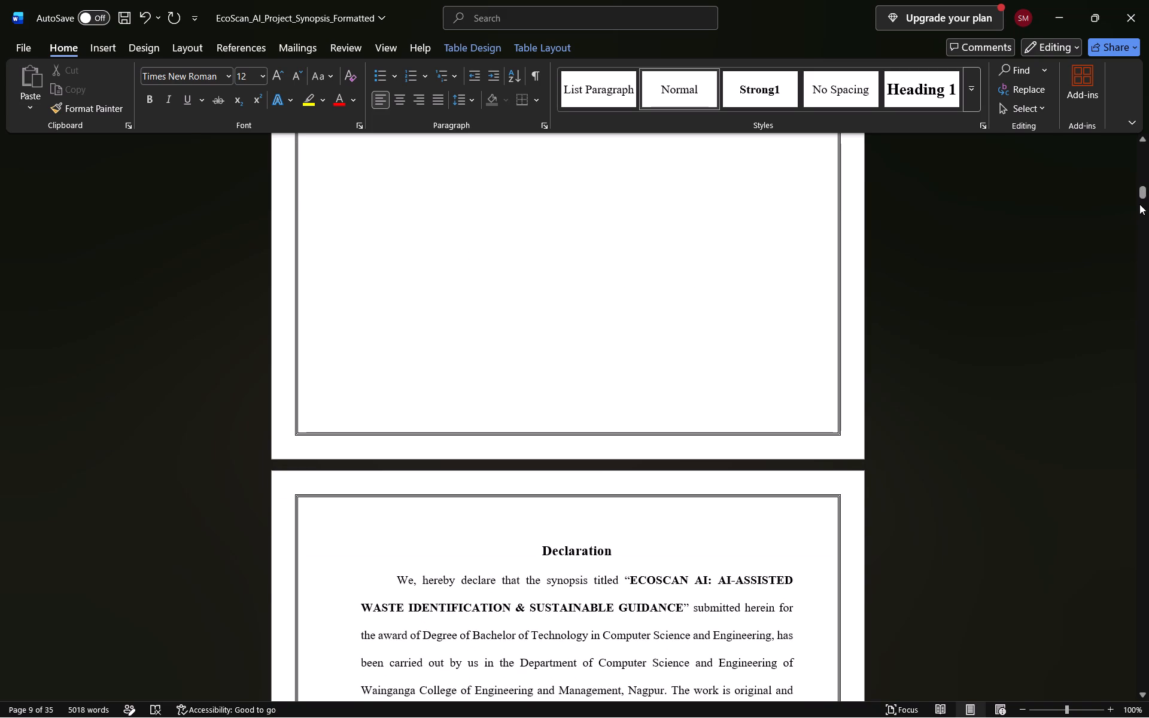
pyautogui.click(1139, 204)
pyautogui.click(1148, 217)
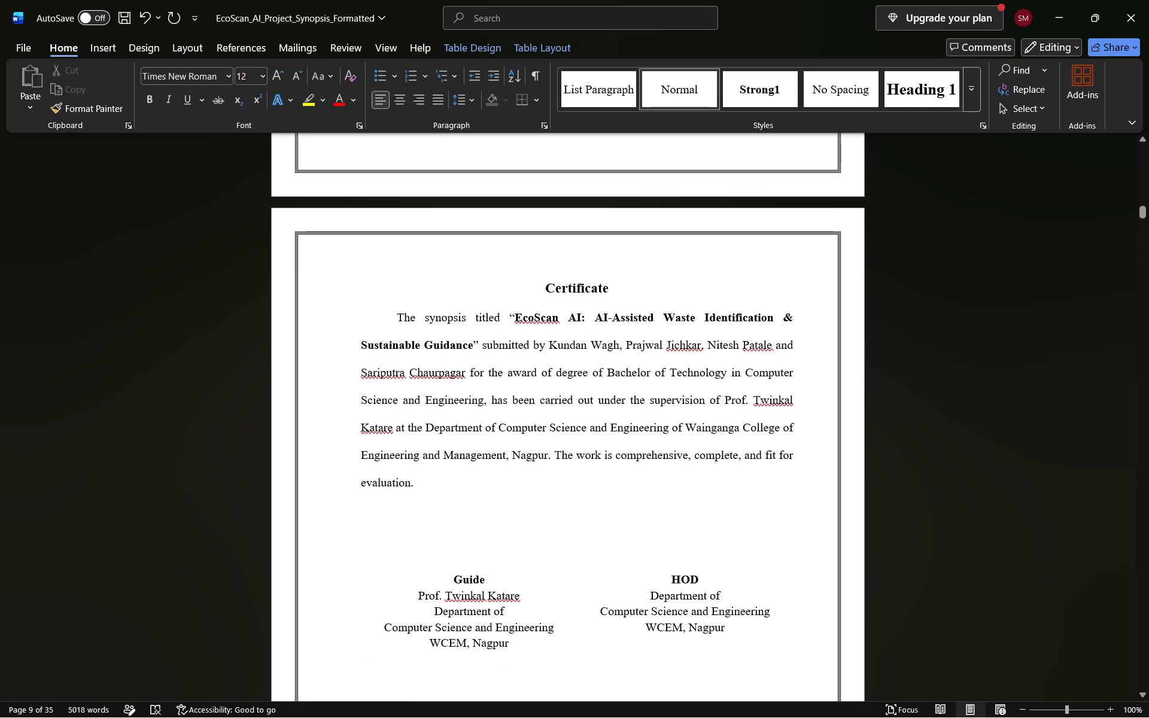
pyautogui.click(482, 598)
pyautogui.press('BackSpace')
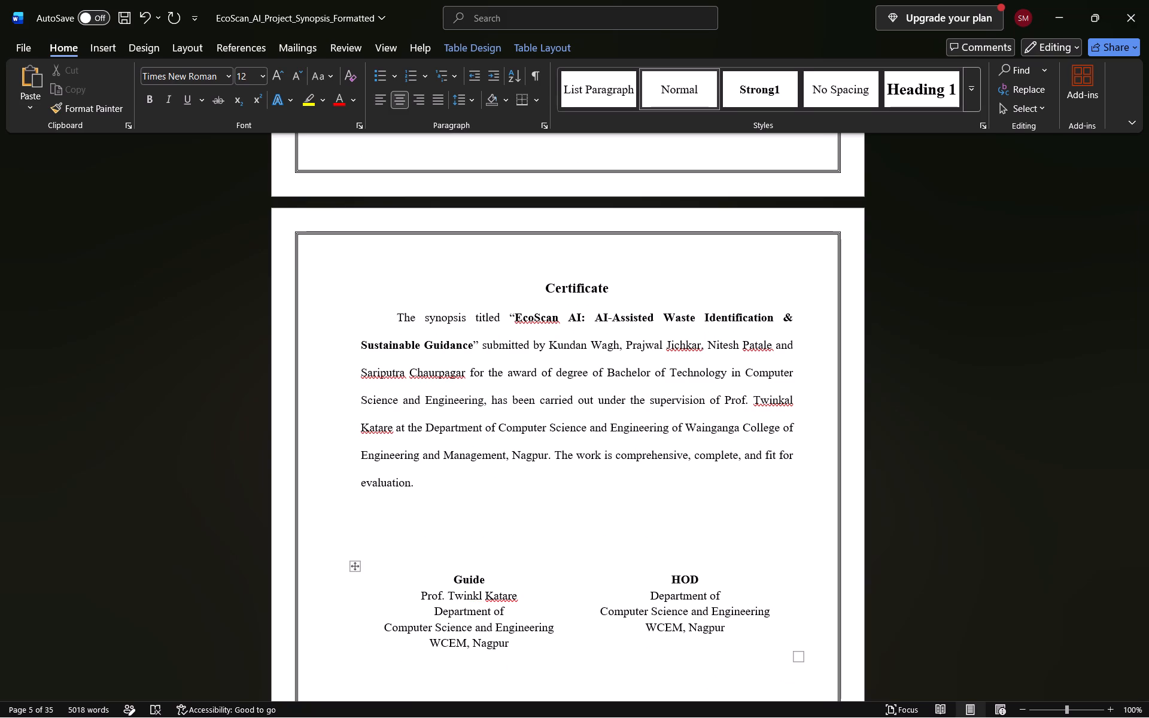
pyautogui.press('Right')
pyautogui.press('e')
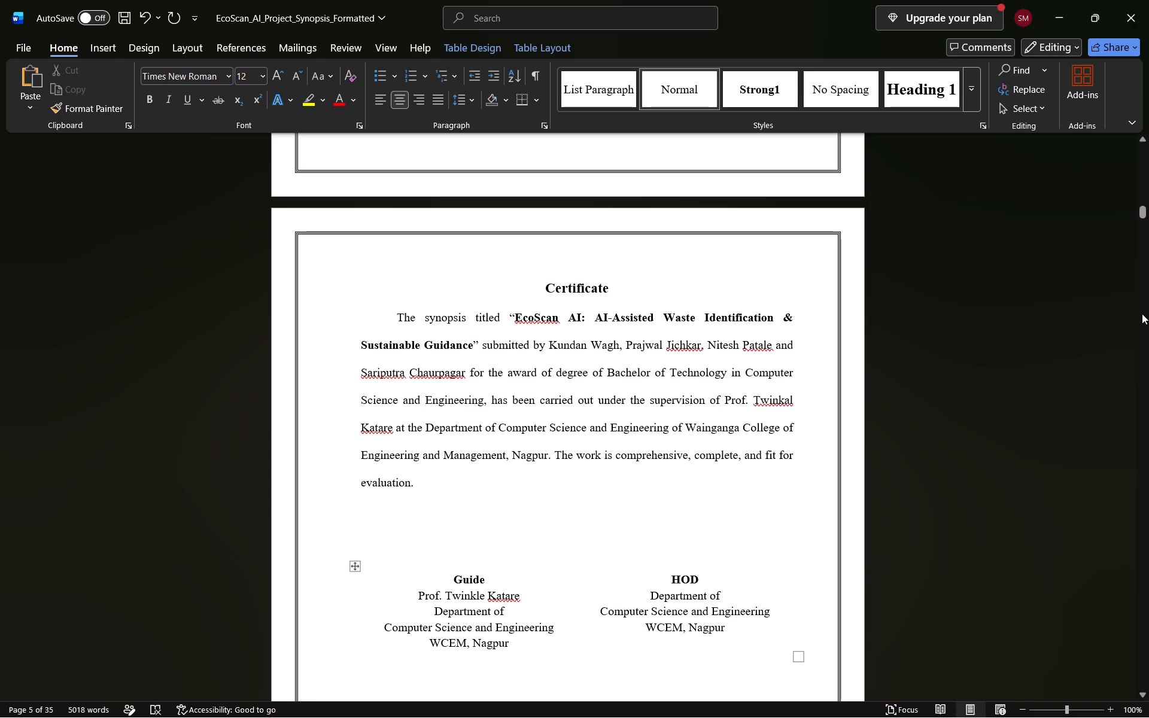
# Review the front matter from the Certificate page through the acknowledgement, abstract, index and lists of figures and tables.
pyautogui.click(1142, 692)
pyautogui.click(1142, 692)
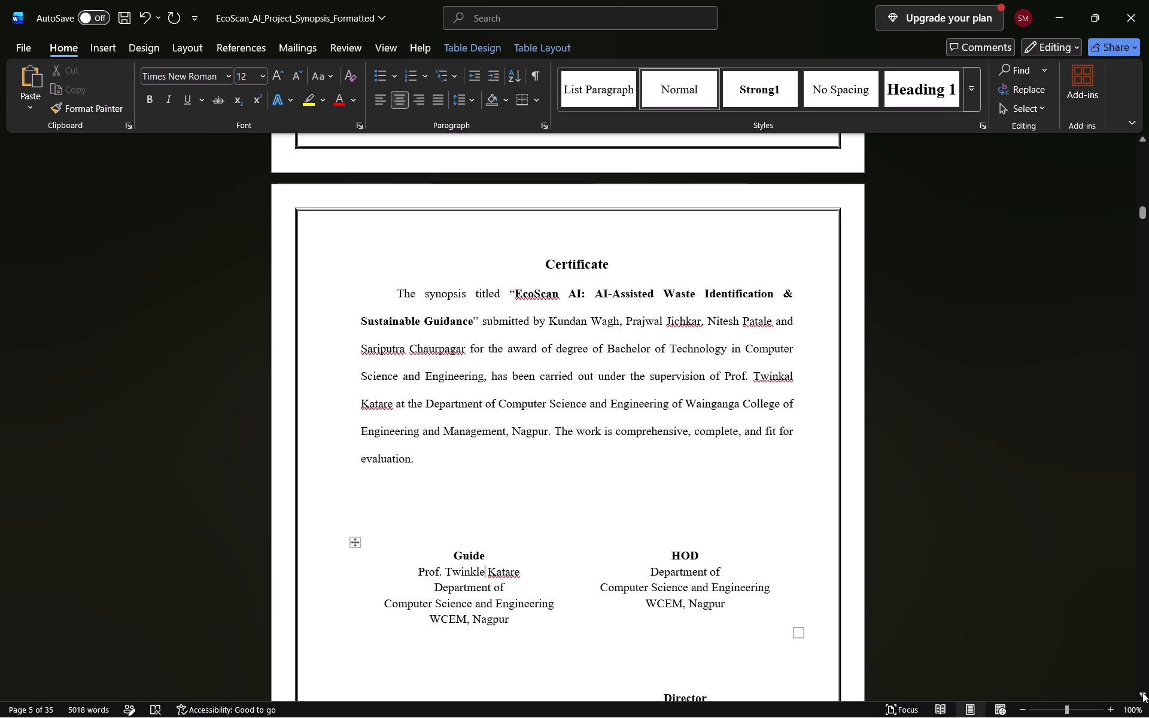
pyautogui.click(1141, 654)
pyautogui.click(1141, 654)
pyautogui.doubleClick(1141, 654)
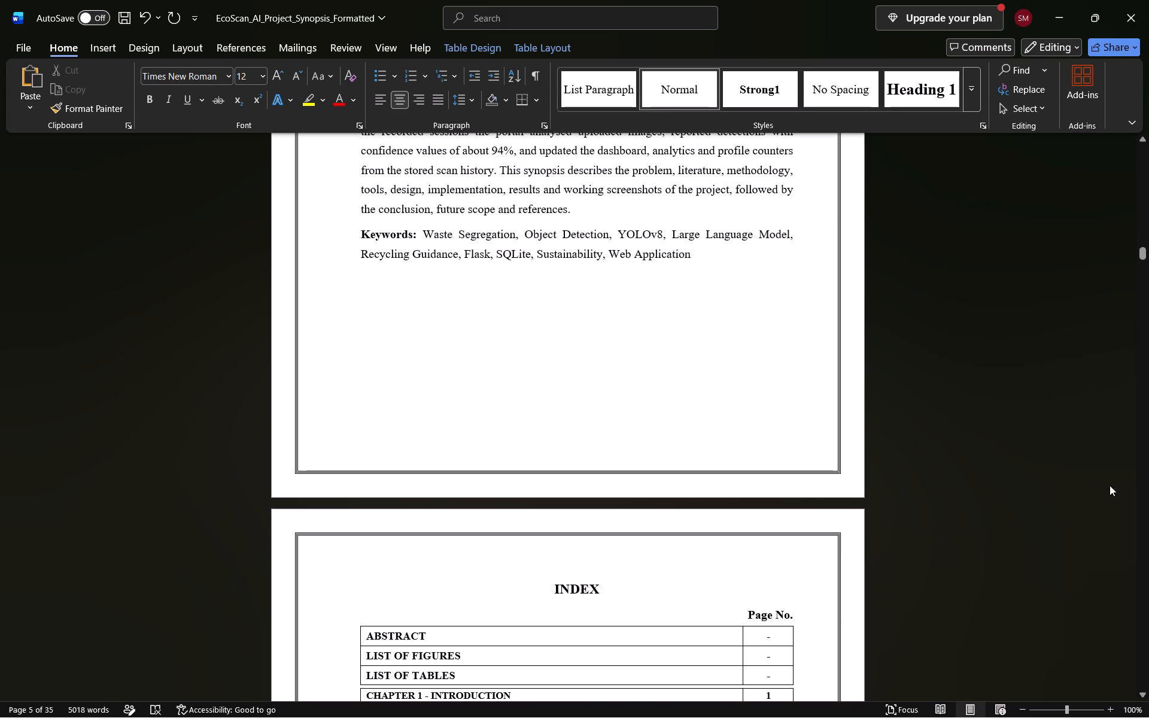
pyautogui.click(1148, 232)
pyautogui.click(1147, 216)
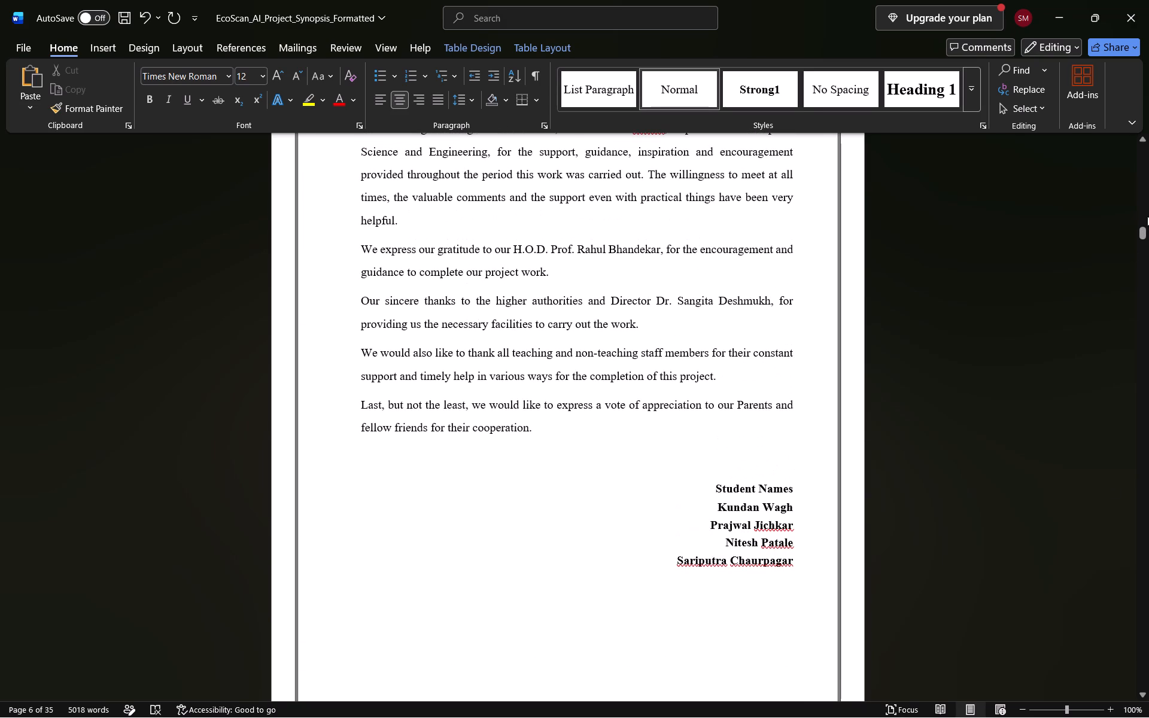
pyautogui.click(1148, 634)
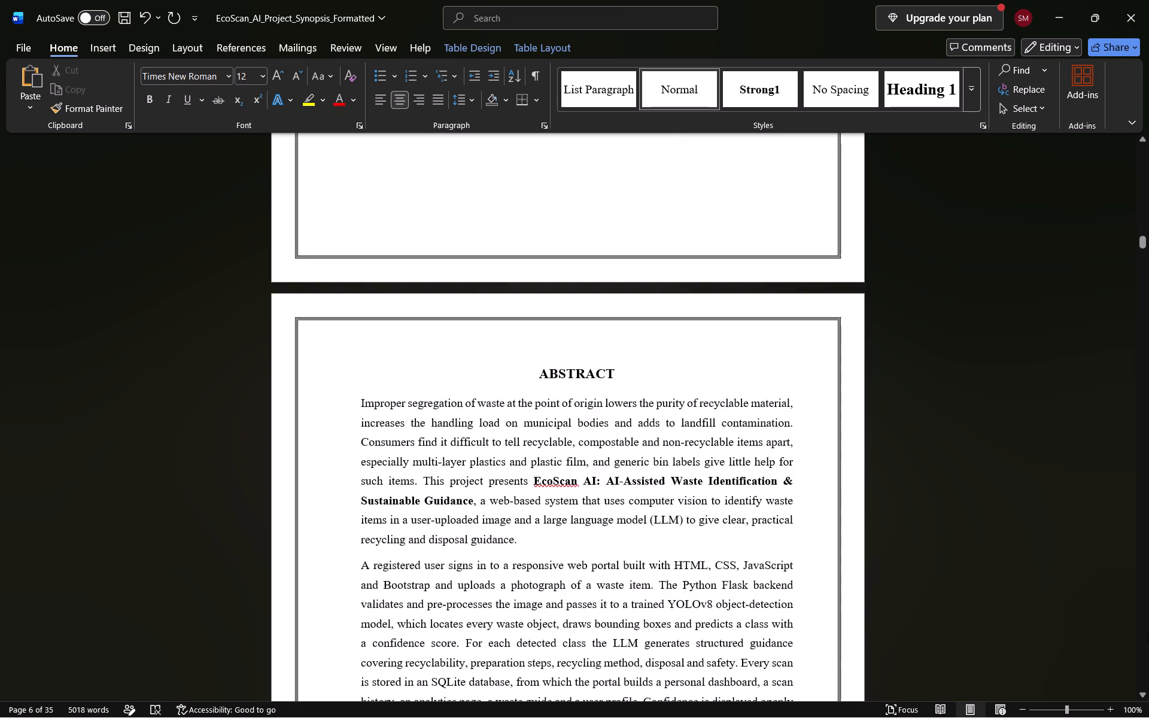
pyautogui.click(1148, 634)
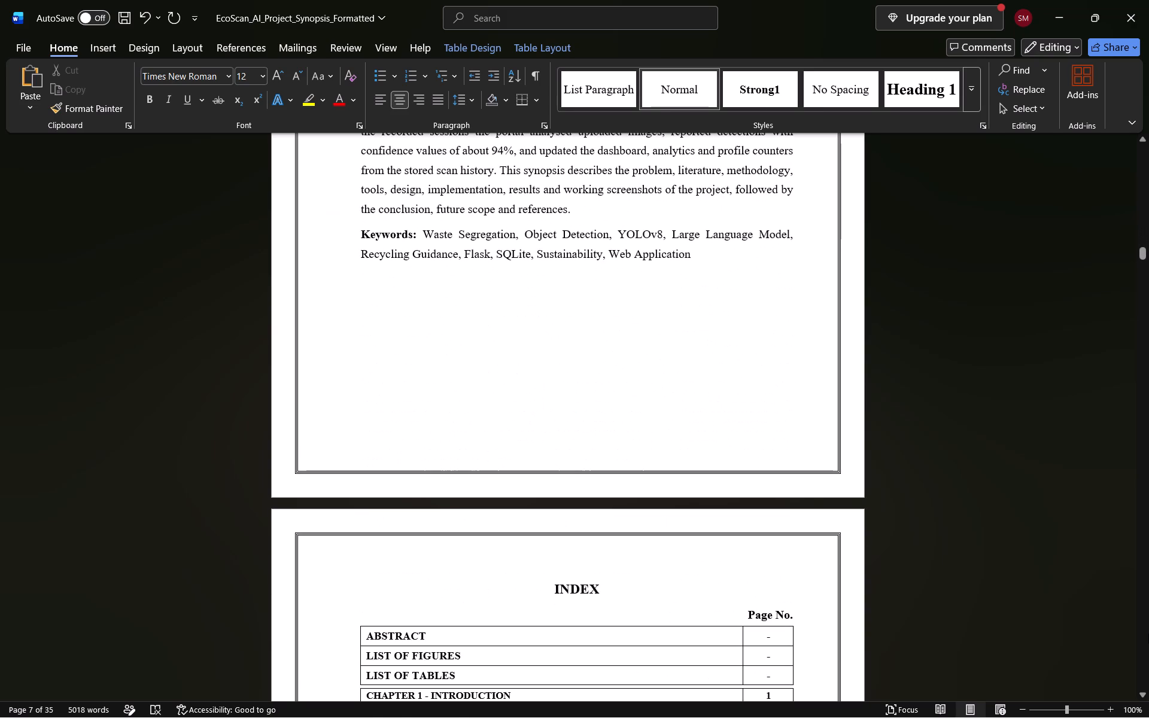
pyautogui.click(1138, 630)
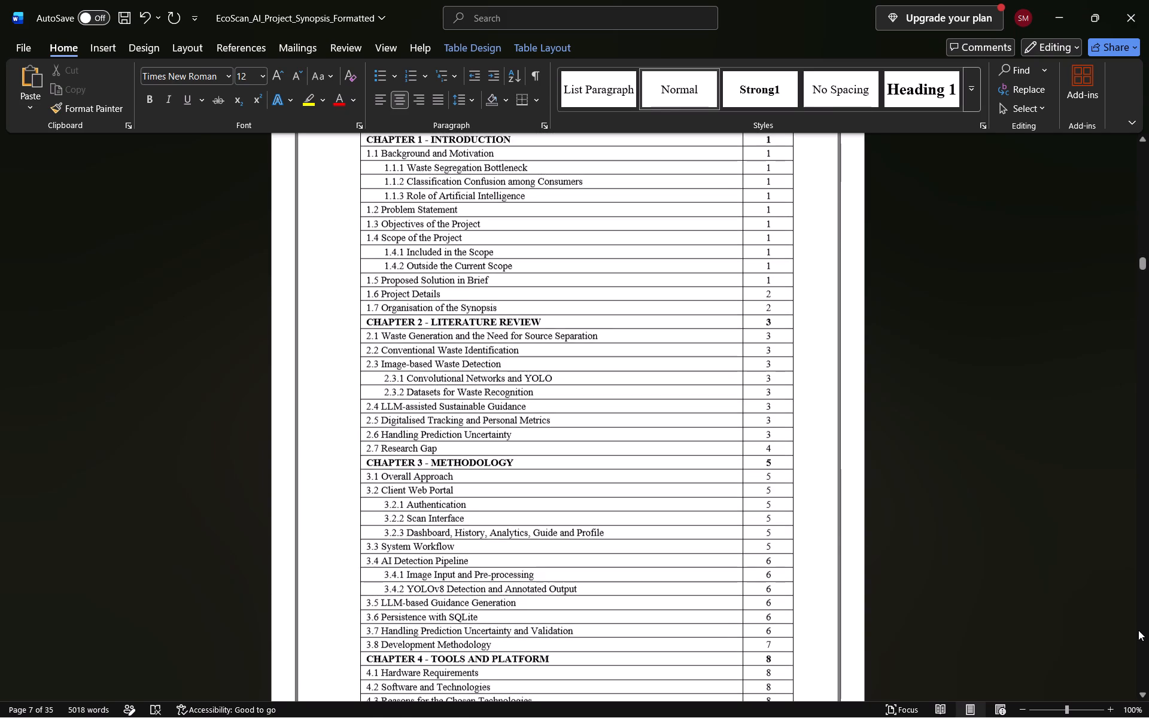
pyautogui.click(1138, 630)
pyautogui.click(1138, 630)
pyautogui.click(1138, 630)
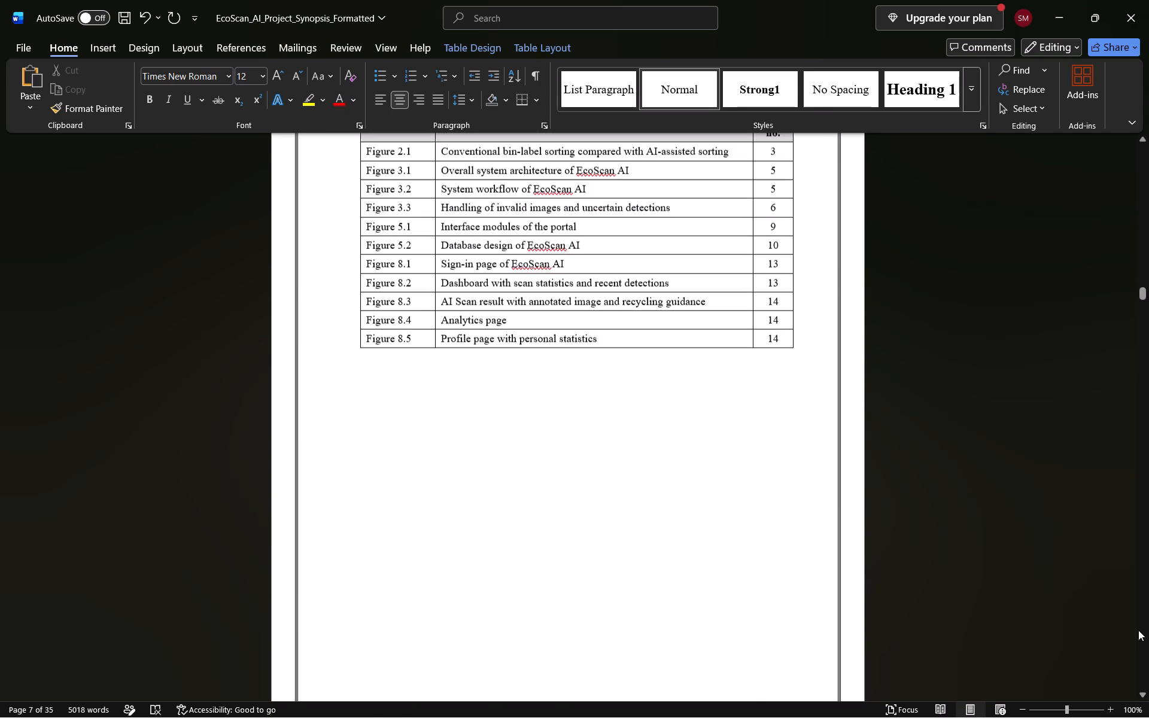
pyautogui.click(1138, 630)
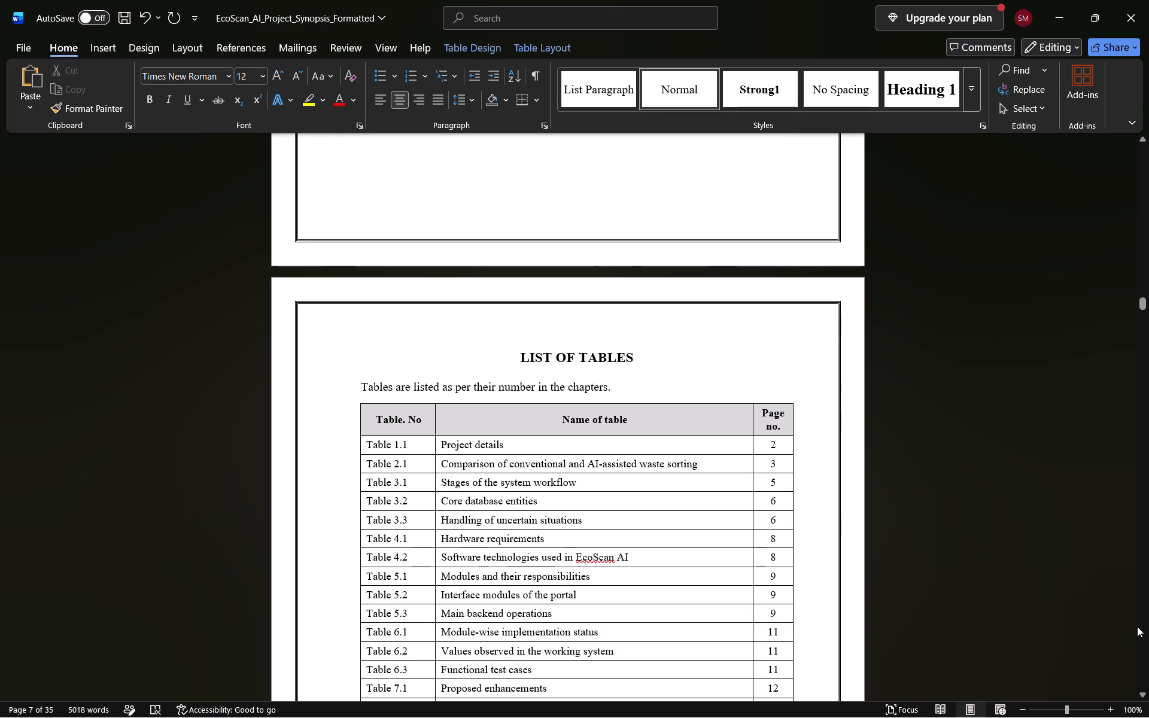
pyautogui.click(1137, 626)
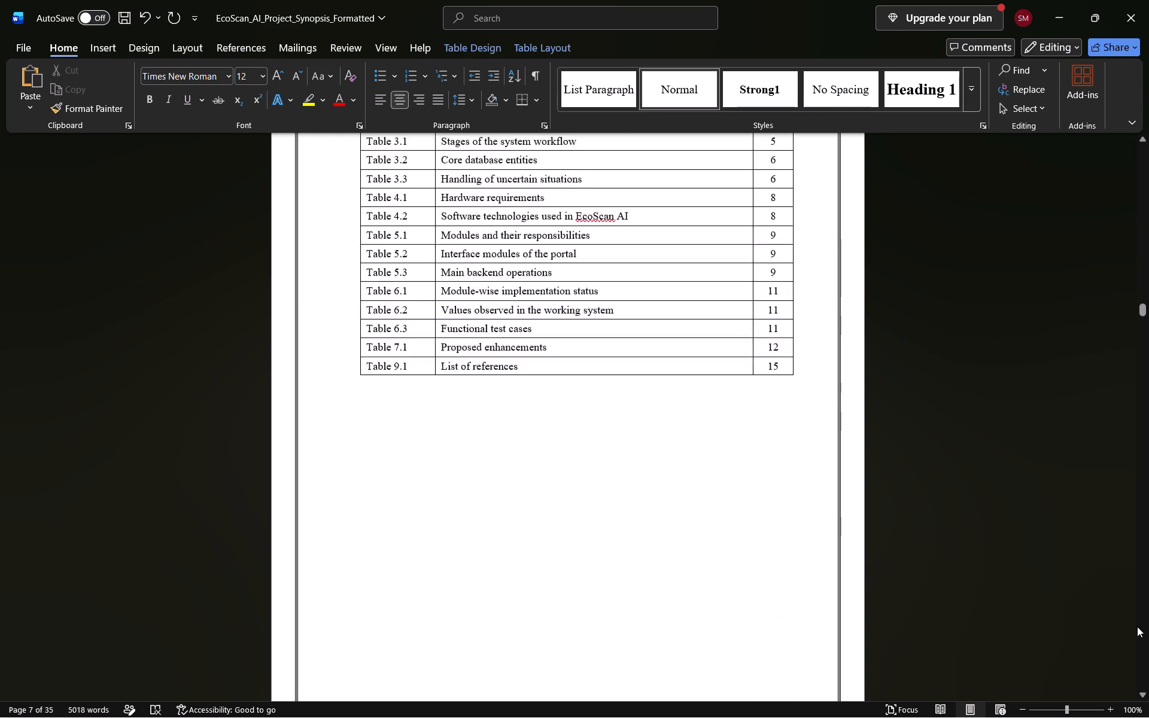
# Review Chapters 1 to 3 of the synopsis, covering the introduction, literature review and methodology pages.
pyautogui.click(1137, 626)
pyautogui.click(1137, 626)
pyautogui.click(1137, 626)
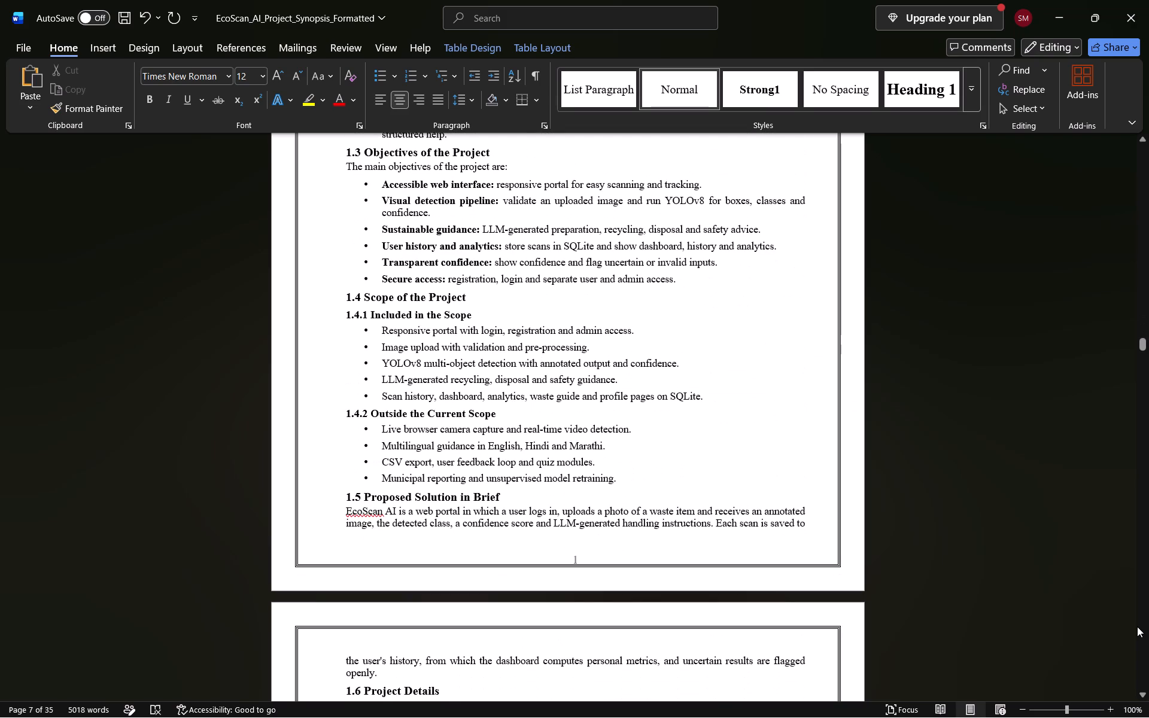
pyautogui.click(1137, 626)
pyautogui.click(1137, 626)
pyautogui.click(1137, 626)
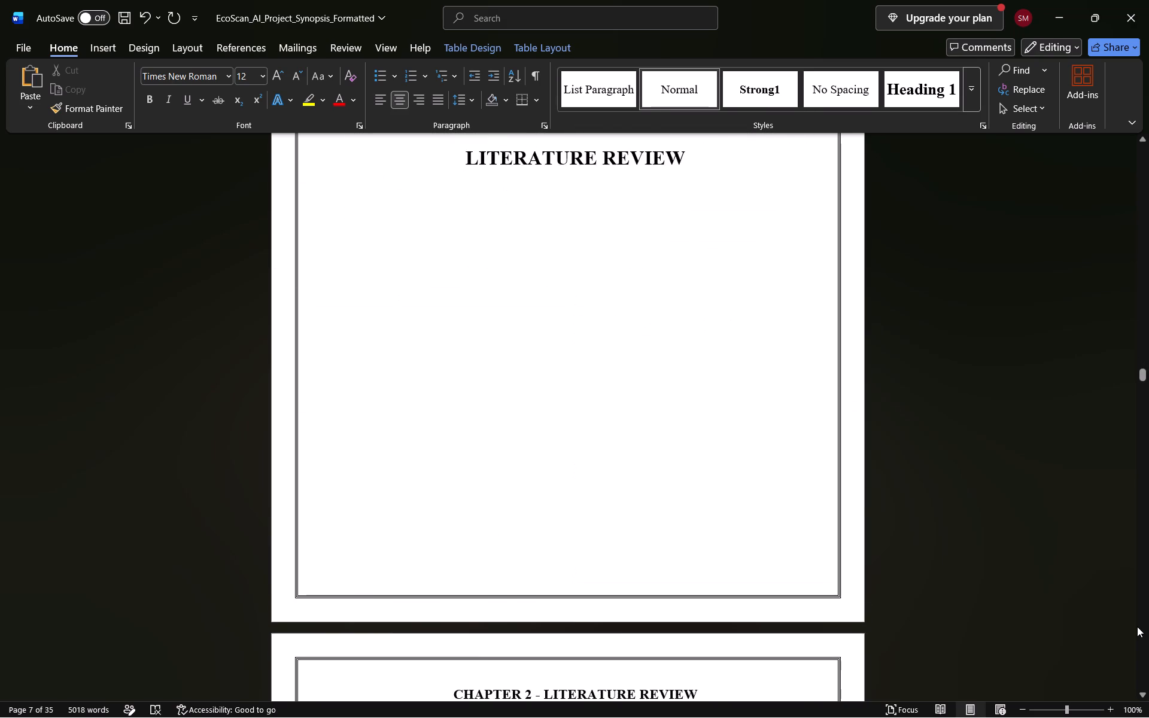
pyautogui.click(1137, 626)
pyautogui.click(1137, 626)
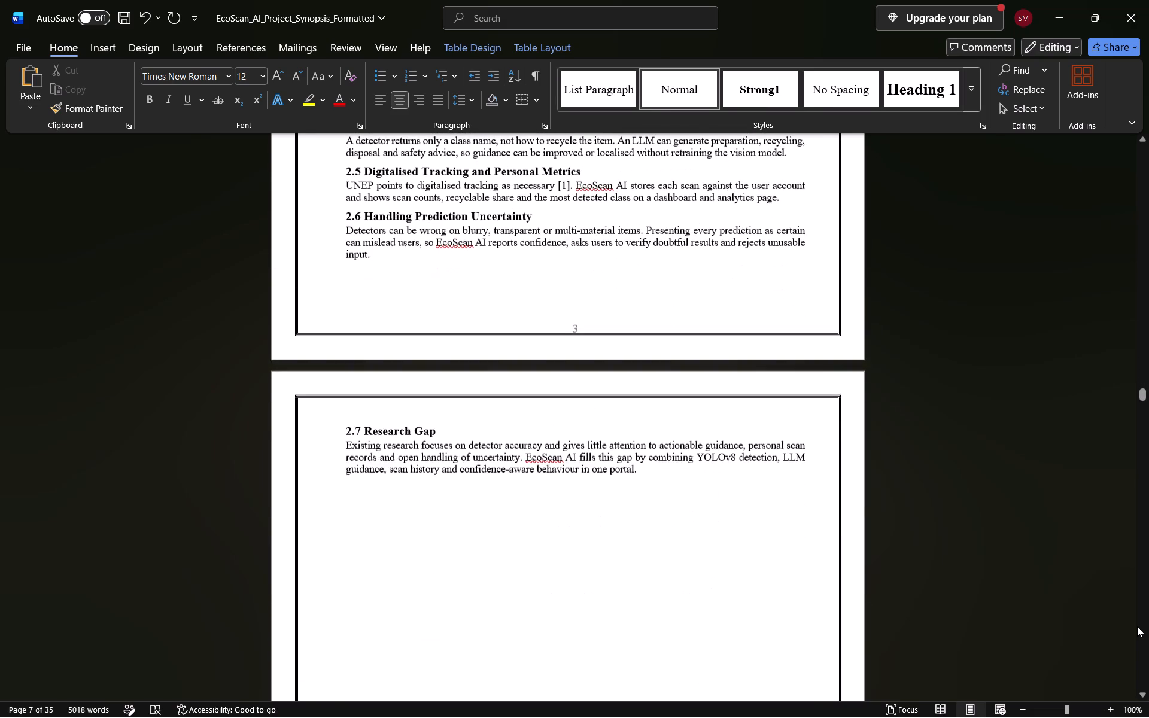
pyautogui.click(1137, 626)
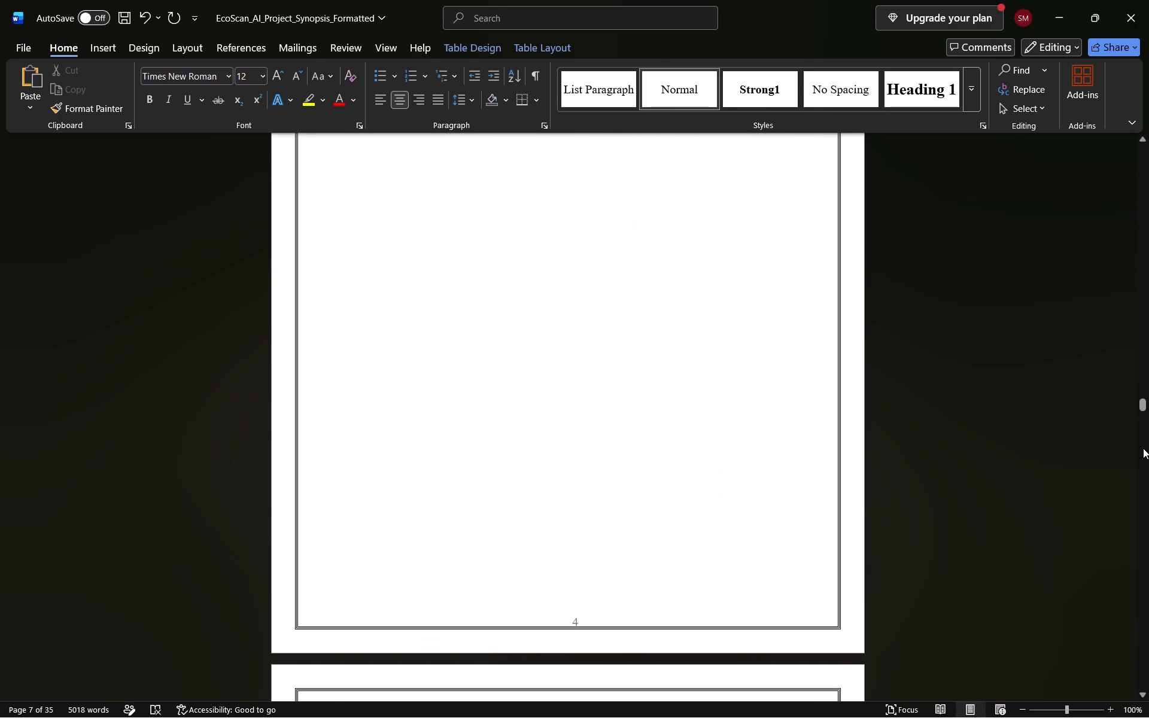
pyautogui.click(1135, 477)
pyautogui.click(1138, 475)
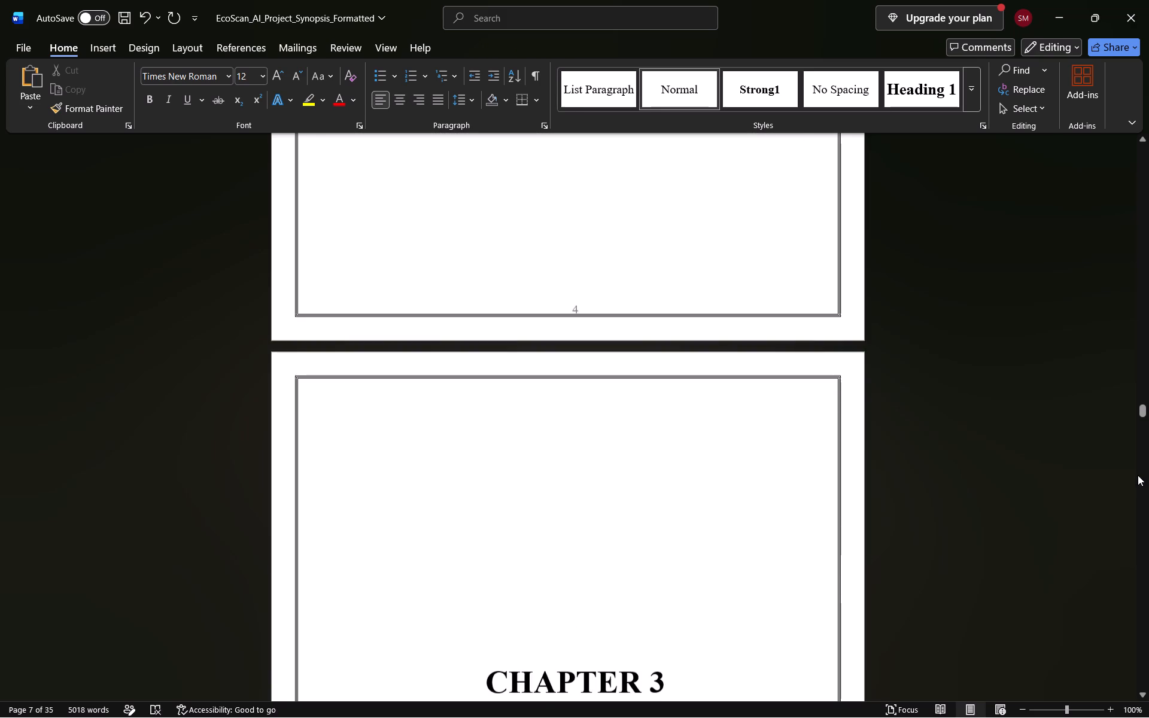
pyautogui.click(1138, 475)
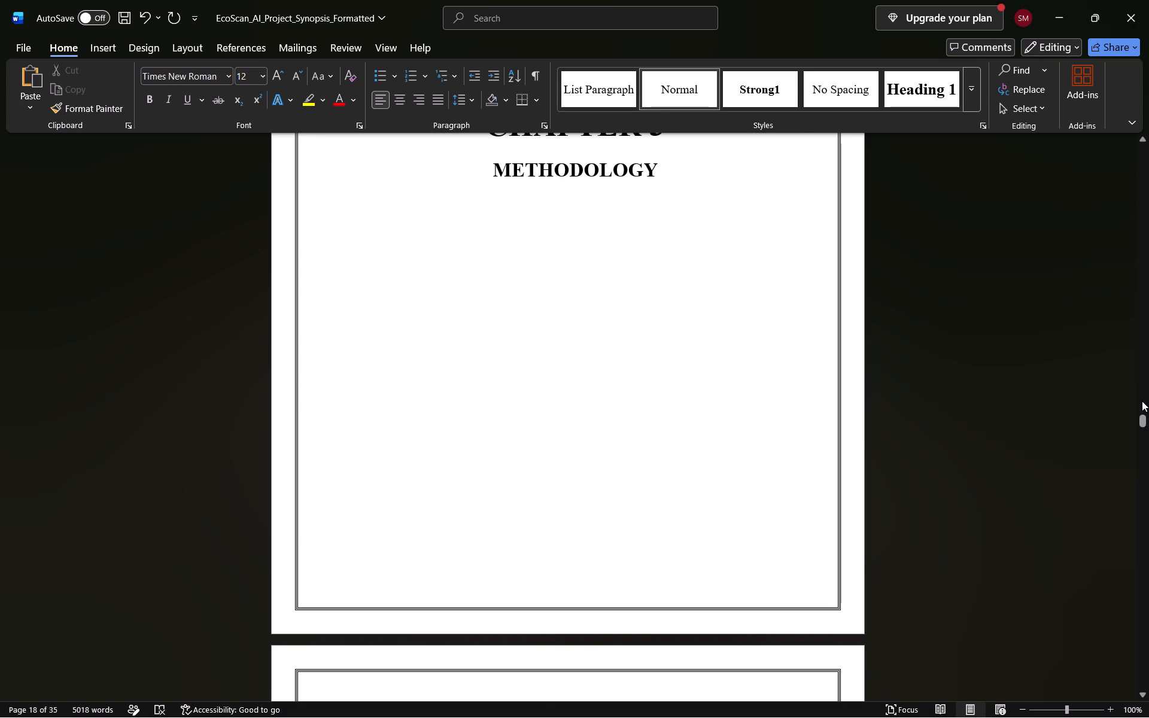
pyautogui.click(1142, 401)
pyautogui.doubleClick(1142, 401)
pyautogui.click(1142, 401)
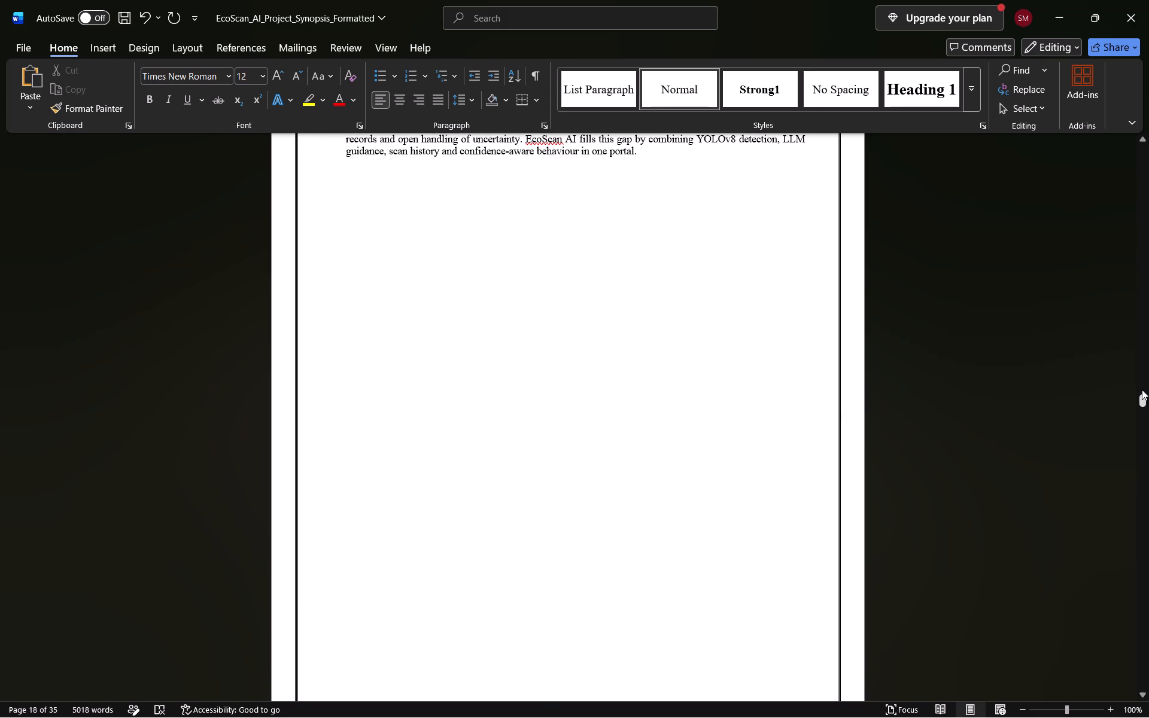
pyautogui.click(1142, 385)
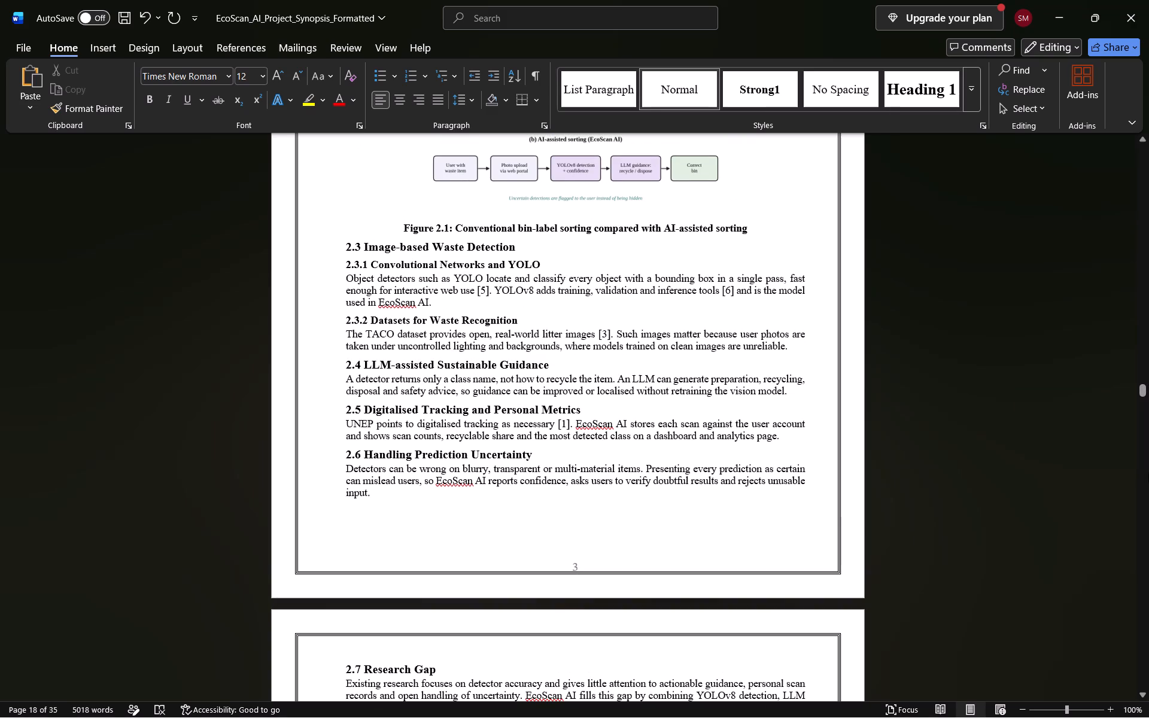
pyautogui.click(1148, 472)
pyautogui.tripleClick(1148, 472)
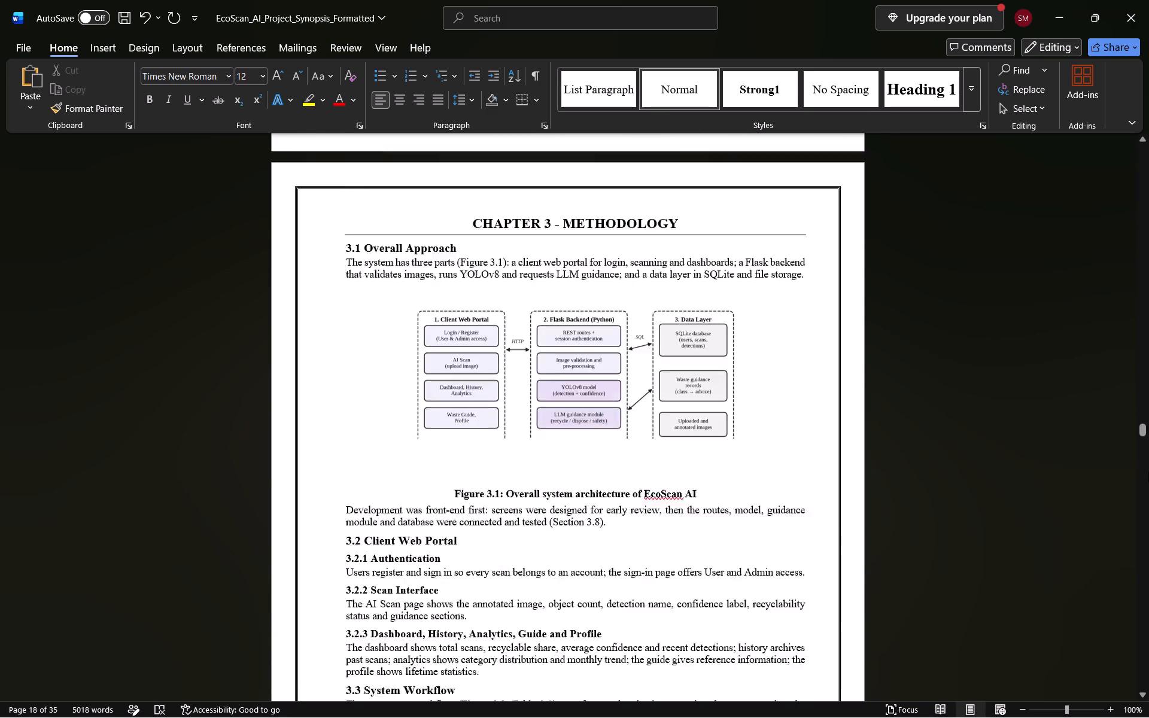
pyautogui.click(1148, 472)
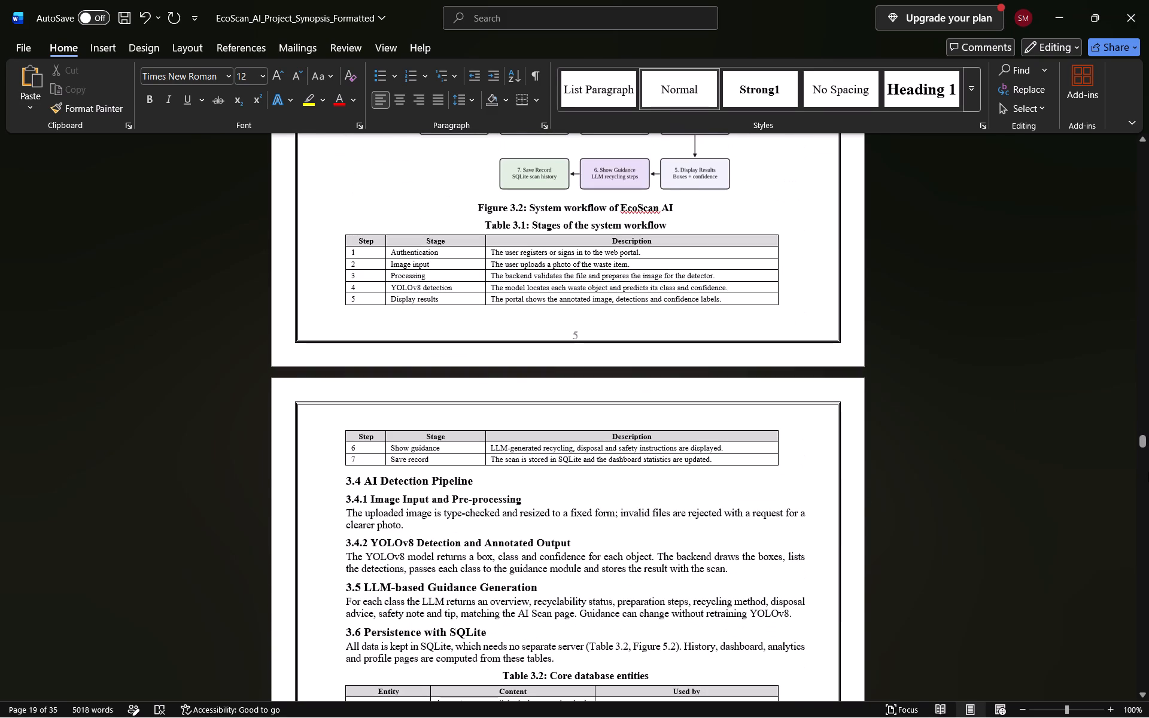
pyautogui.click(1148, 472)
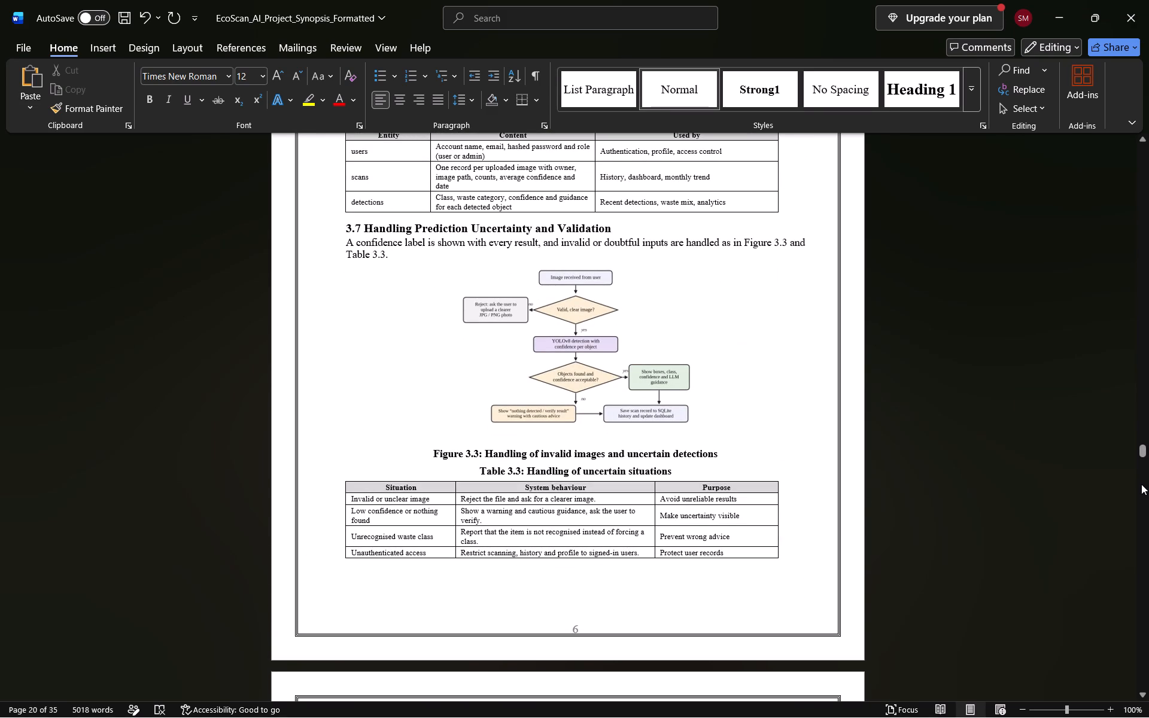
pyautogui.click(1141, 484)
pyautogui.click(1141, 484)
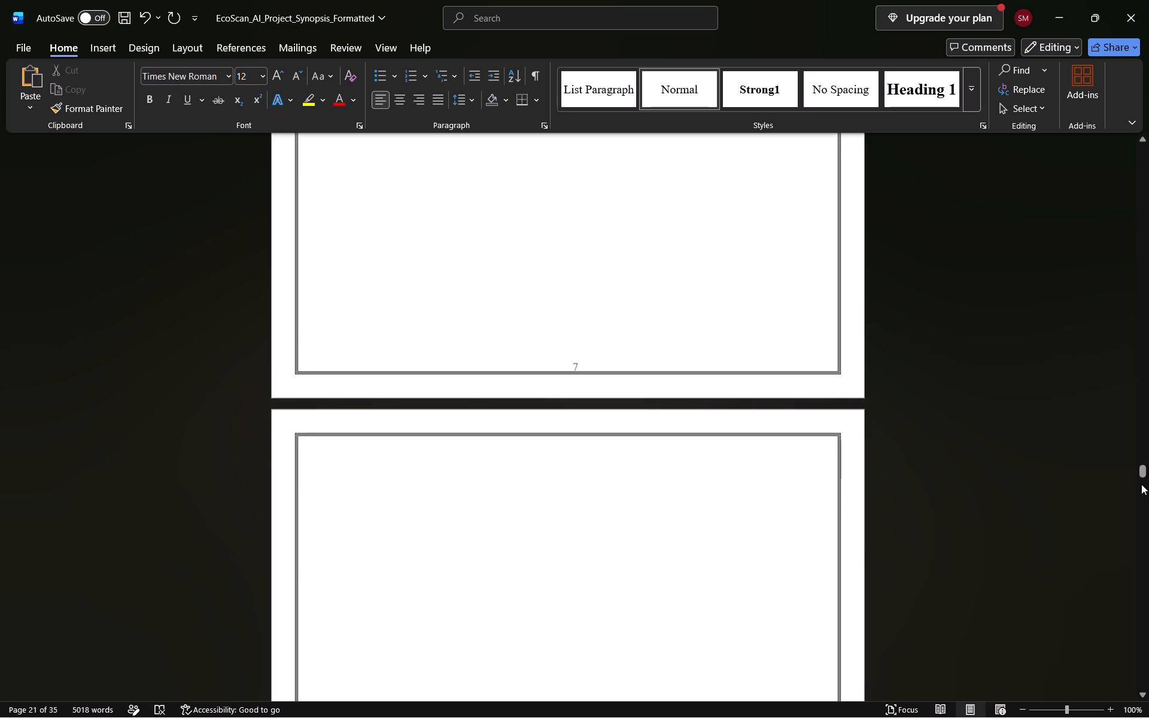
# Review Chapters 4 to 7, covering tools and platform, design and implementation, results and analysis, and conclusion and future scope.
pyautogui.doubleClick(1141, 484)
pyautogui.click(1141, 484)
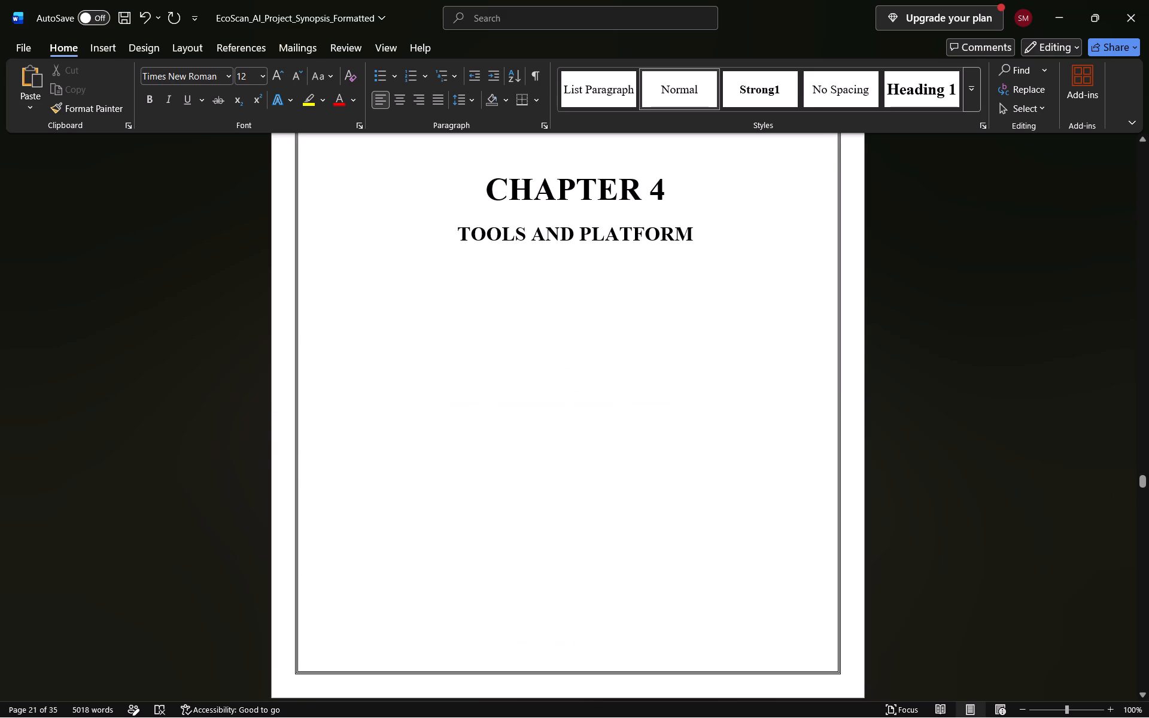
pyautogui.click(1145, 498)
pyautogui.click(1145, 498)
pyautogui.click(1145, 498)
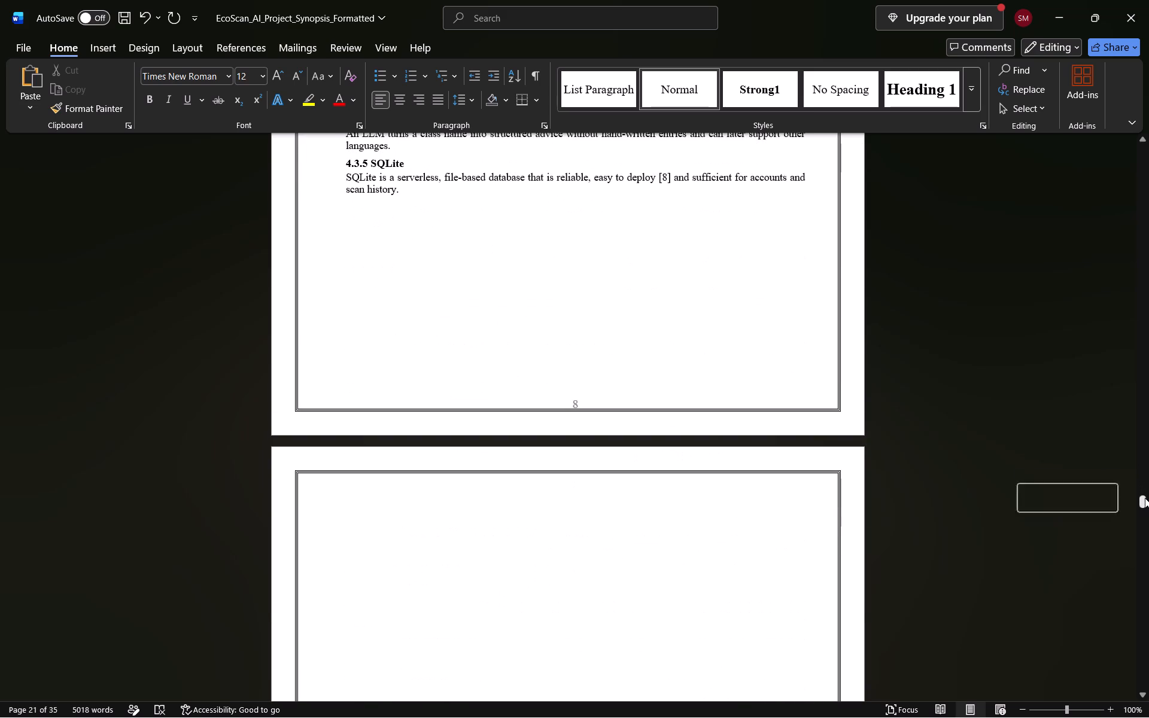
pyautogui.click(1142, 525)
pyautogui.click(1142, 525)
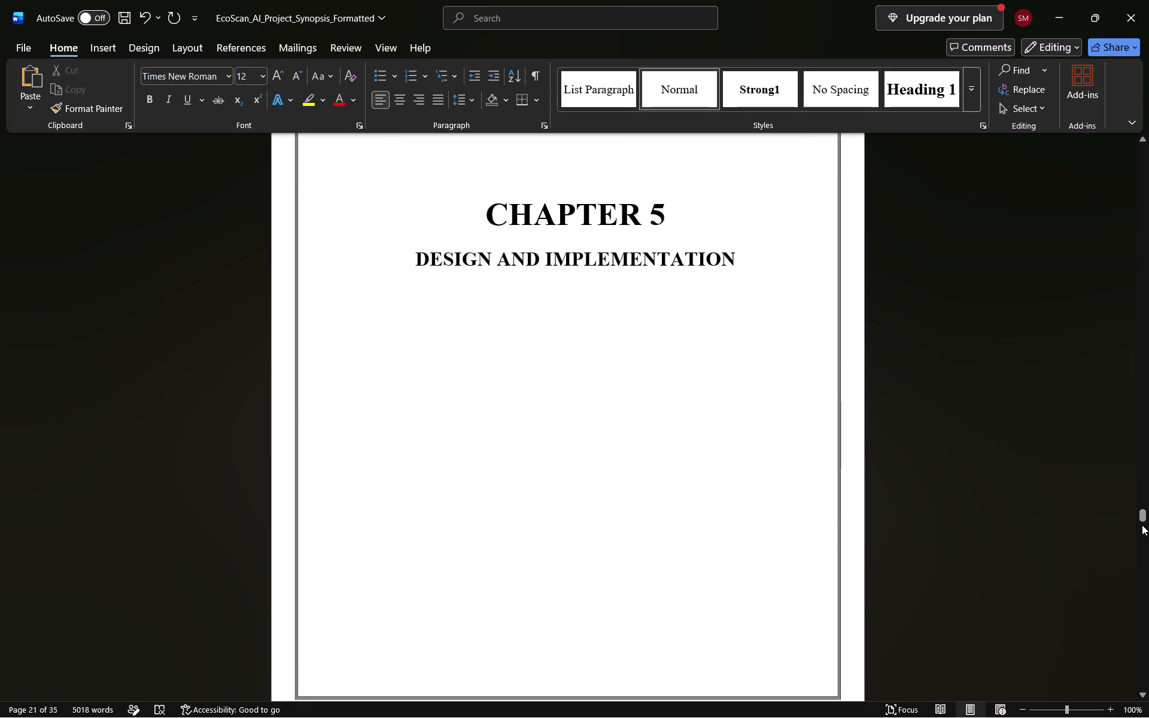
pyautogui.click(1147, 570)
pyautogui.click(1147, 570)
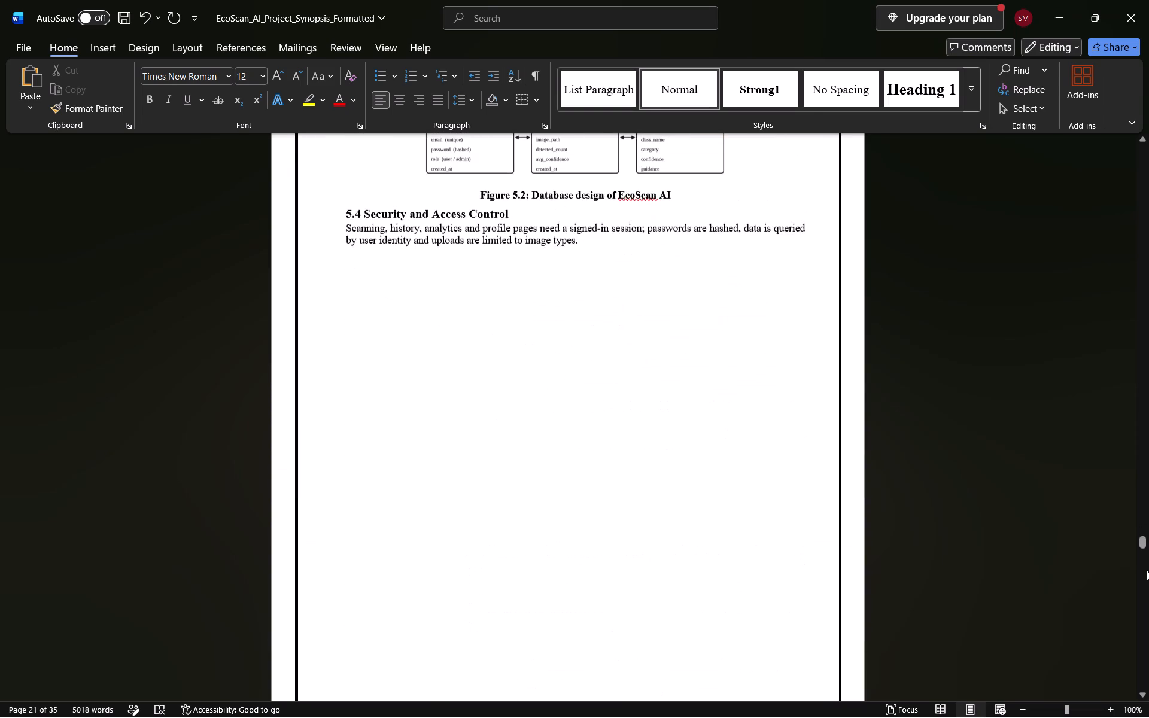
pyautogui.click(1147, 570)
pyautogui.click(1147, 570)
pyautogui.click(1147, 570)
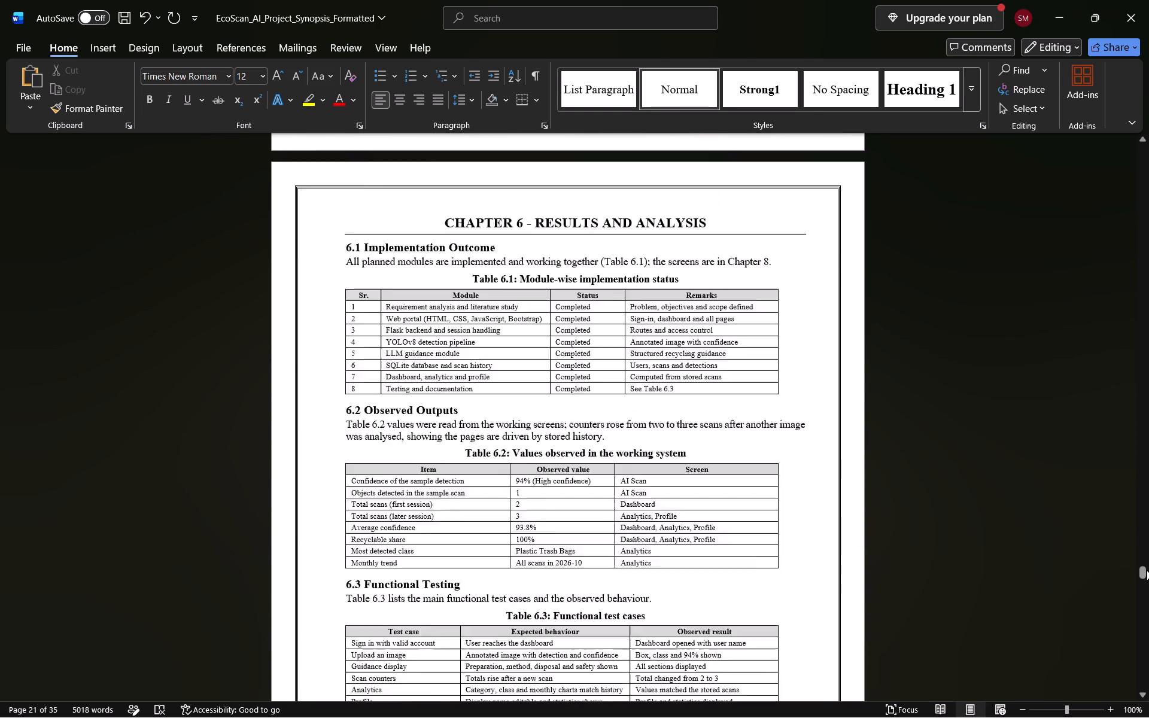
pyautogui.click(1147, 570)
pyautogui.click(1147, 570)
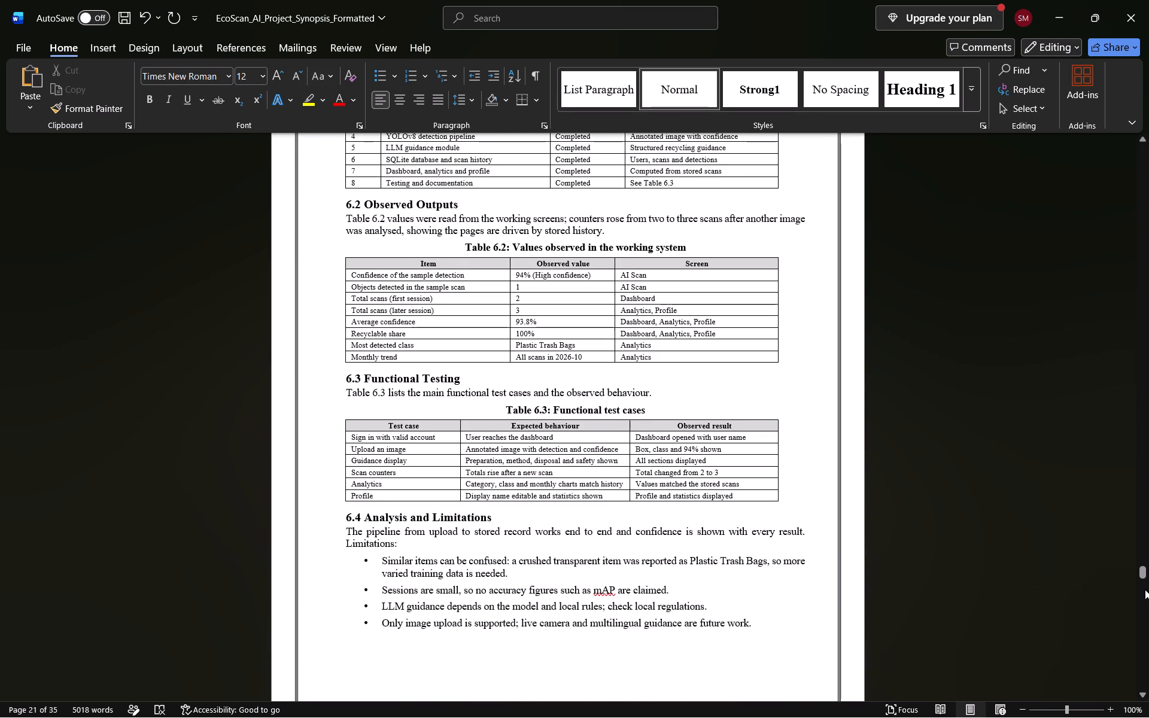
pyautogui.click(1143, 588)
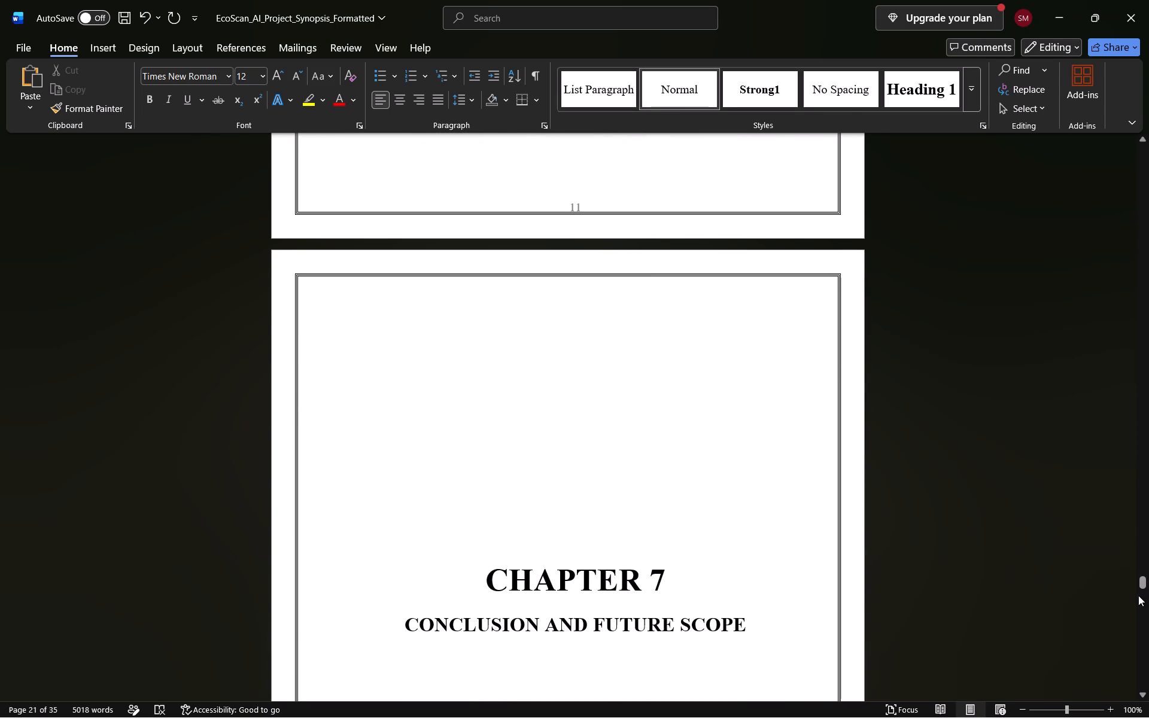
pyautogui.click(1138, 603)
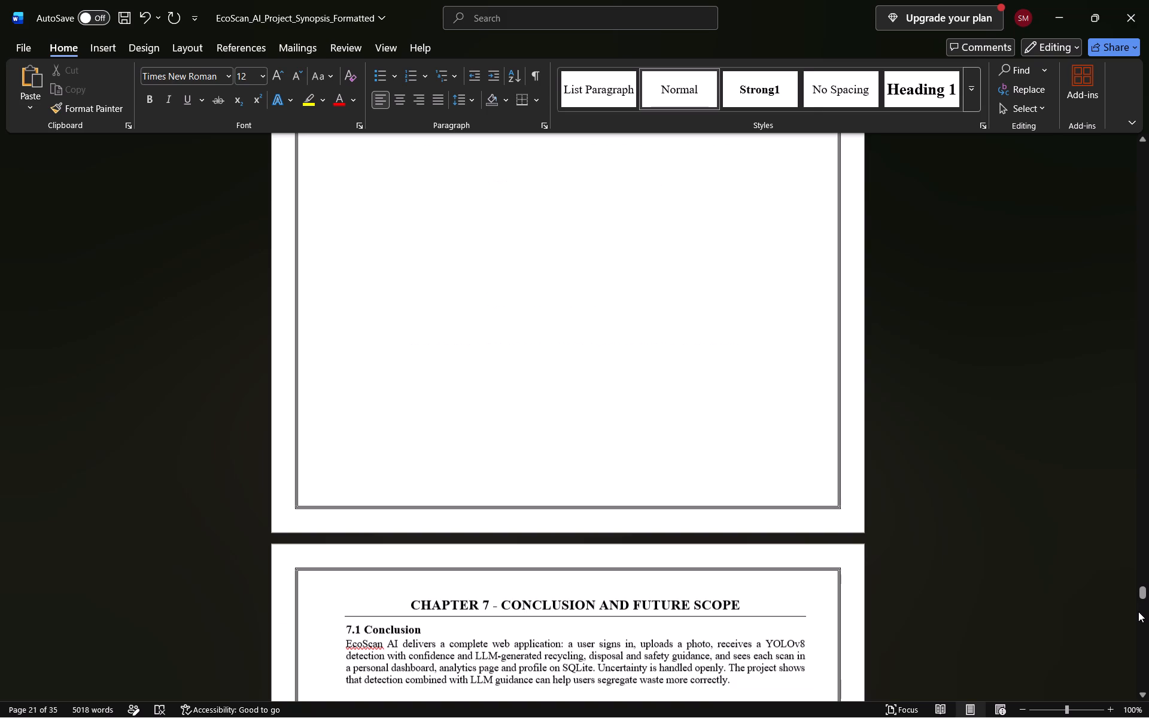
pyautogui.click(1138, 611)
pyautogui.click(1138, 611)
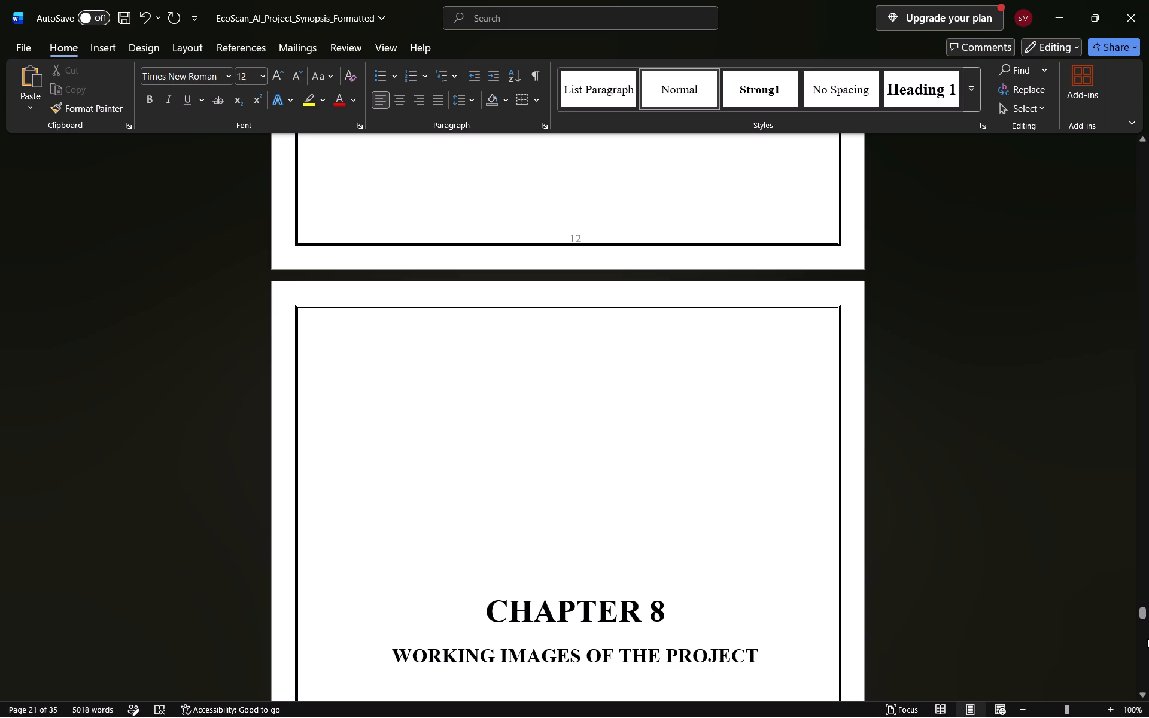
# Review Chapter 8, examining the working images of the project, including the sign-in, AI scan and analytics sections.
pyautogui.click(1147, 638)
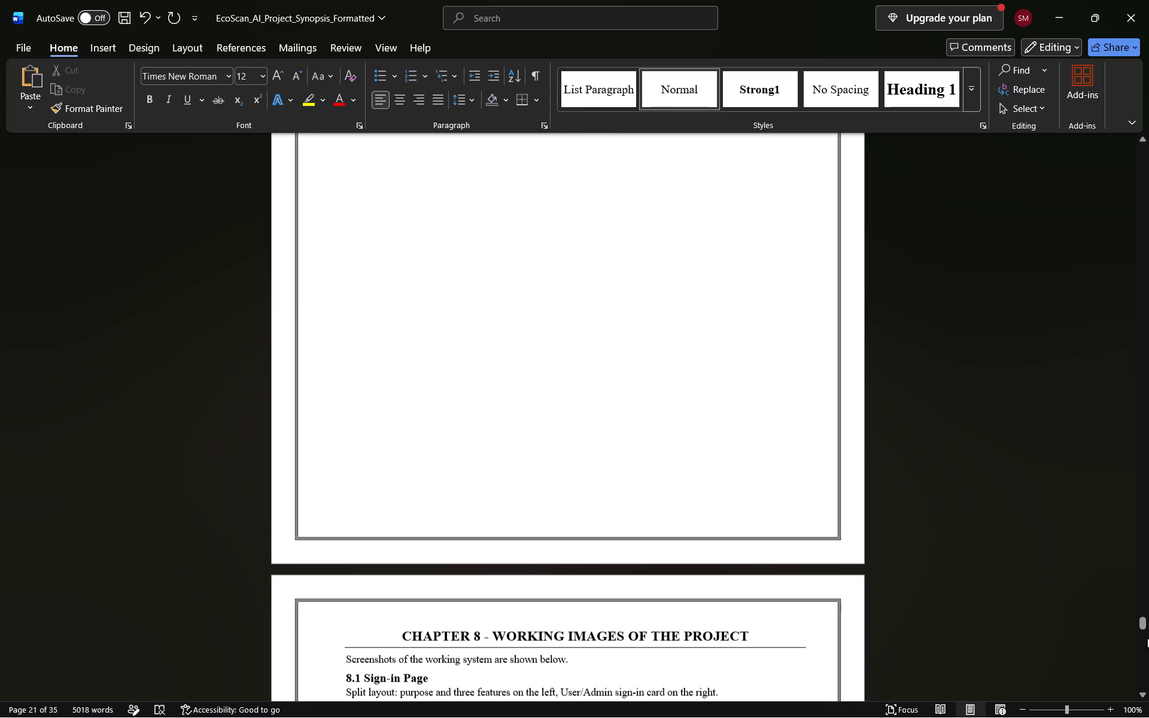
pyautogui.click(1140, 648)
pyautogui.click(1140, 648)
pyautogui.click(1140, 648)
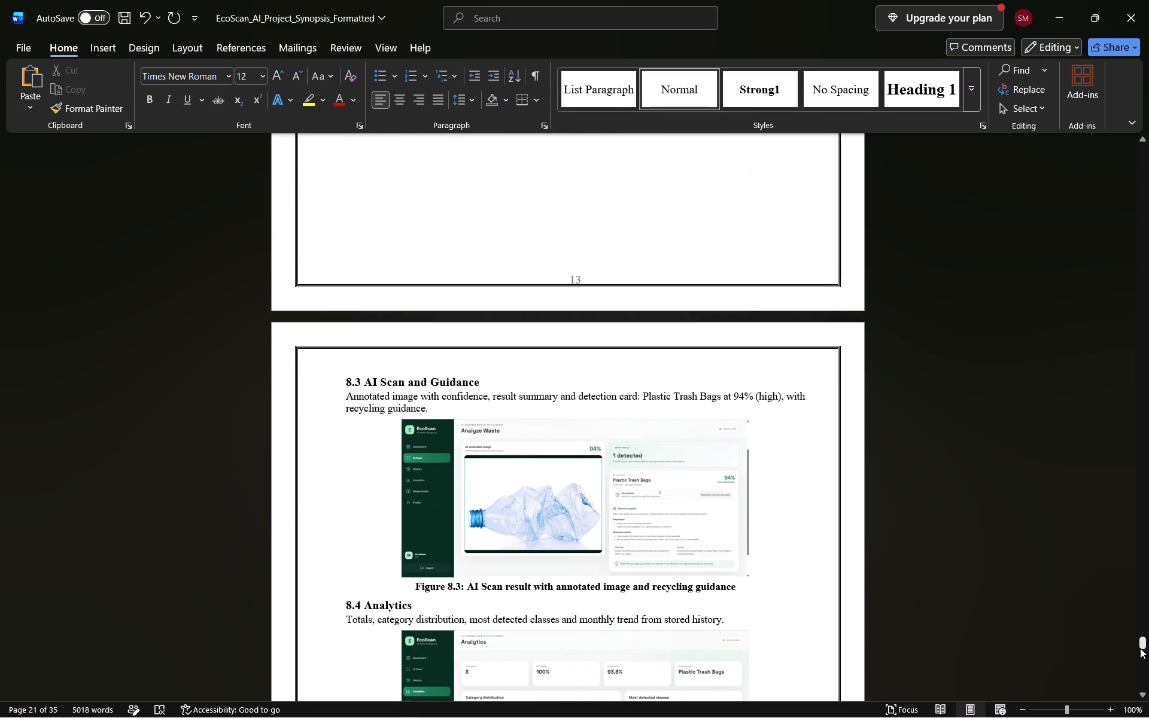
pyautogui.moveTo(1140, 648); pyautogui.dragTo(1140, 669)
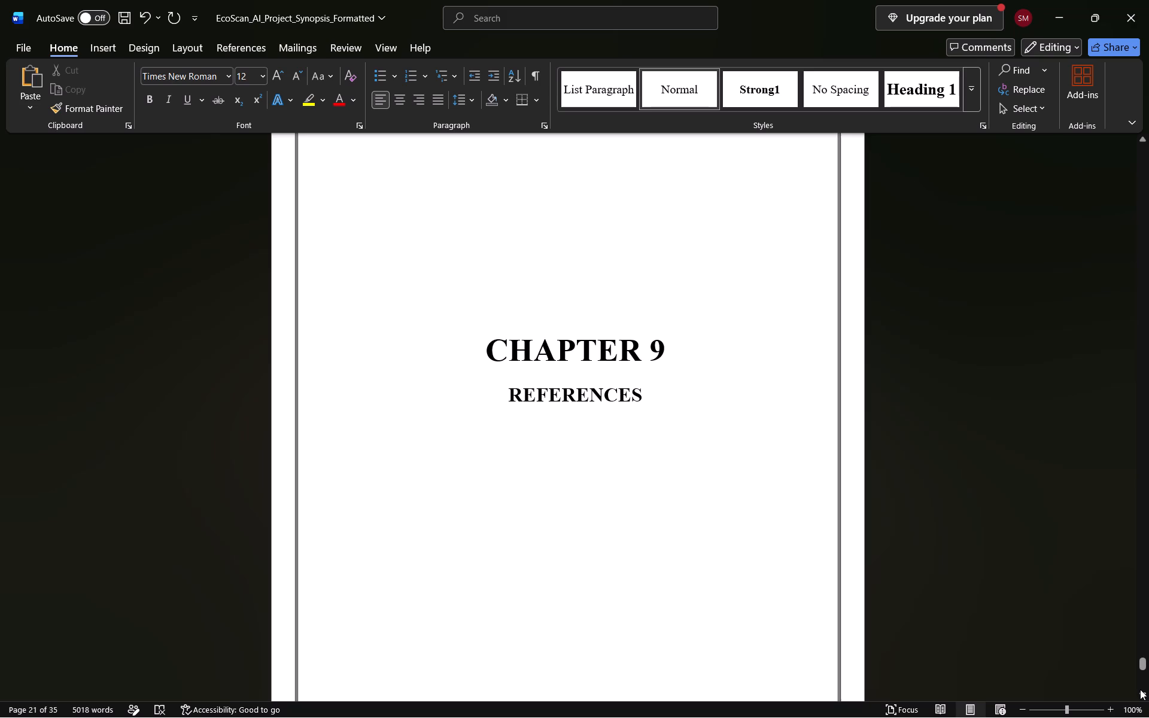
# Review Chapter 9, examining the Table 9.1 list of references through to the end of the document.
pyautogui.click(1140, 689)
pyautogui.click(1140, 689)
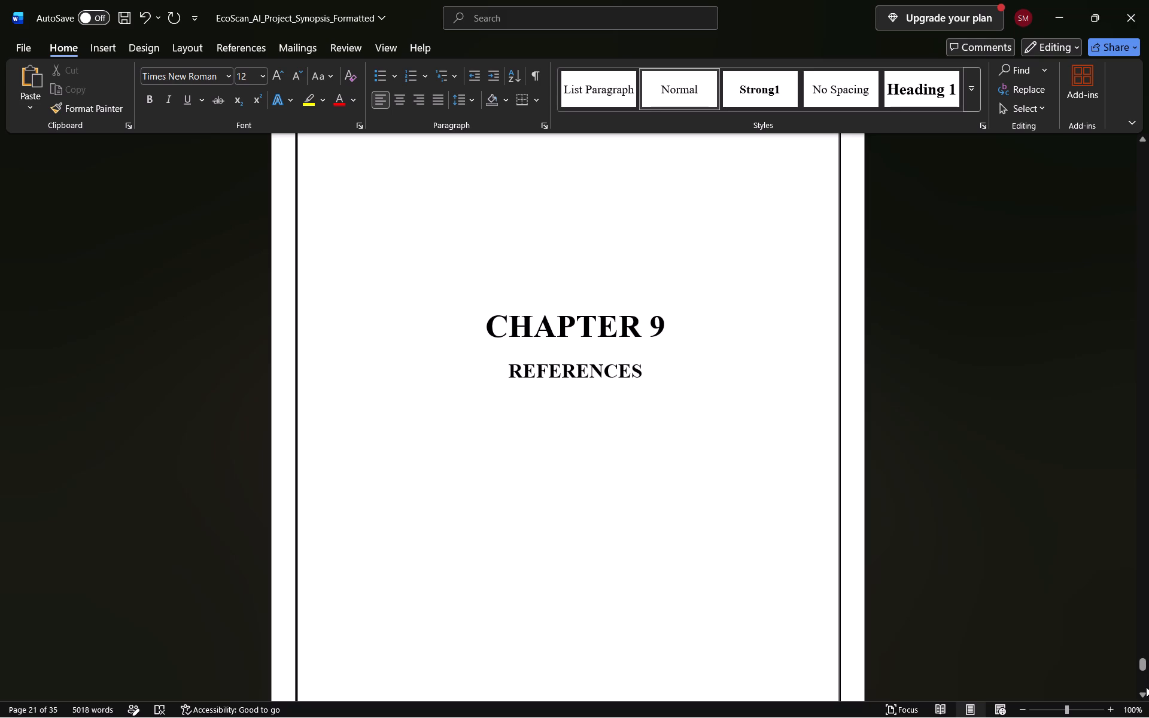
pyautogui.click(1145, 687)
pyautogui.click(1145, 687)
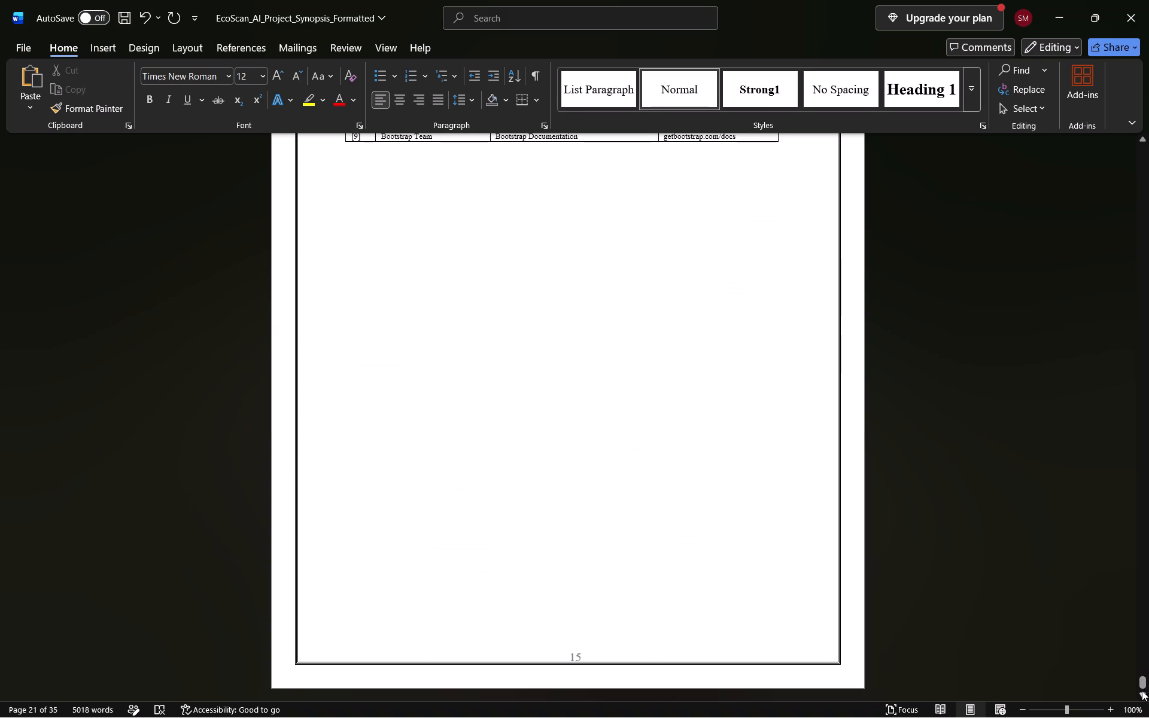
pyautogui.click(1142, 690)
pyautogui.click(1140, 665)
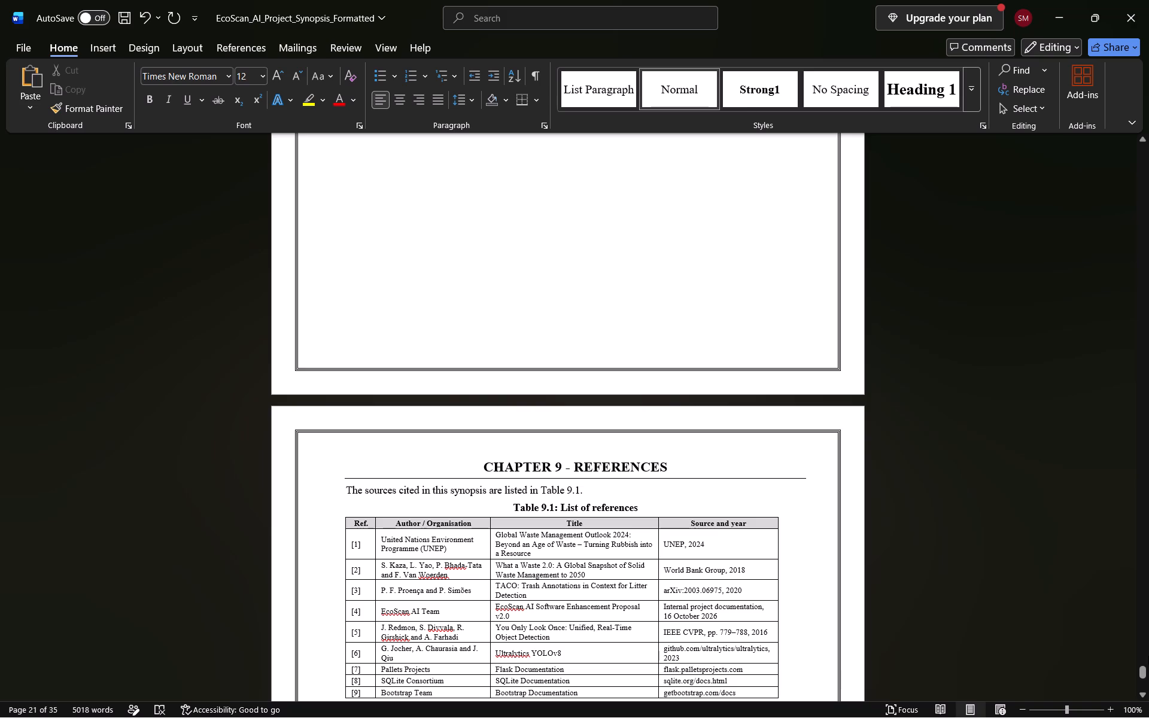
pyautogui.click(1139, 686)
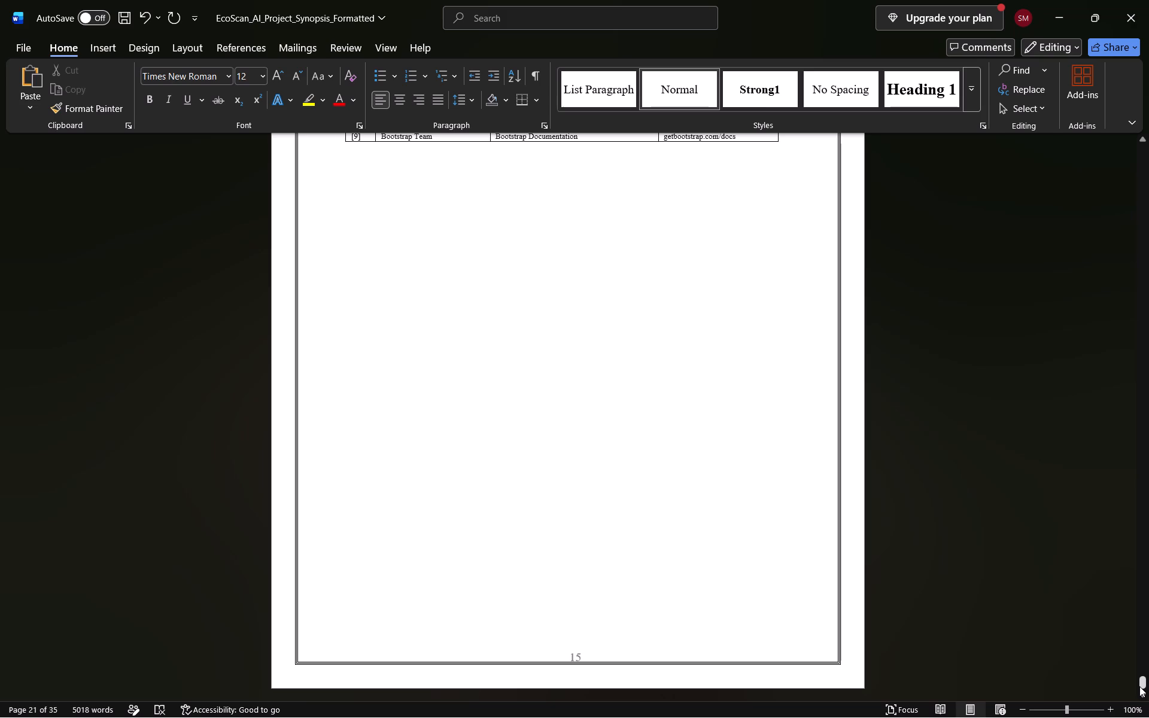
pyautogui.click(1145, 656)
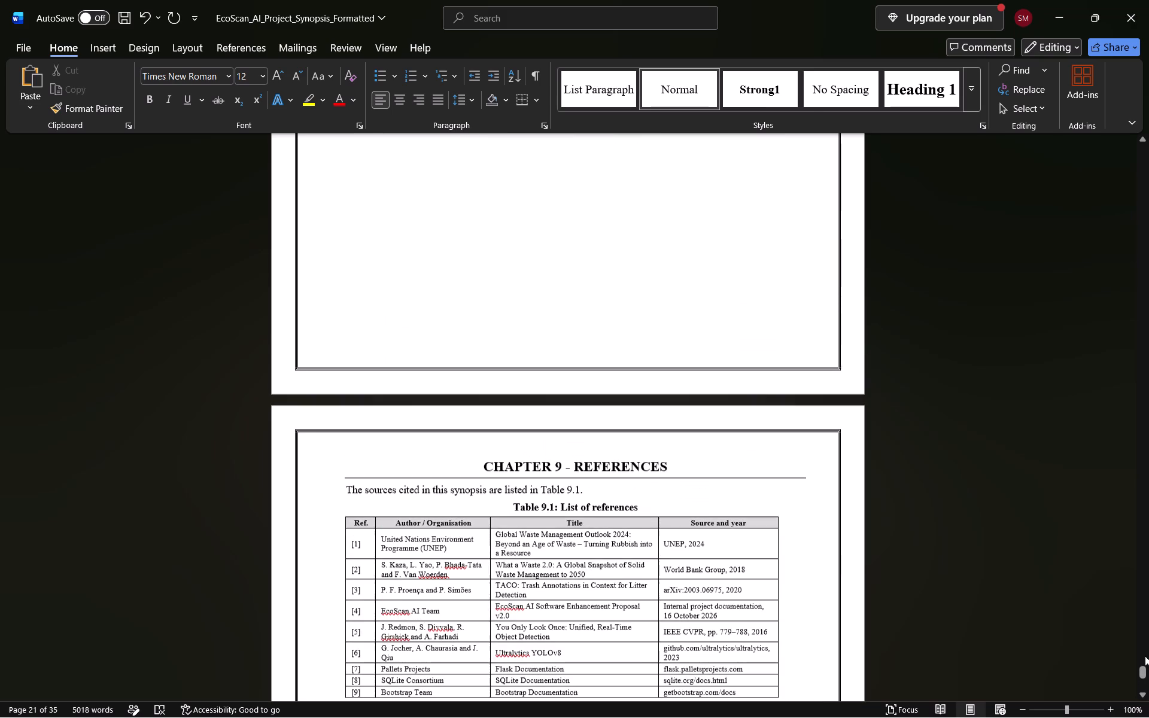
pyautogui.click(1107, 708)
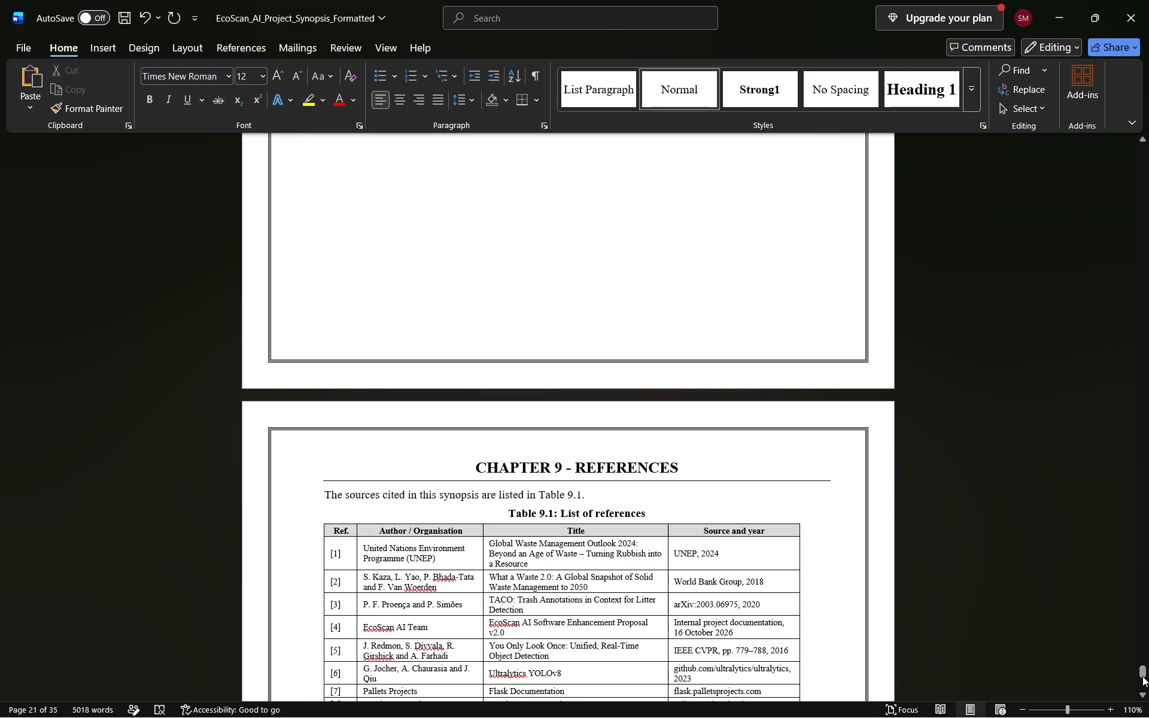
pyautogui.click(1141, 680)
pyautogui.click(1141, 689)
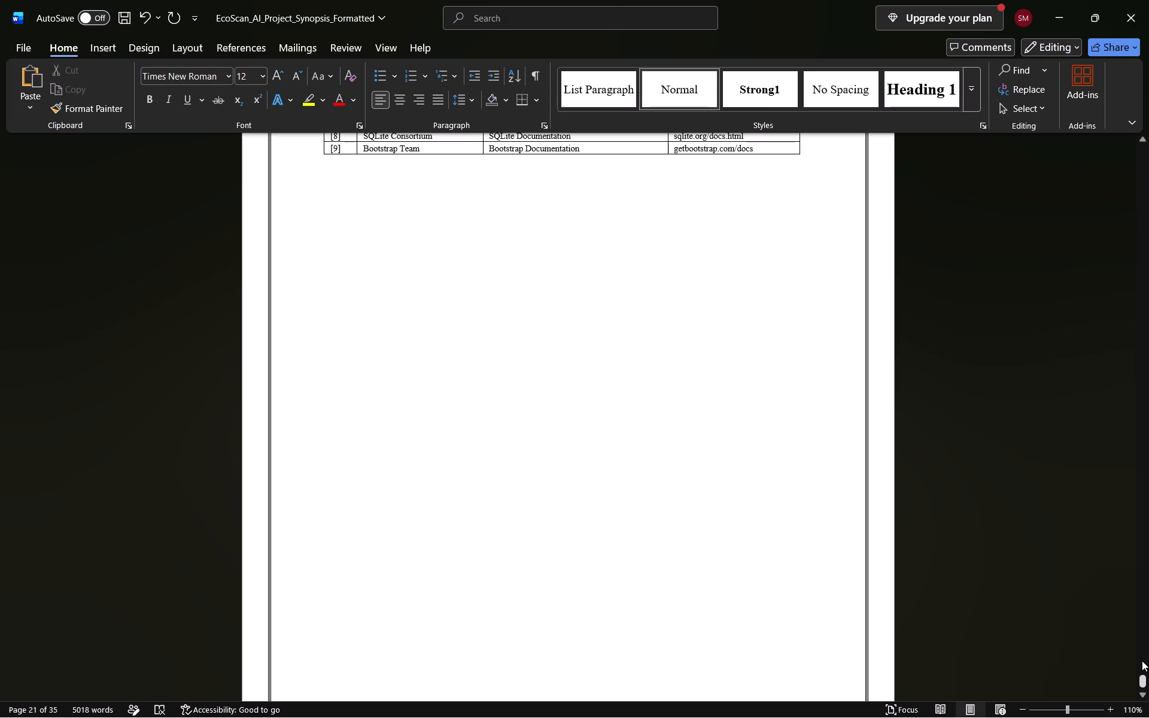
pyautogui.moveTo(1136, 672); pyautogui.dragTo(1138, 662)
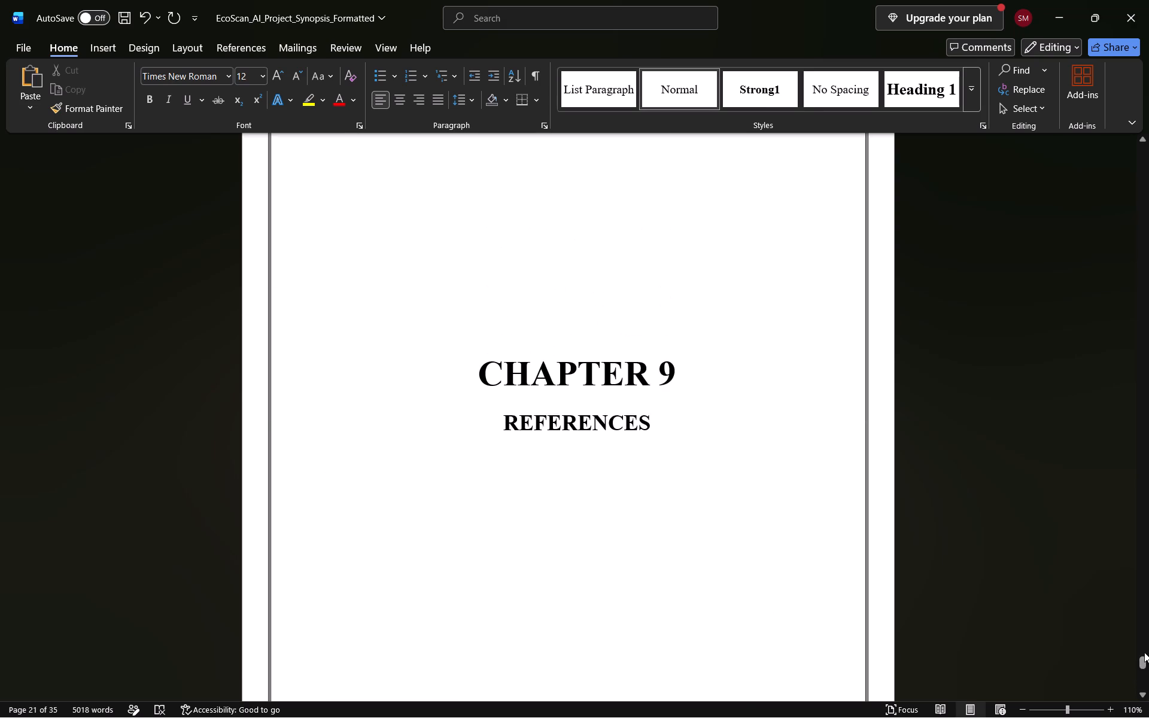
pyautogui.click(1139, 676)
pyautogui.click(1139, 676)
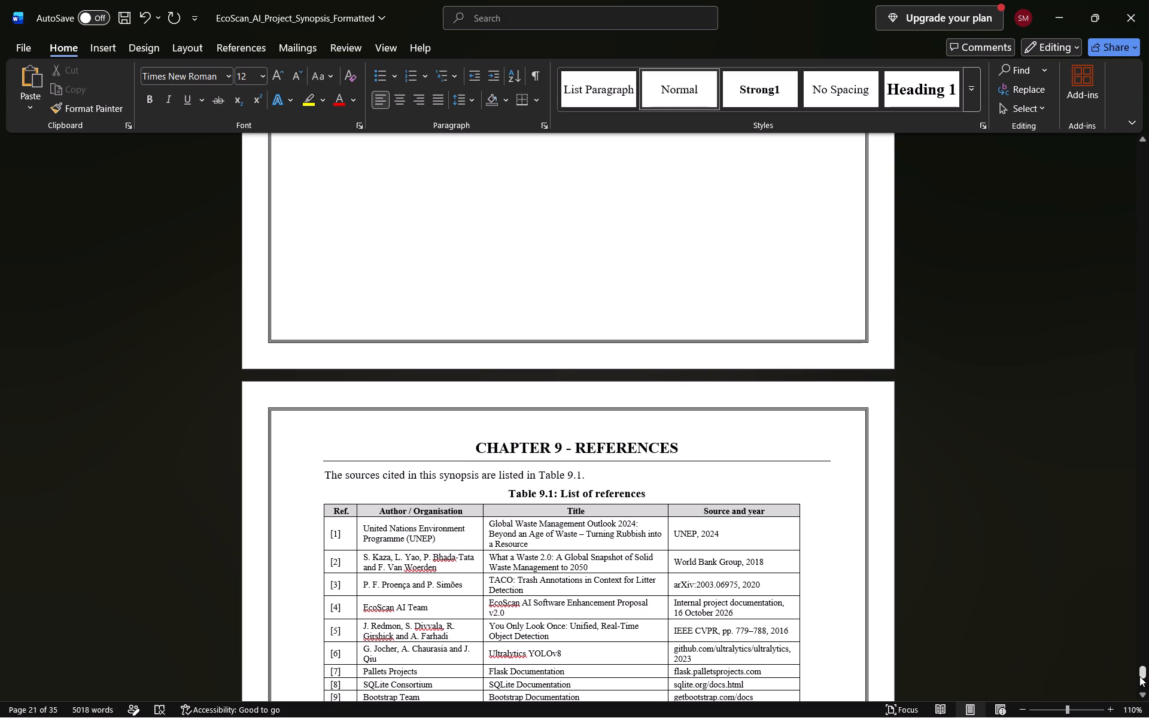
pyautogui.click(1139, 687)
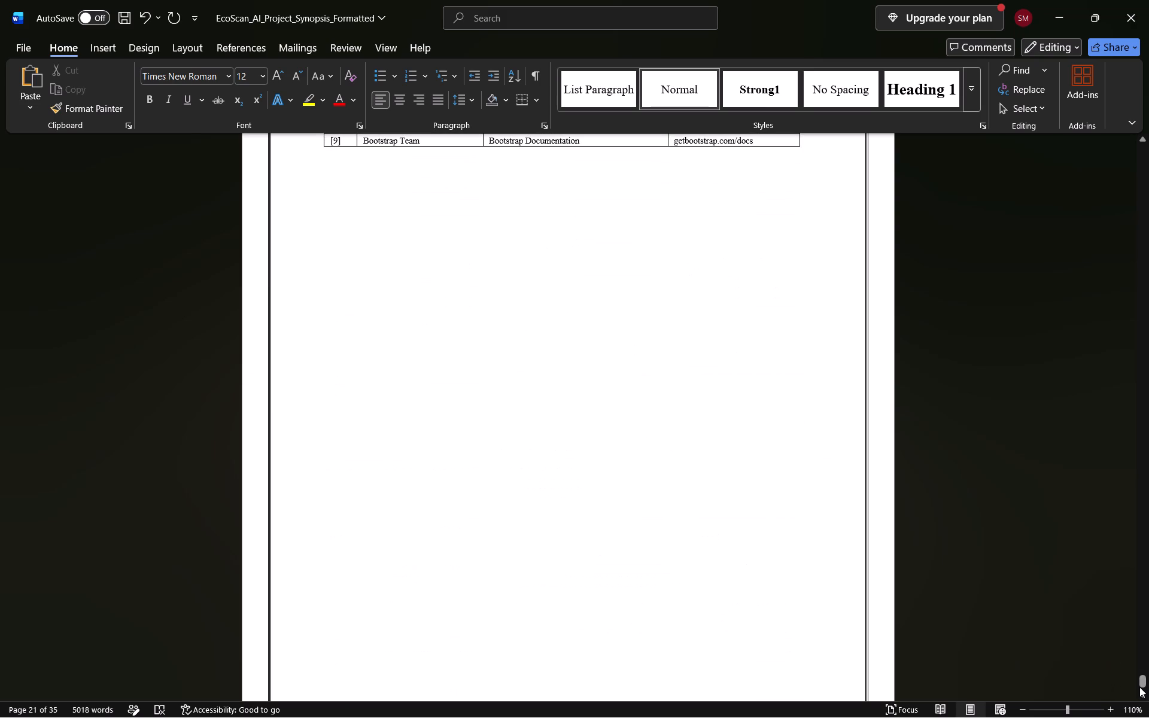
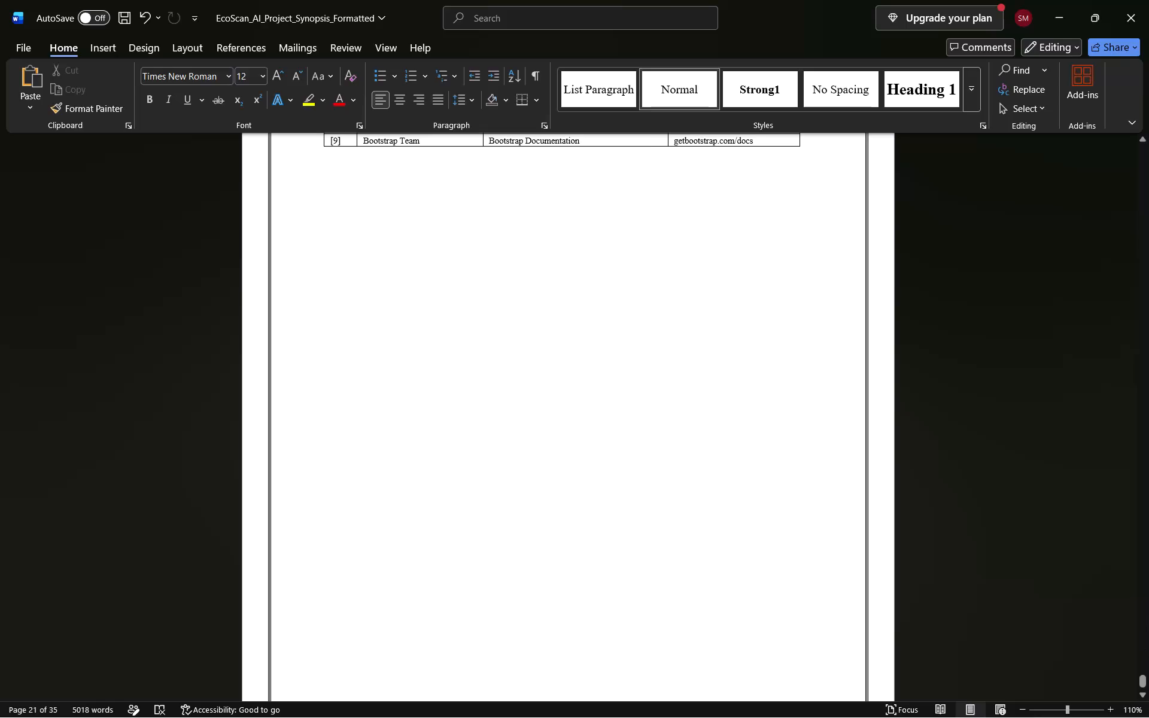
# Recheck the Chapter 8 working images and the Chapter 9 reference list through to the document's last page.
pyautogui.click(1066, 506)
pyautogui.click(1145, 644)
pyautogui.click(1145, 644)
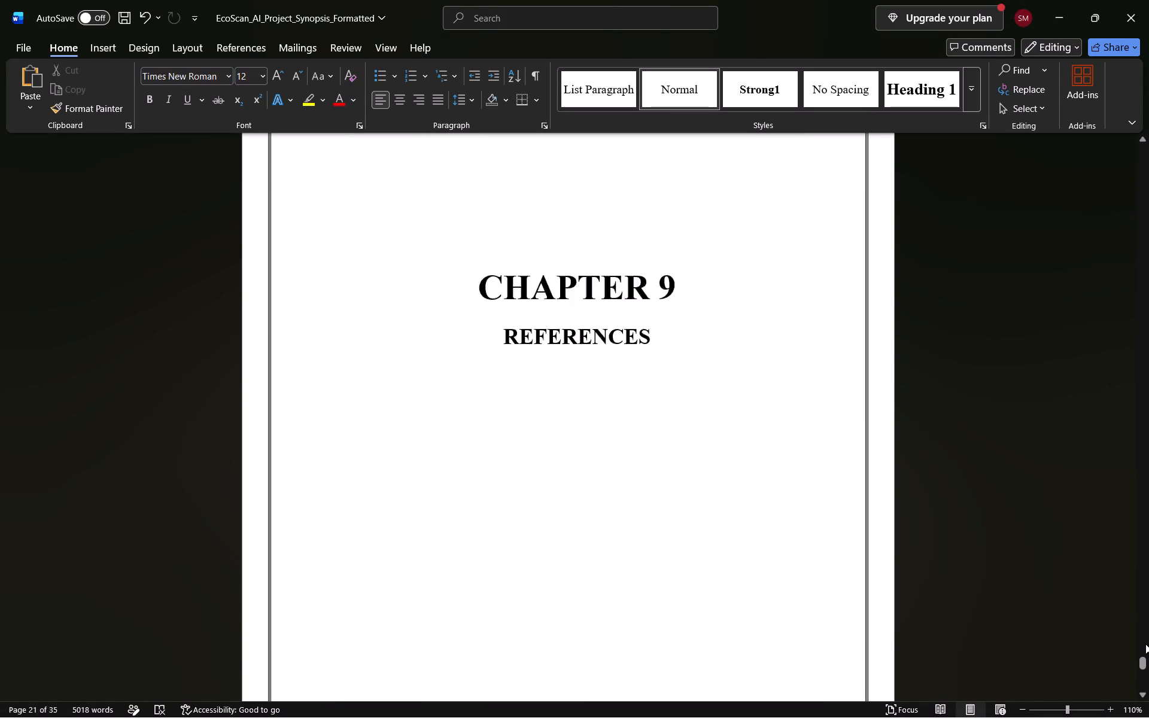
pyautogui.click(1144, 609)
pyautogui.click(1146, 580)
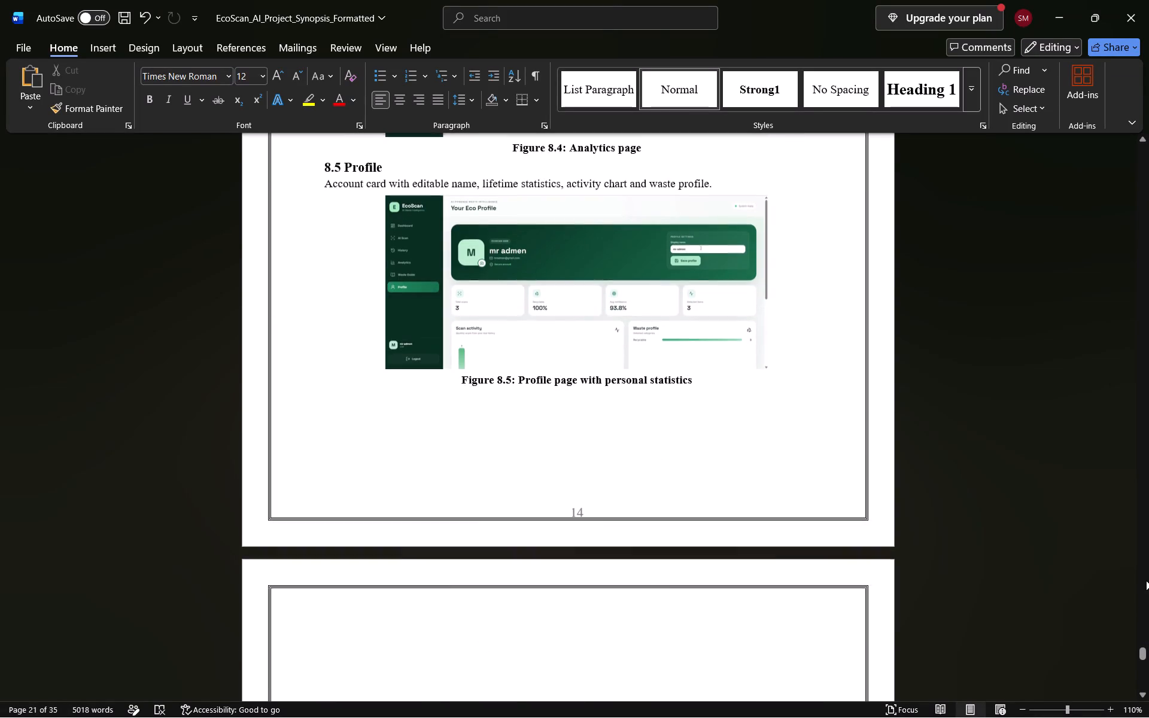
pyautogui.click(1142, 525)
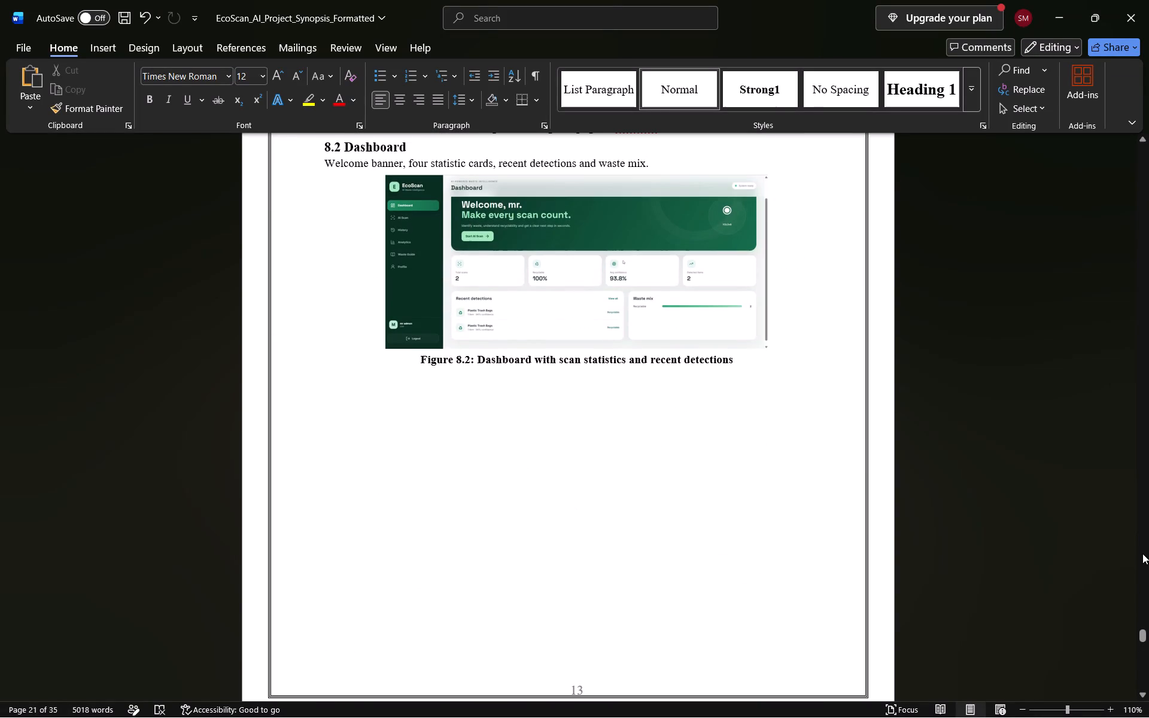
pyautogui.click(1142, 553)
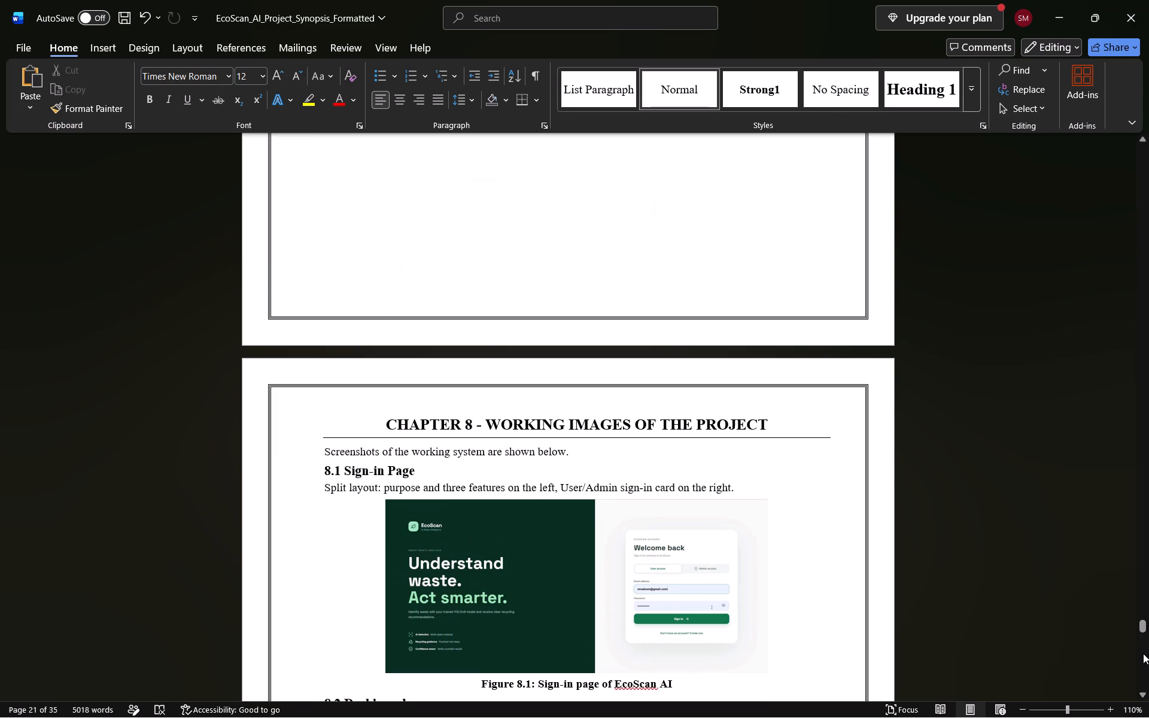
pyautogui.click(1143, 653)
pyautogui.click(1143, 653)
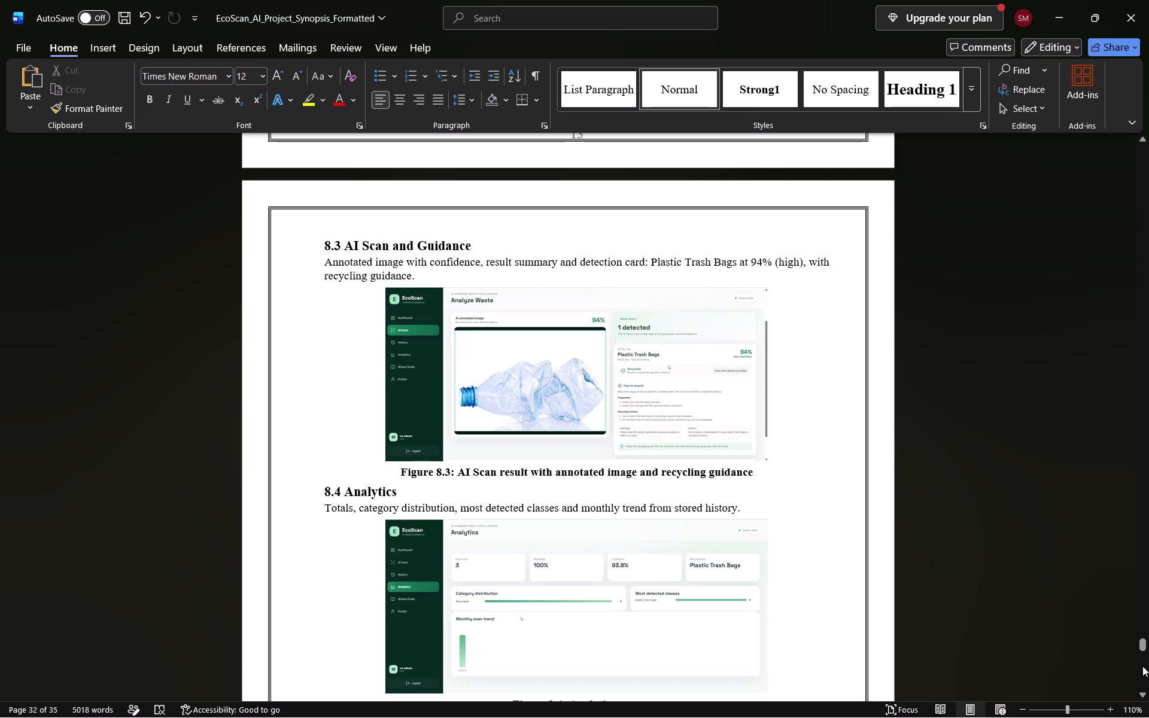
pyautogui.click(1142, 666)
pyautogui.click(1142, 666)
pyautogui.doubleClick(1142, 666)
pyautogui.moveTo(1142, 666); pyautogui.dragTo(1142, 670)
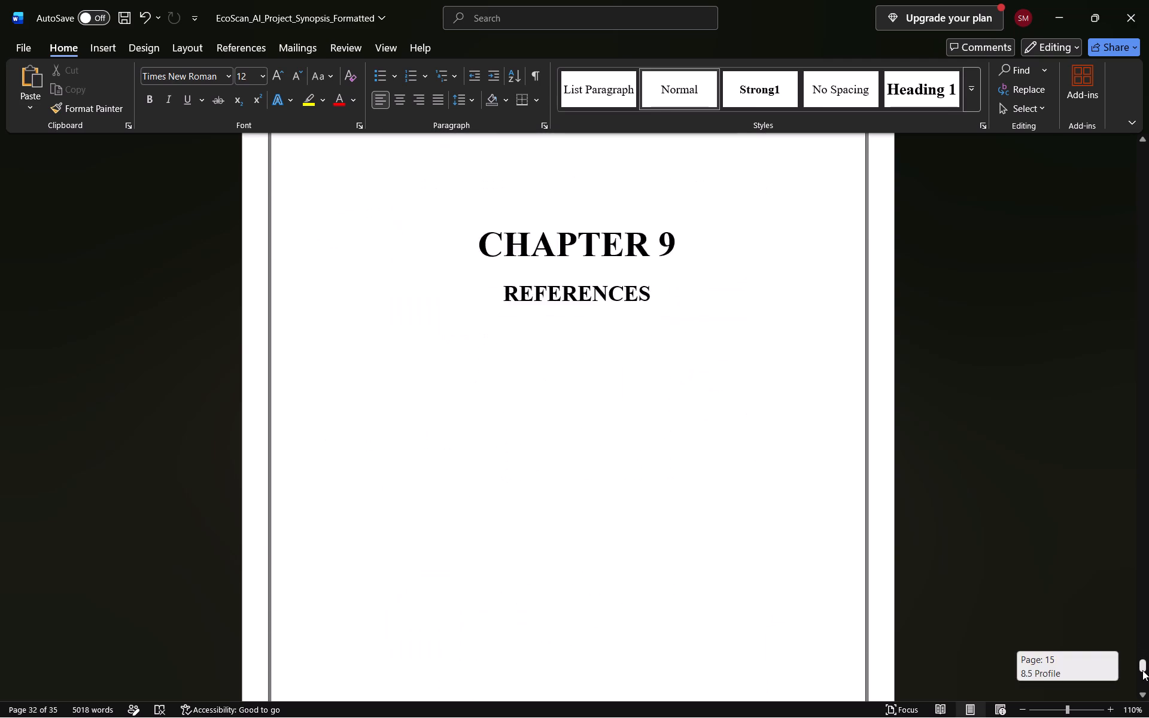
pyautogui.moveTo(1142, 670); pyautogui.dragTo(1137, 676)
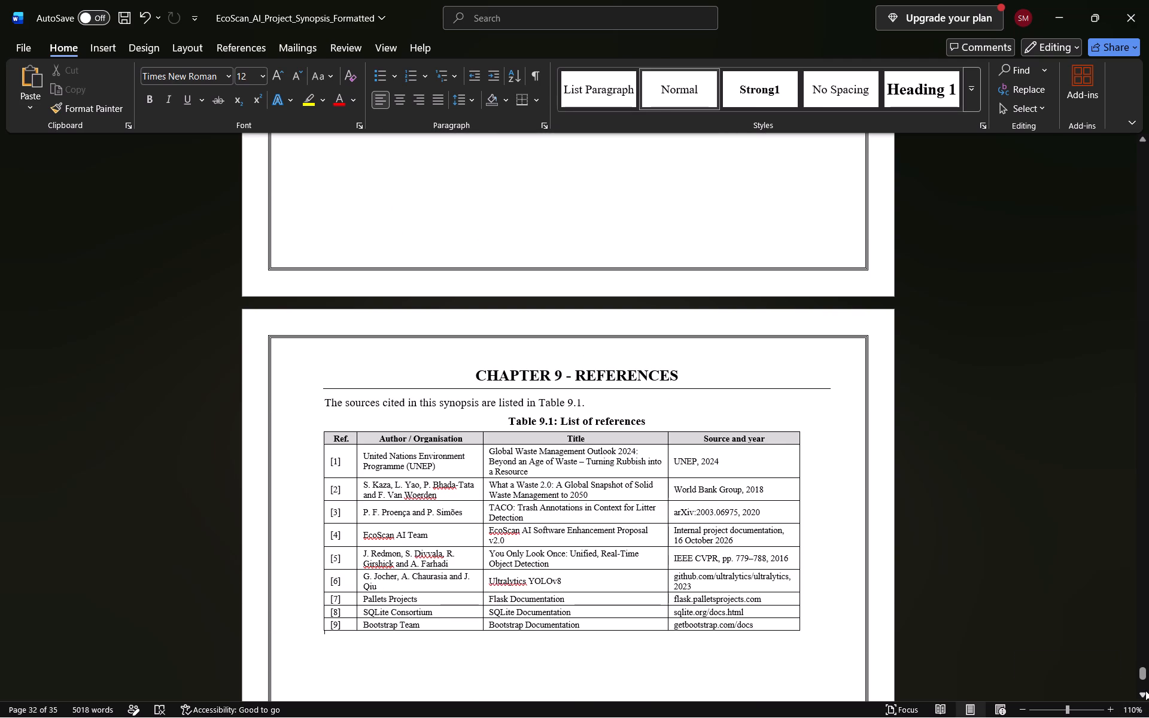
pyautogui.click(1143, 684)
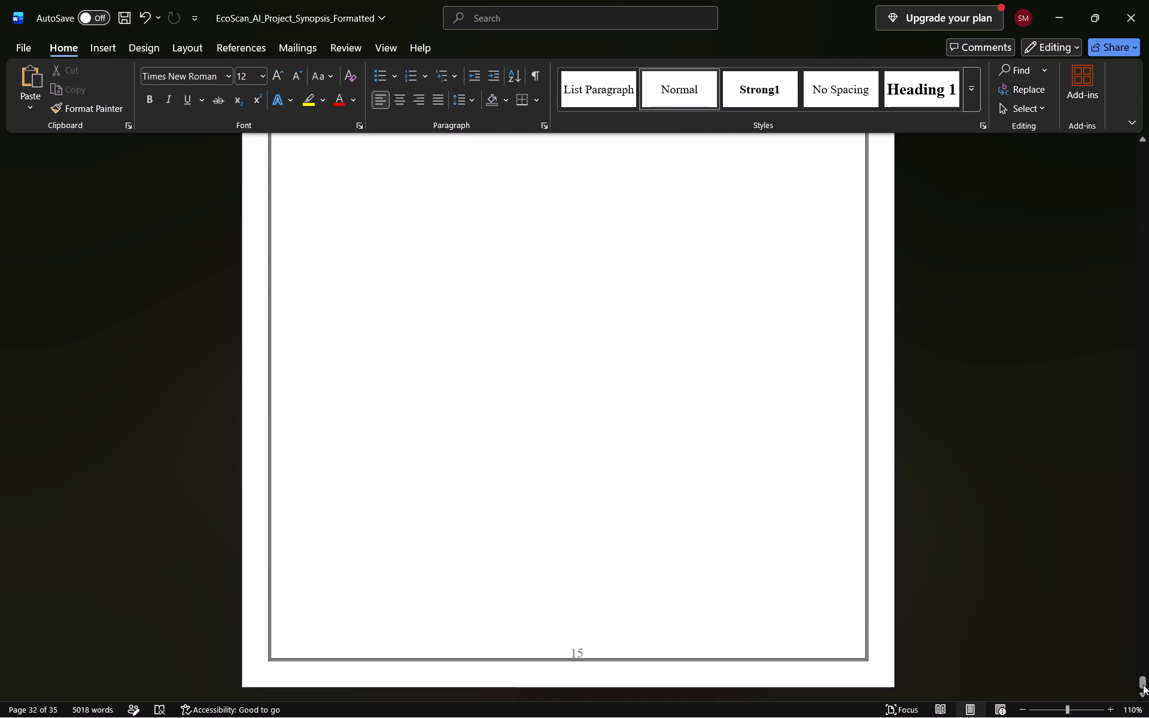
pyautogui.click(1143, 684)
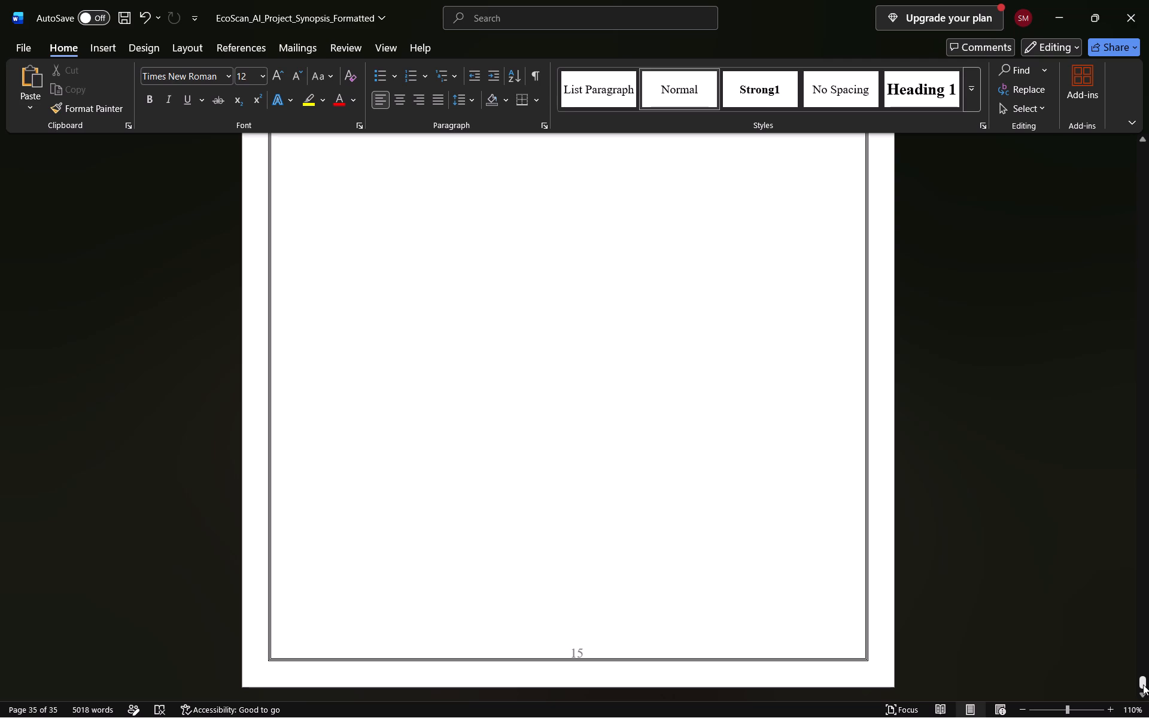
pyautogui.click(1143, 684)
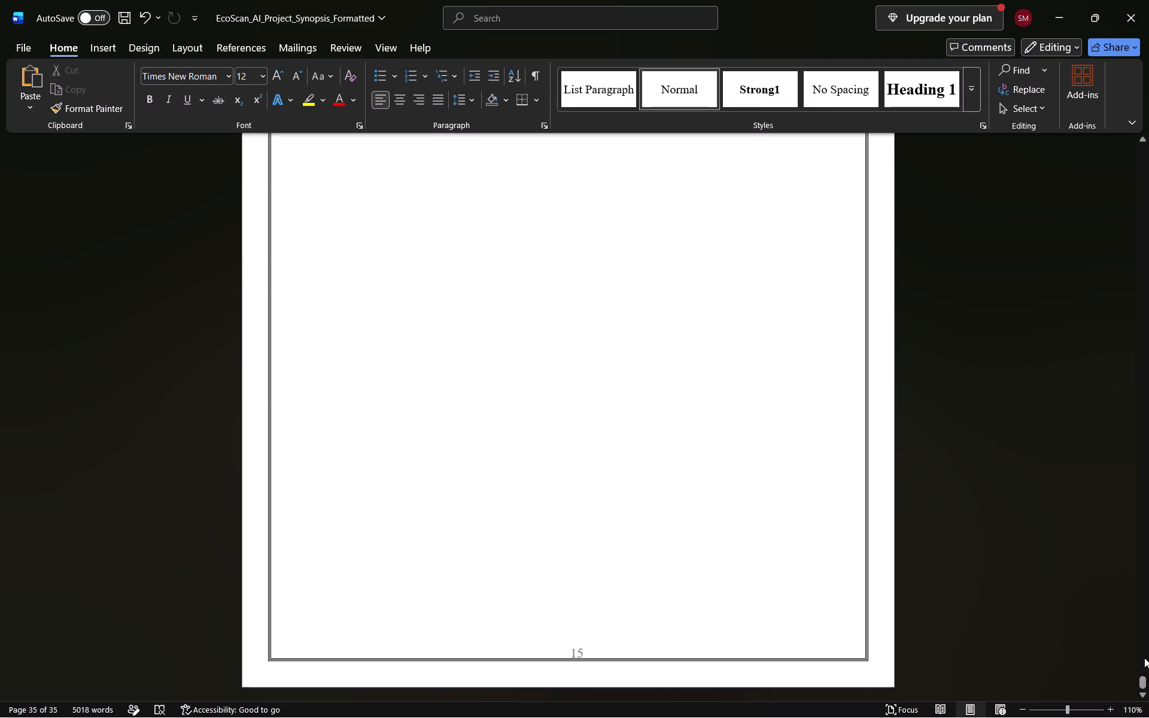
# Look back over the pages from the Chapter 7 title page through Chapter 8 to the end of Chapter 9.
pyautogui.click(1145, 649)
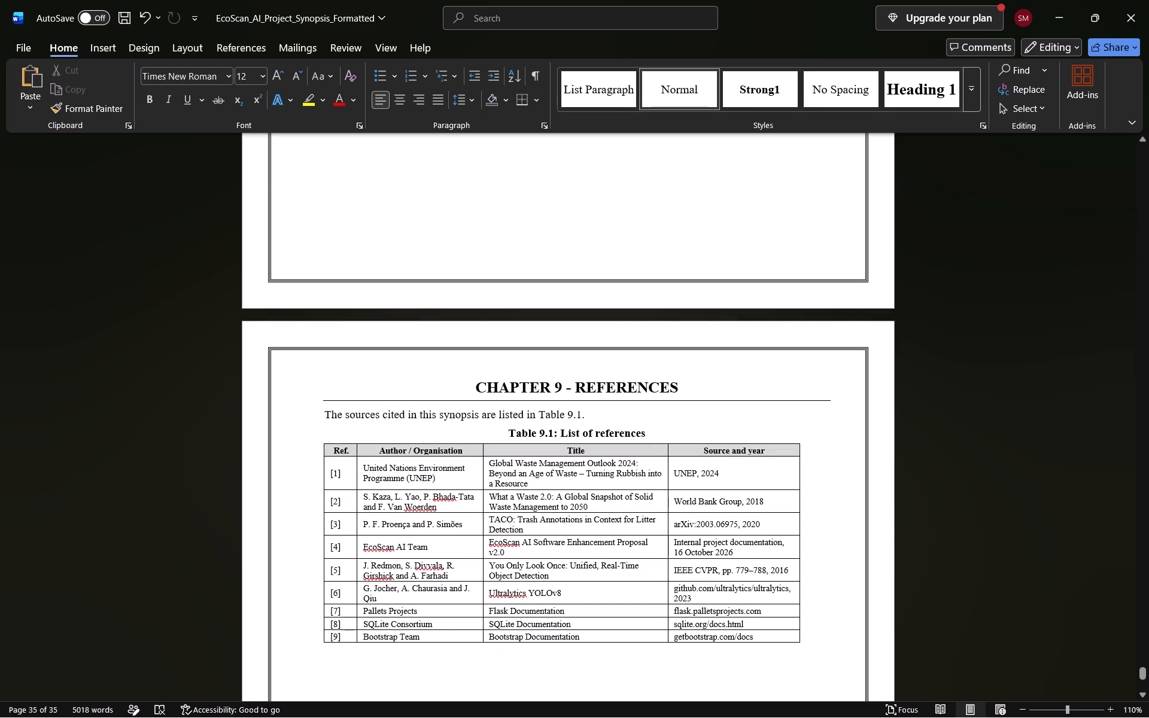
pyautogui.click(1138, 634)
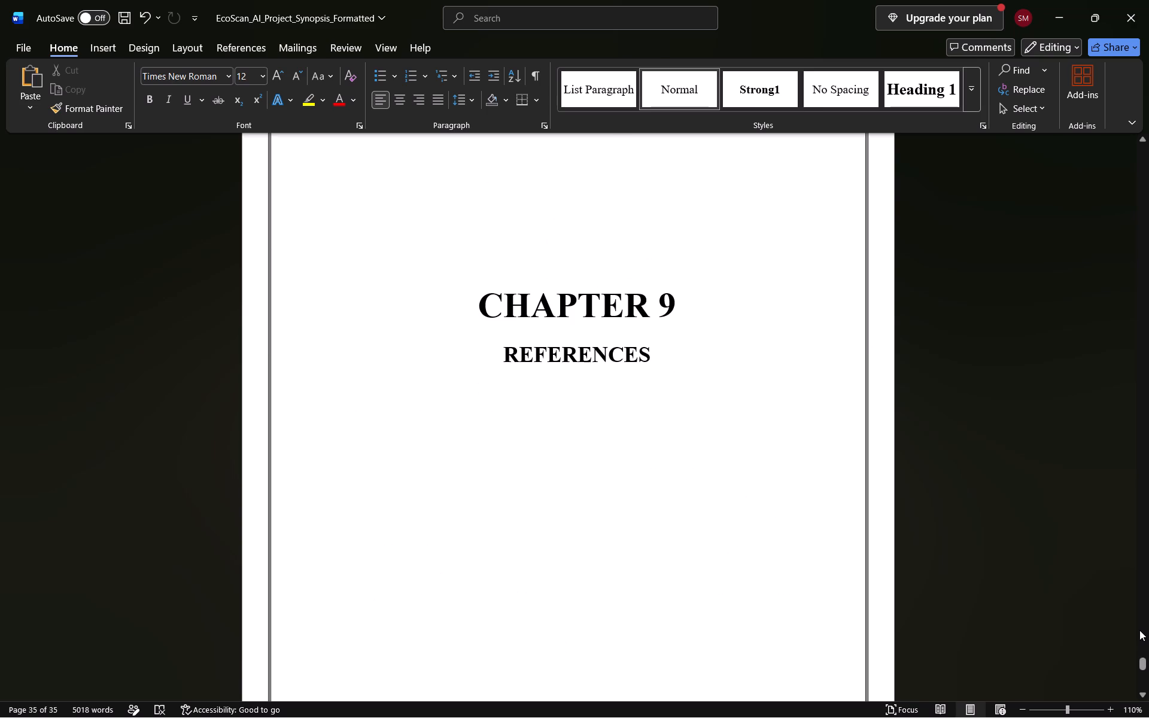
pyautogui.click(1145, 623)
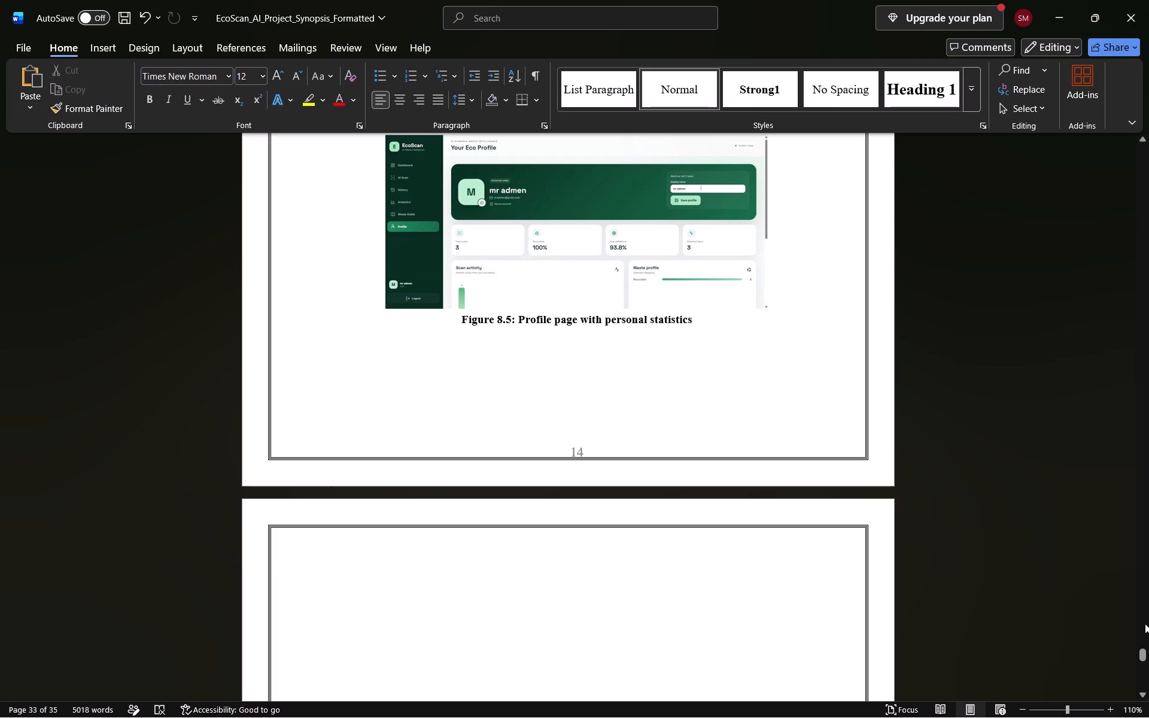
pyautogui.scroll(-9, 1145, 623)
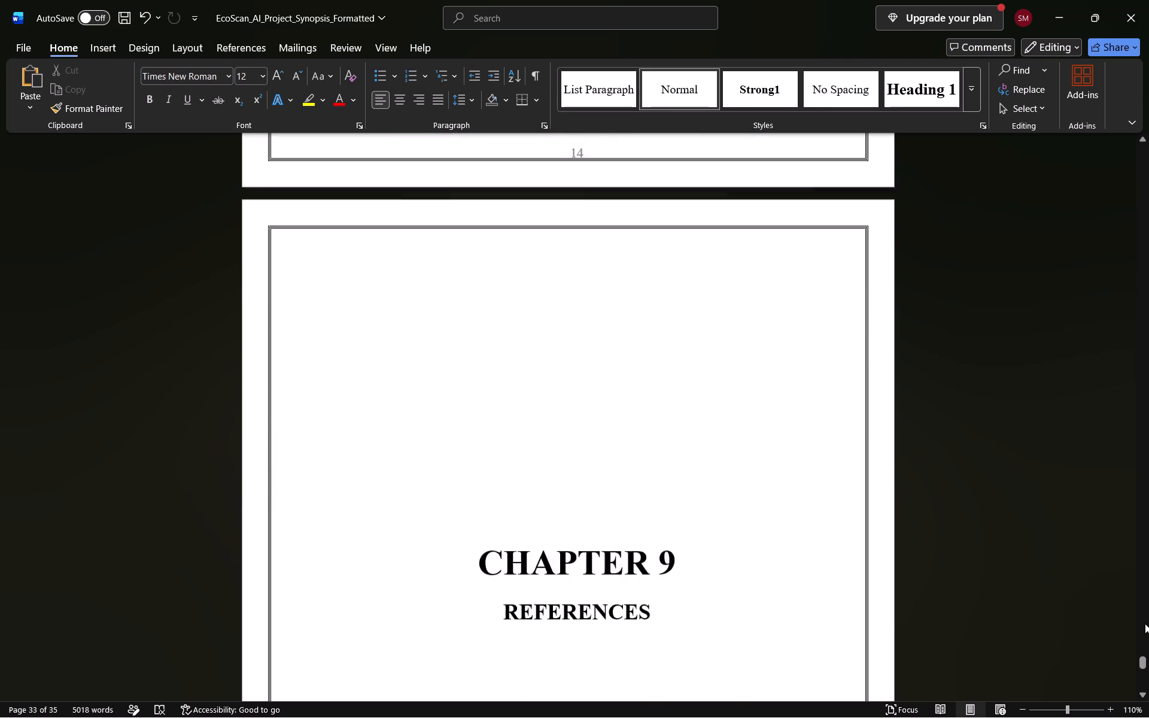
pyautogui.scroll(-8, 1145, 623)
pyautogui.scroll(2, 1145, 623)
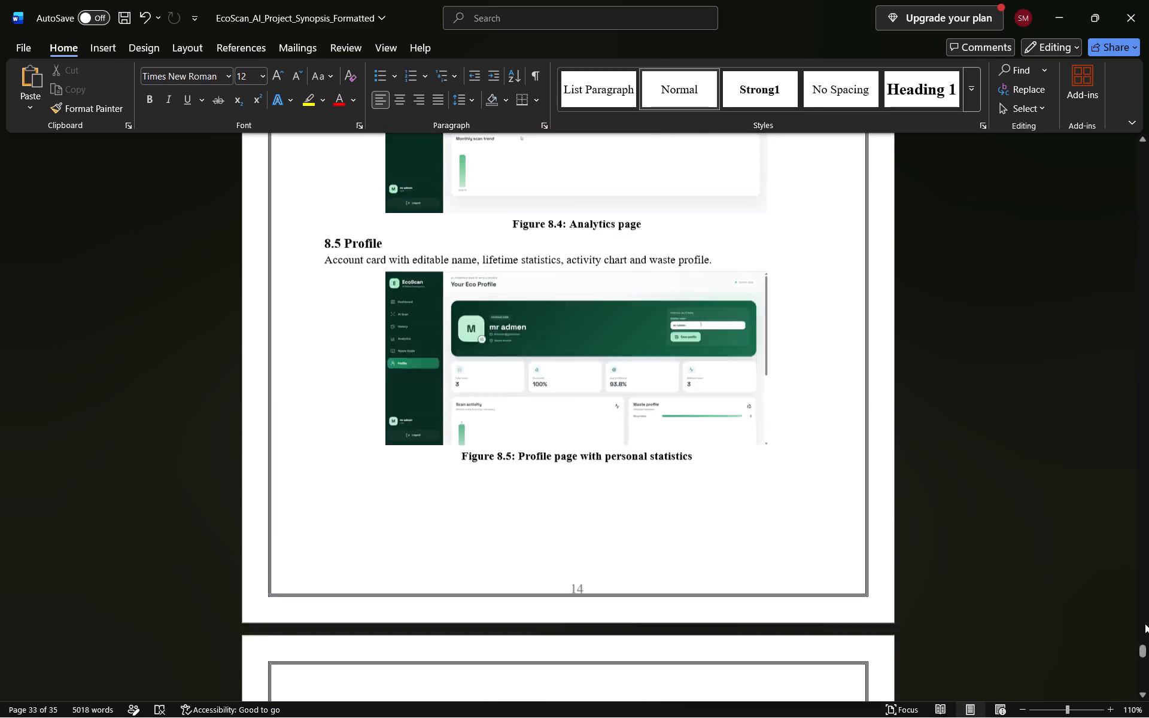
pyautogui.scroll(9, 1145, 623)
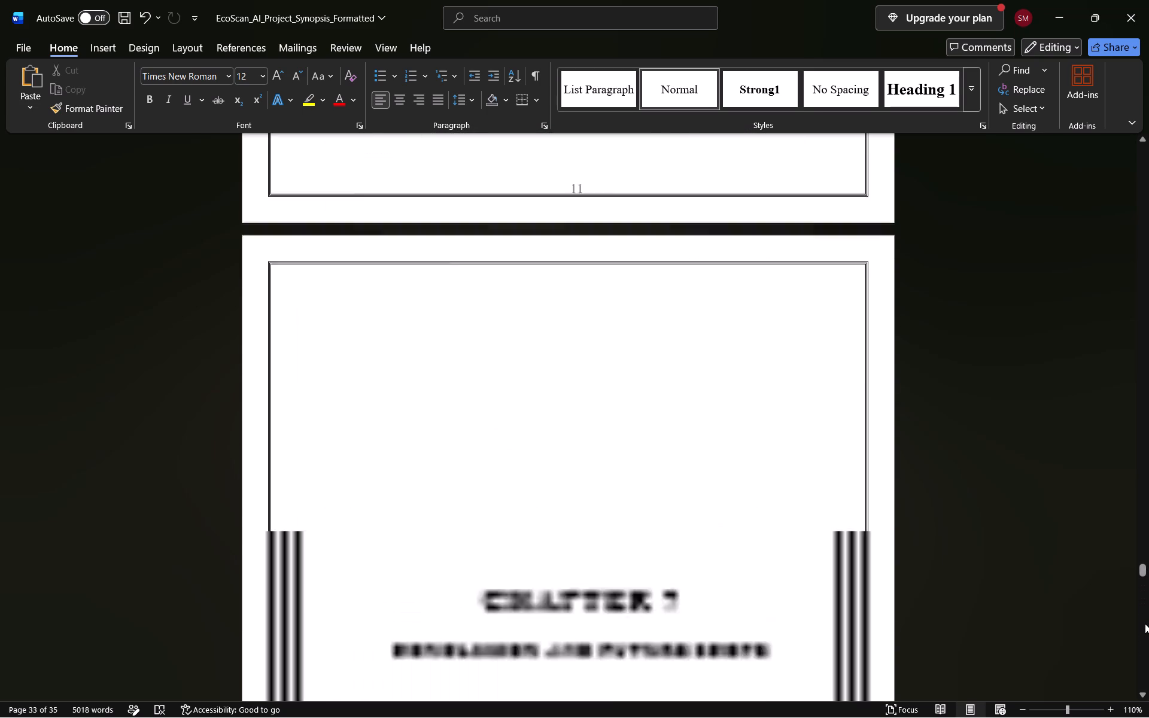
pyautogui.scroll(1, 1145, 623)
pyautogui.scroll(-15, 1145, 623)
pyautogui.scroll(-7, 1145, 623)
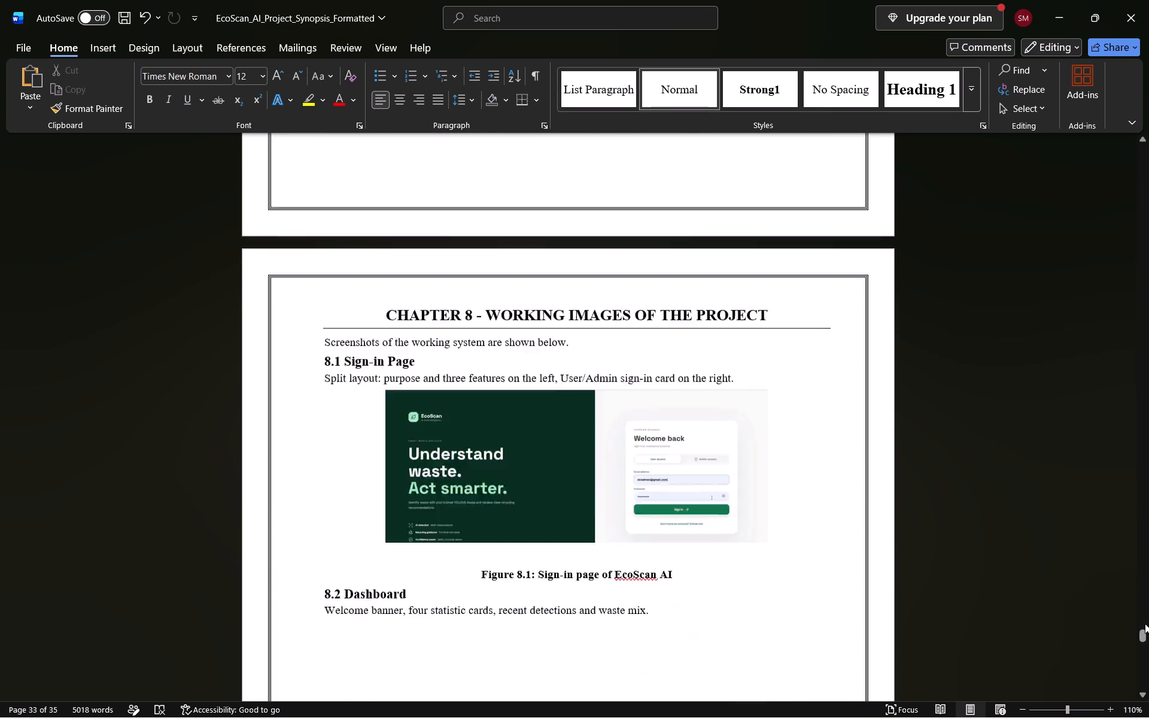
pyautogui.scroll(-5, 1145, 623)
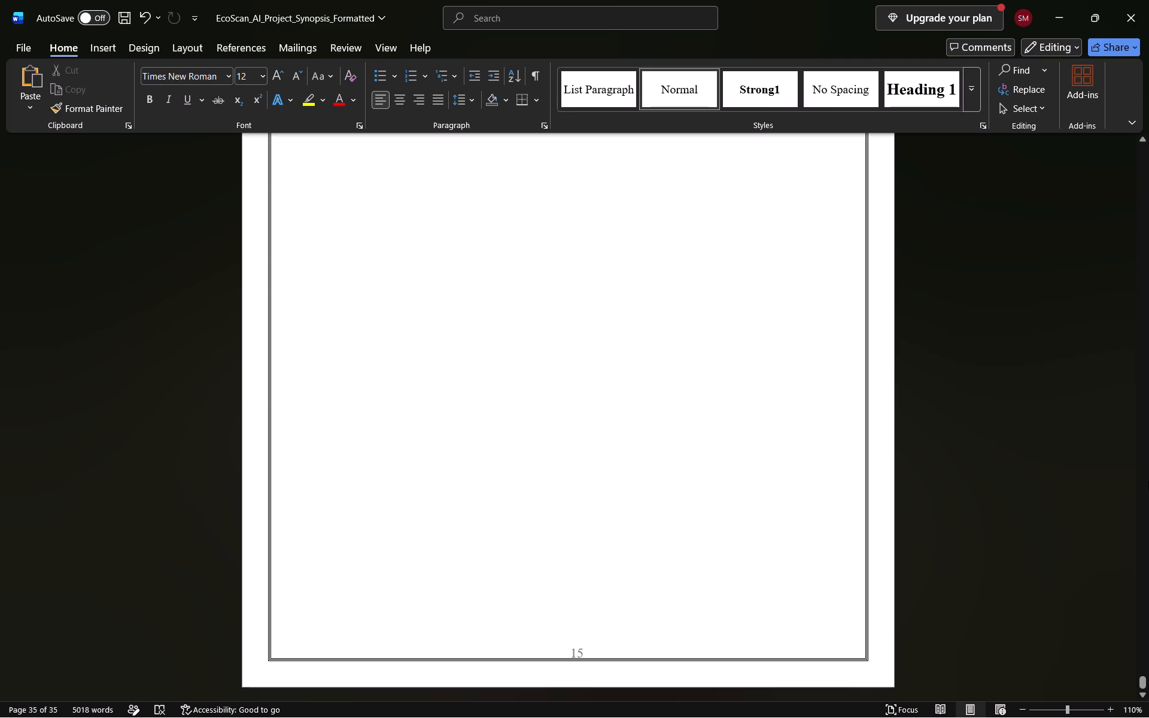
# Set the font size of the introductory sentence under the Chapter 9 - References heading to 11.
pyautogui.scroll(3, 543, 345)
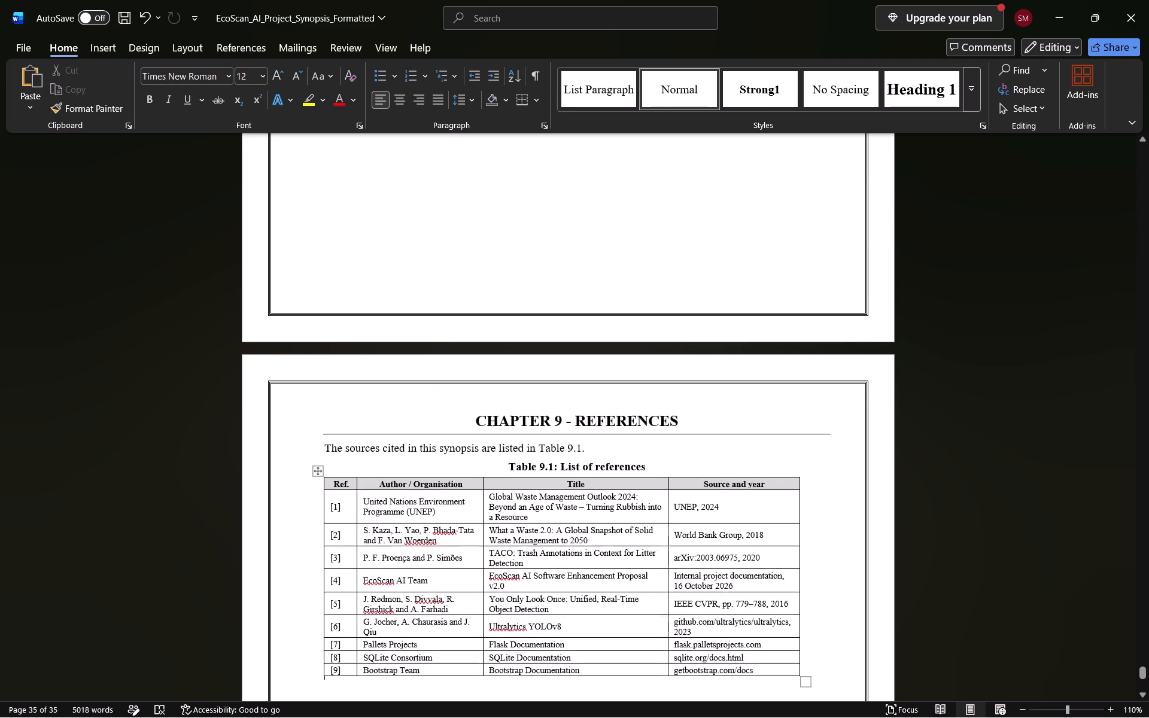
pyautogui.scroll(-1, 543, 345)
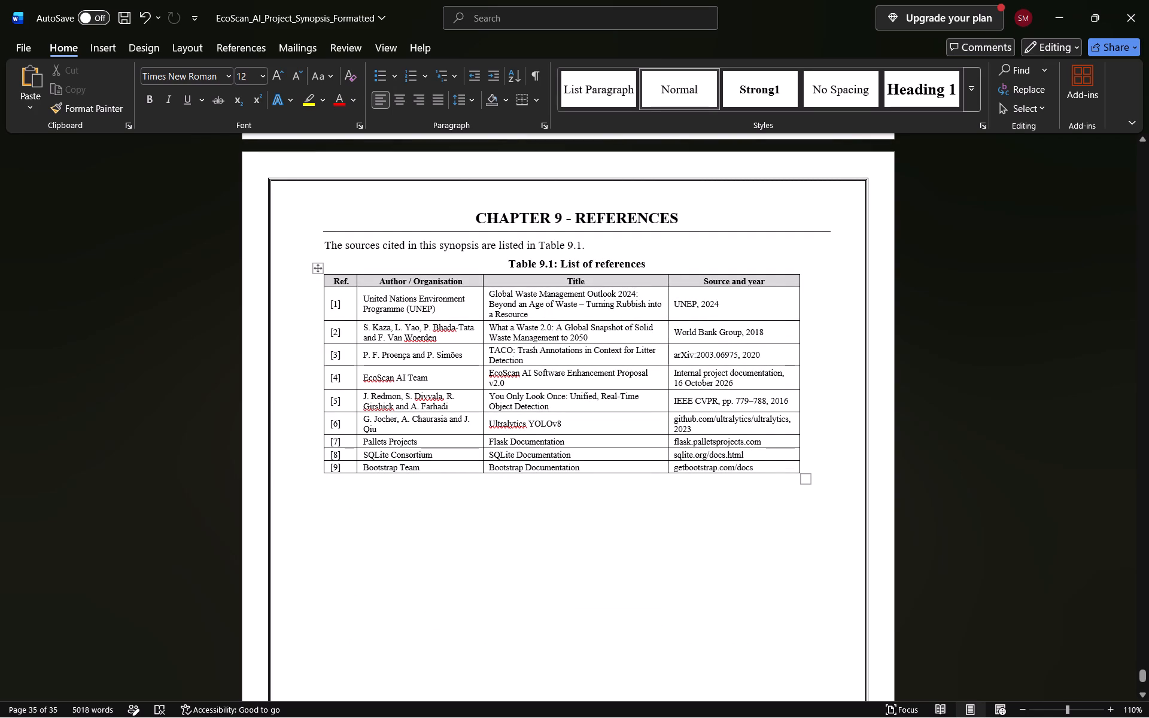
pyautogui.tripleClick(394, 248)
pyautogui.click(394, 248)
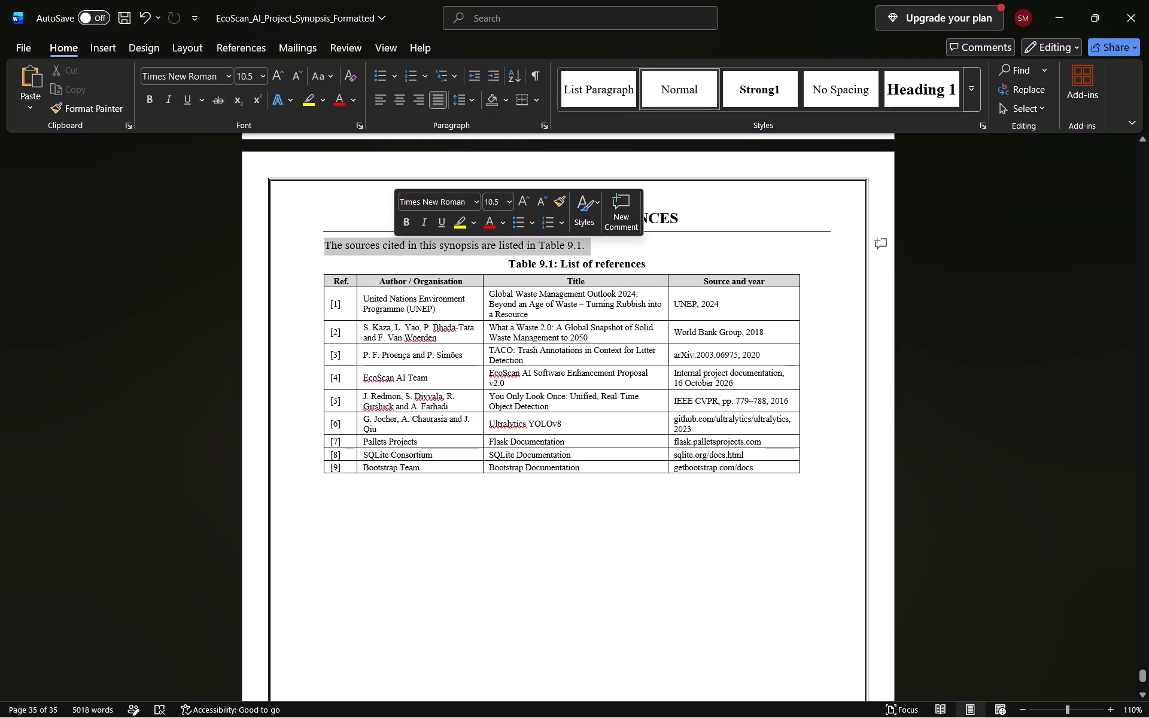
pyautogui.tripleClick(394, 248)
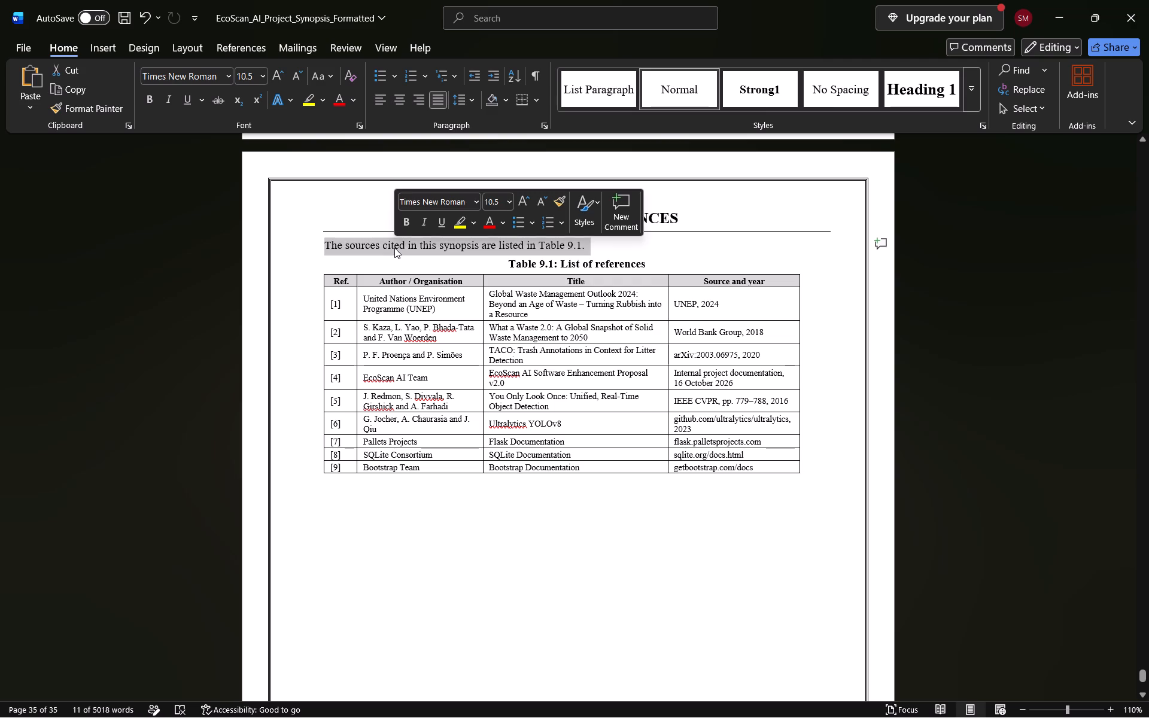
pyautogui.click(265, 80)
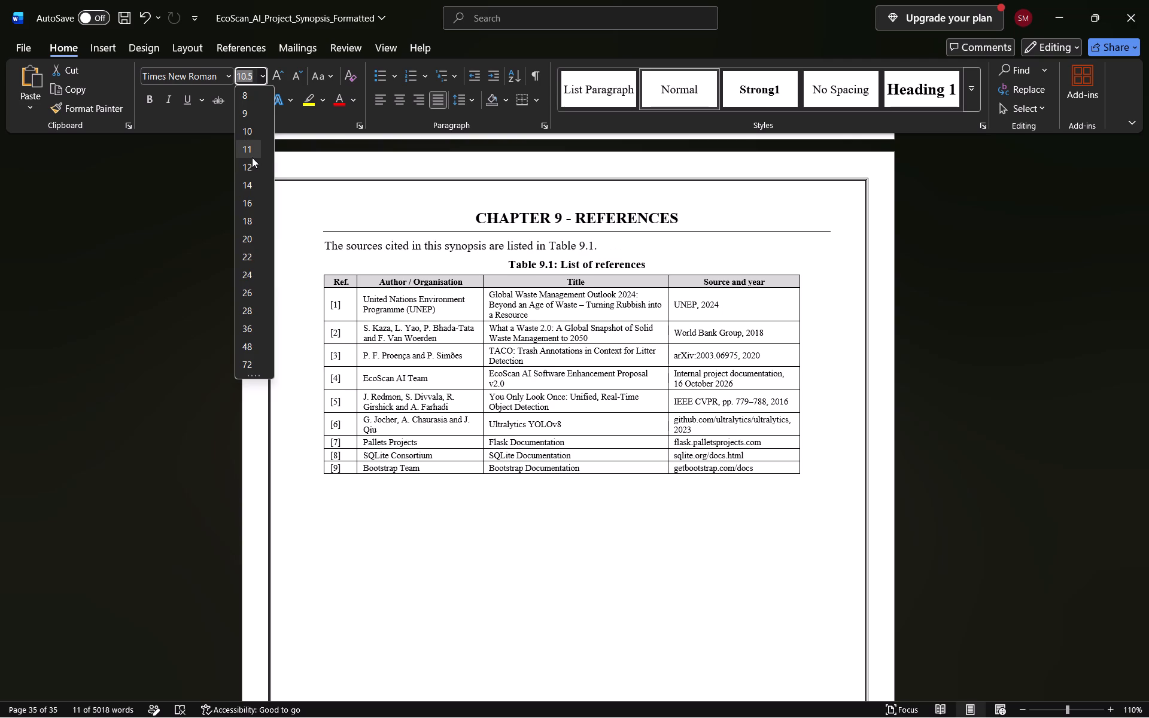
pyautogui.click(252, 157)
pyautogui.click(740, 250)
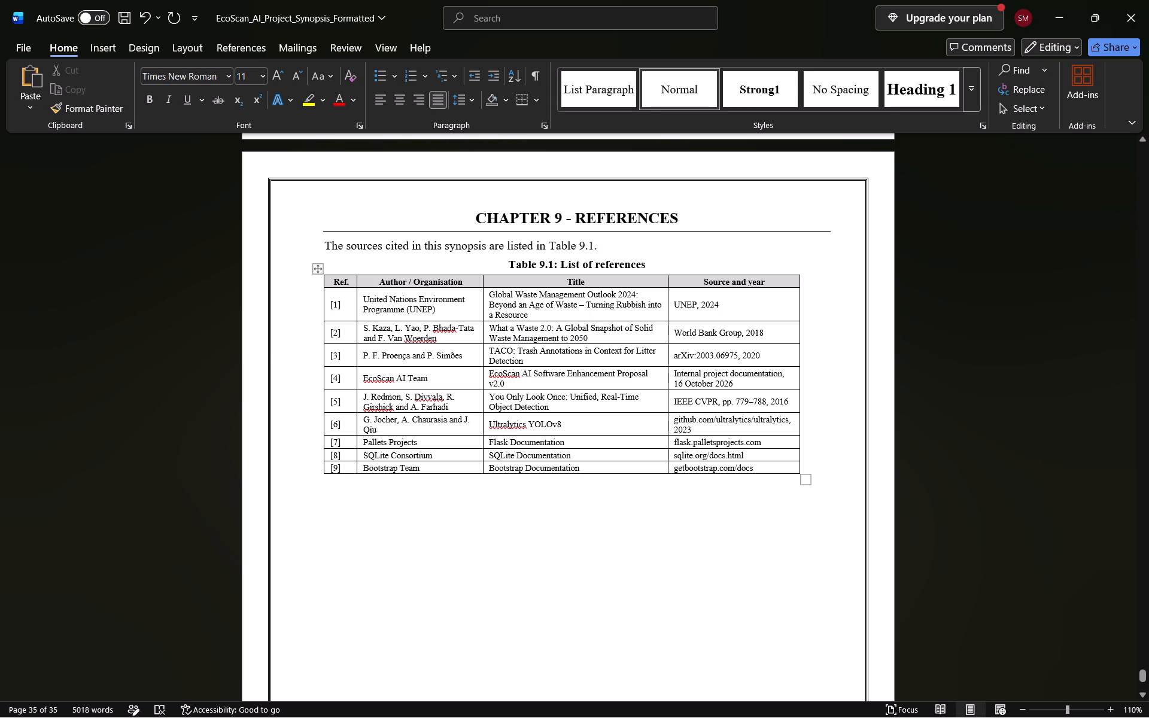
# Copy all the reference rows [1] to [9] of Table 9.1, without the header row.
pyautogui.moveTo(331, 297); pyautogui.dragTo(801, 376)
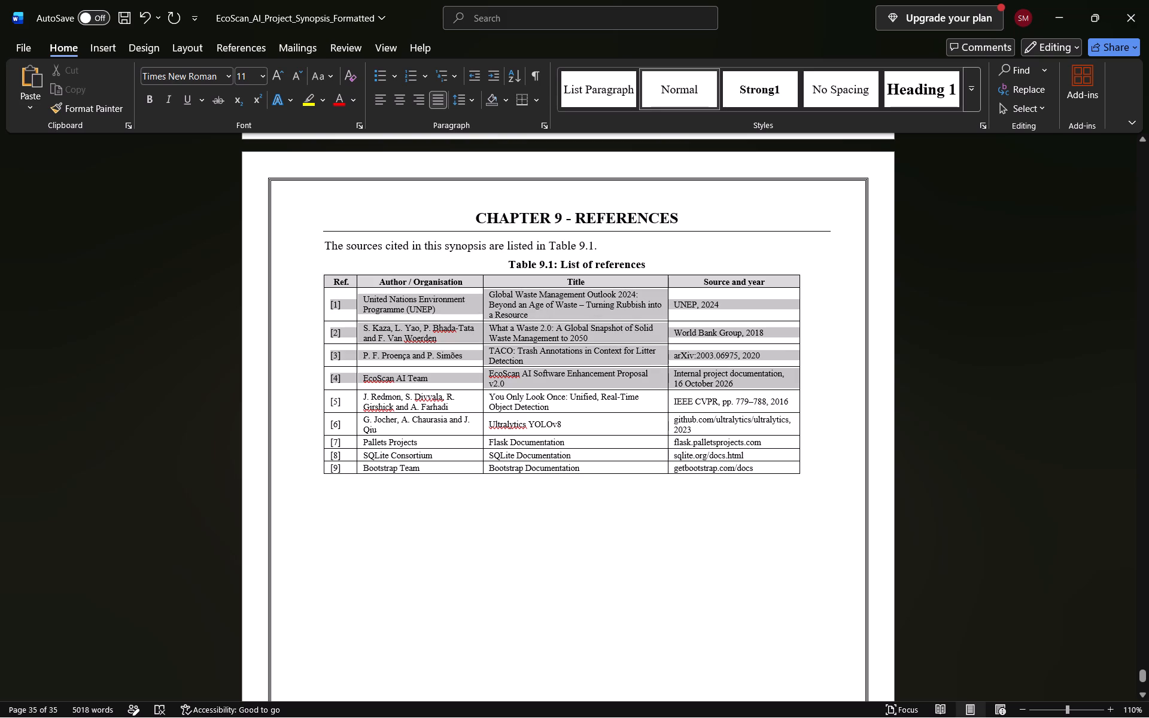
pyautogui.moveTo(801, 376); pyautogui.dragTo(807, 476)
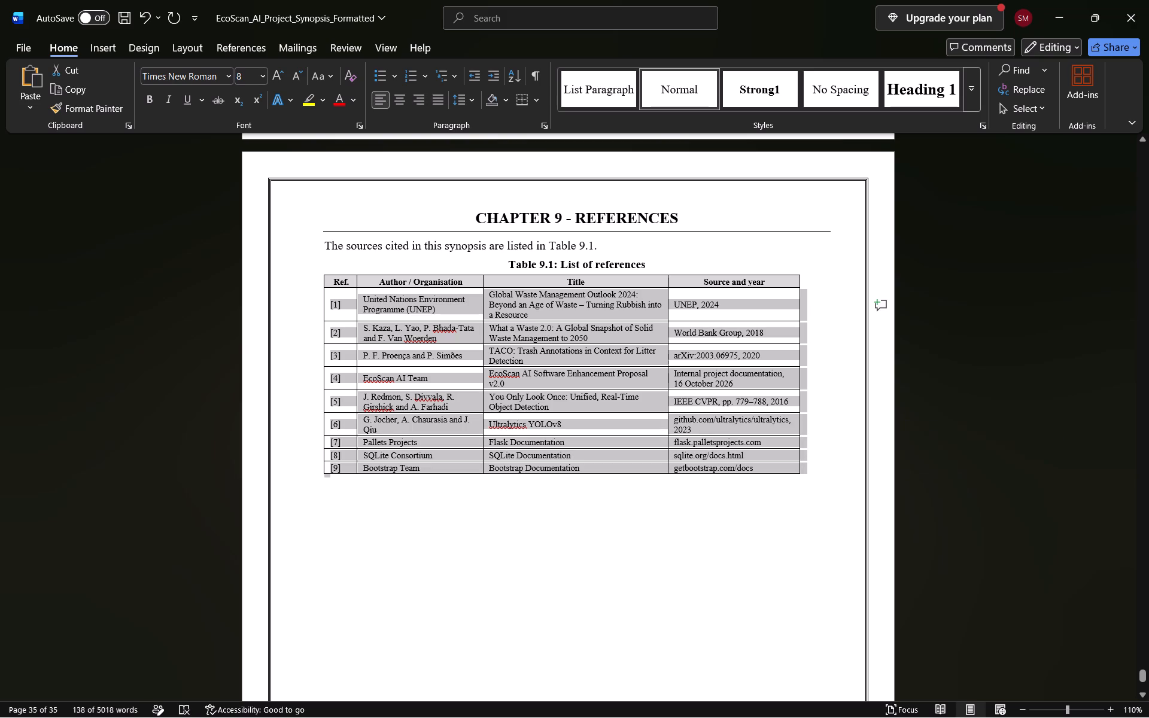
pyautogui.hotkey('ctrl', 'c')
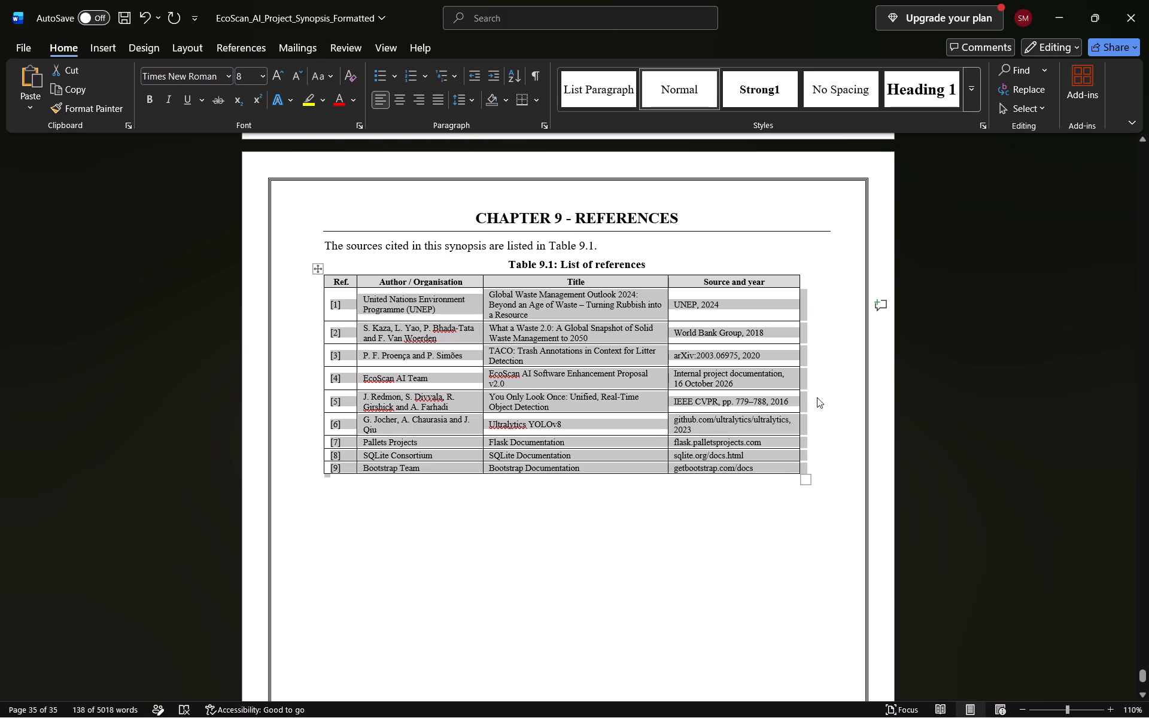
pyautogui.click(816, 398)
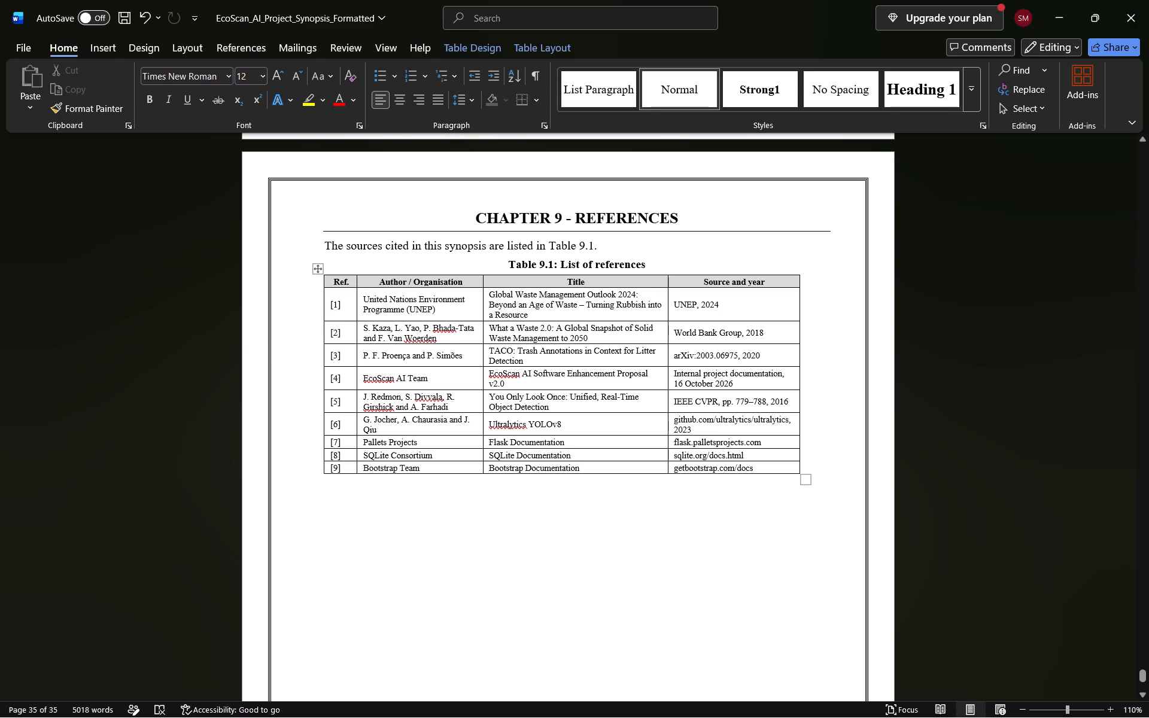
# Delete the entire list of references table in Chapter 9, keeping the Table 9.1 caption and introductory sentence.
pyautogui.moveTo(331, 253); pyautogui.dragTo(339, 276)
pyautogui.click(314, 291)
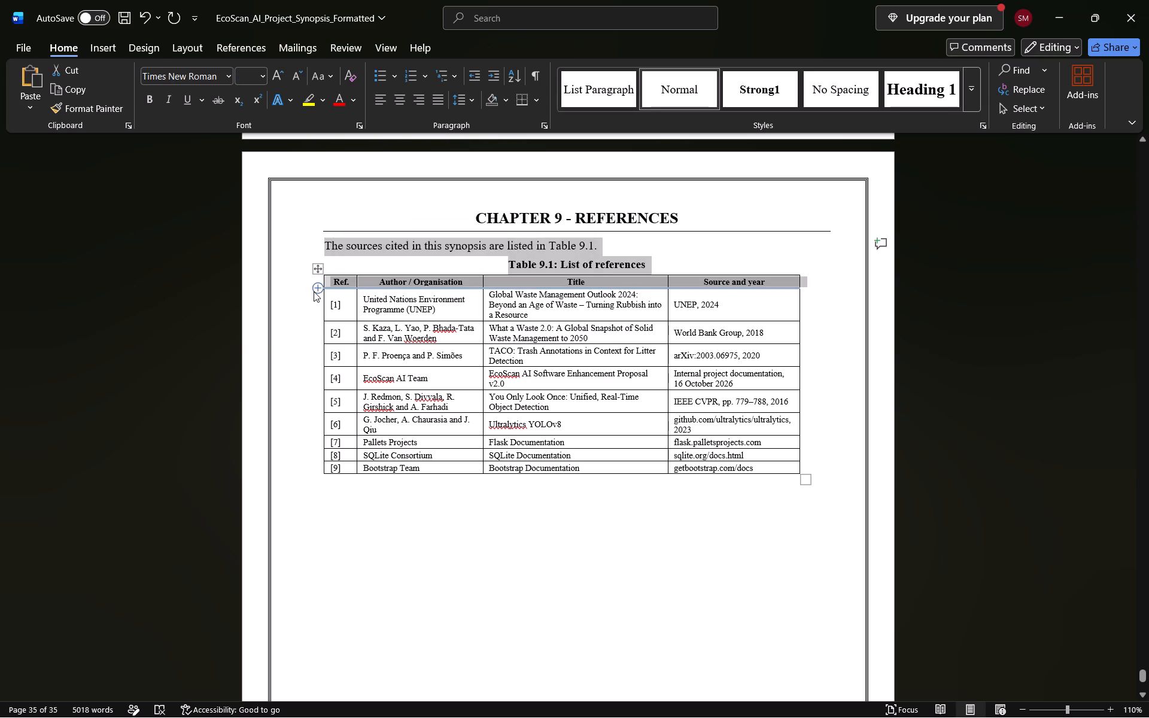
pyautogui.click(303, 287)
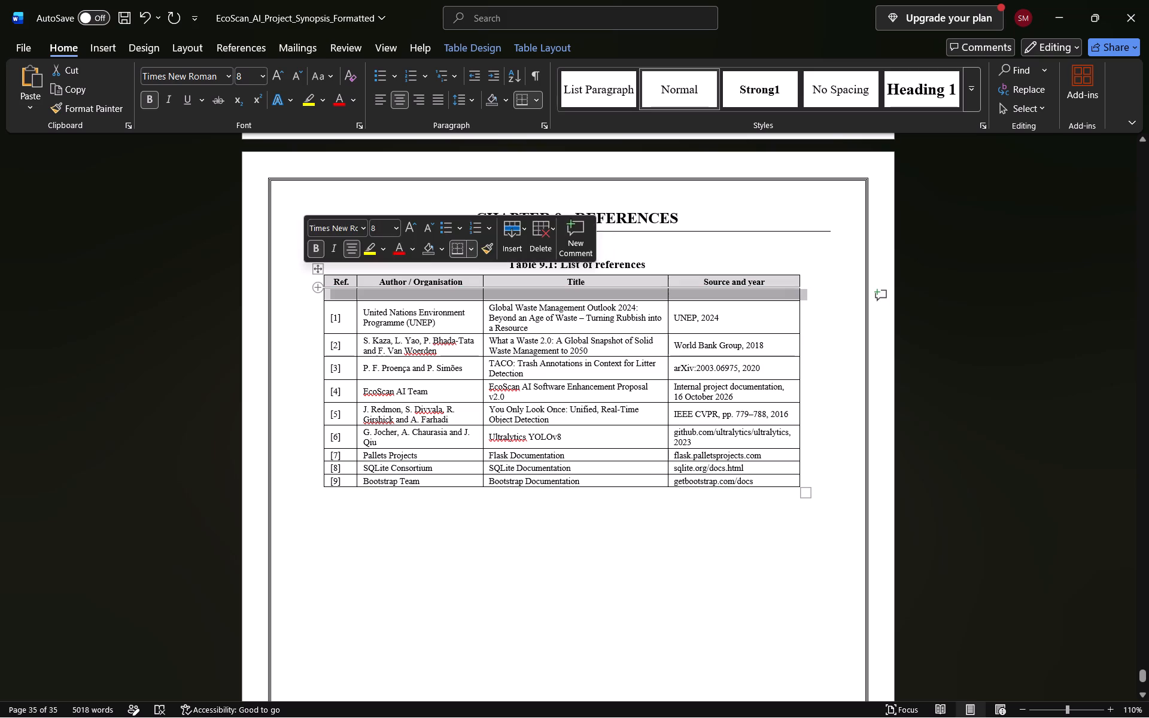
pyautogui.moveTo(307, 281); pyautogui.dragTo(783, 477)
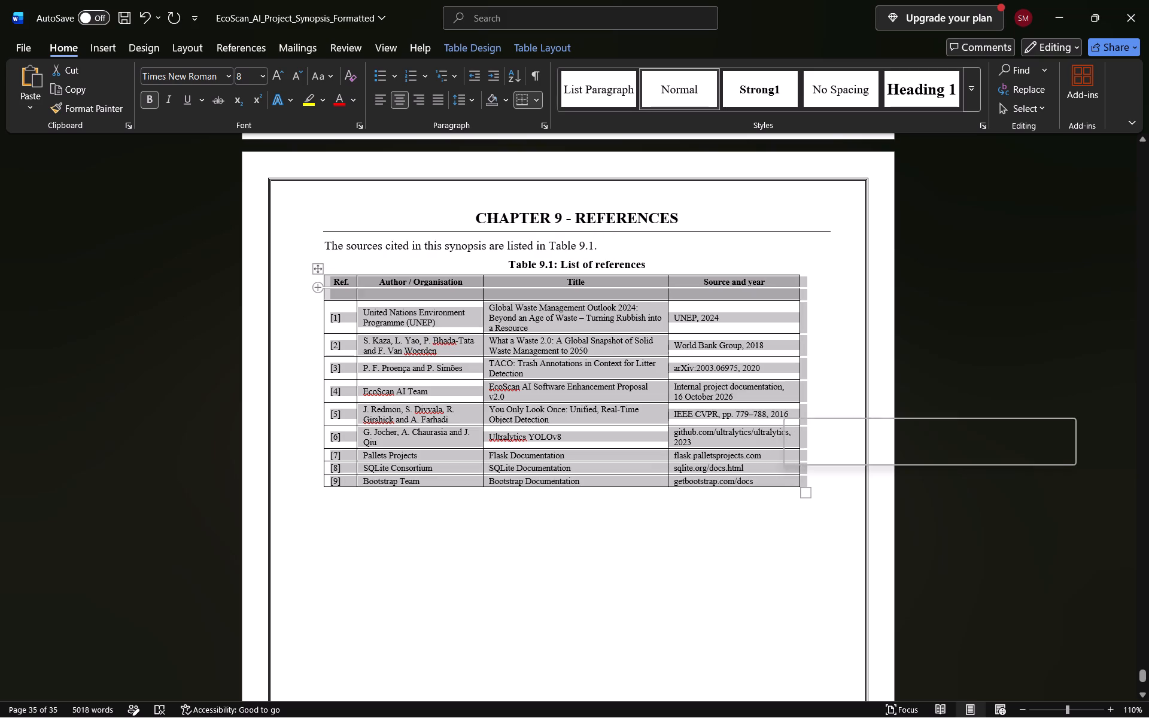
pyautogui.click(1023, 429)
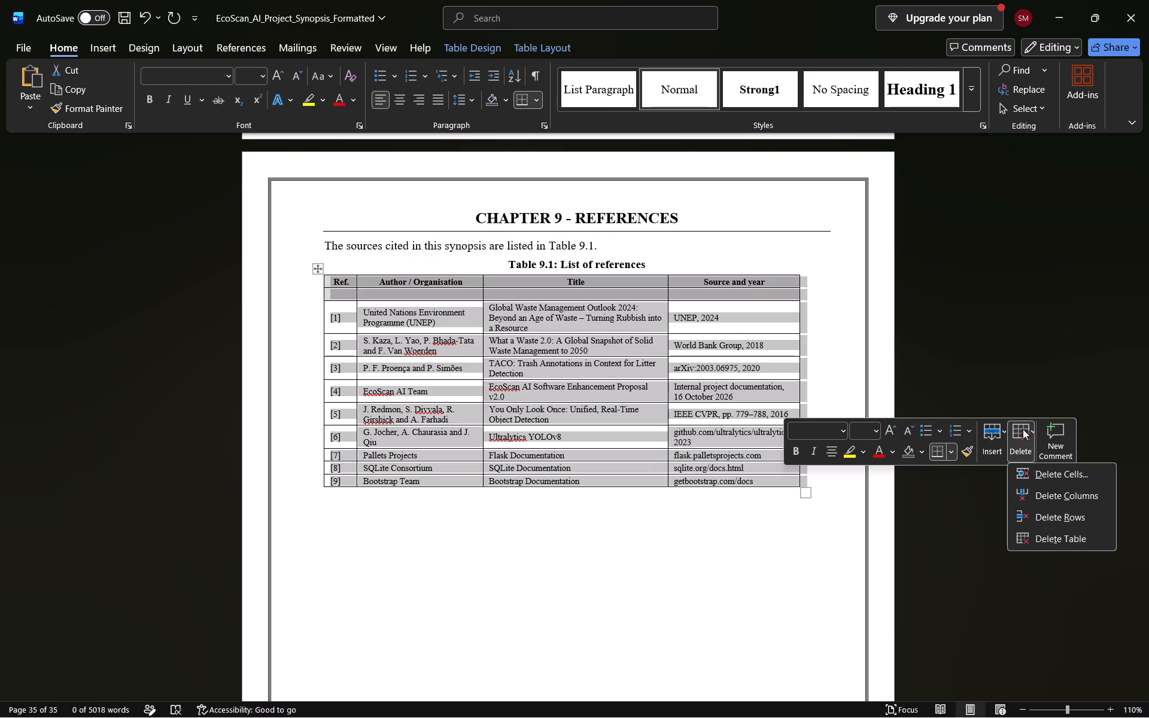
pyautogui.click(1040, 533)
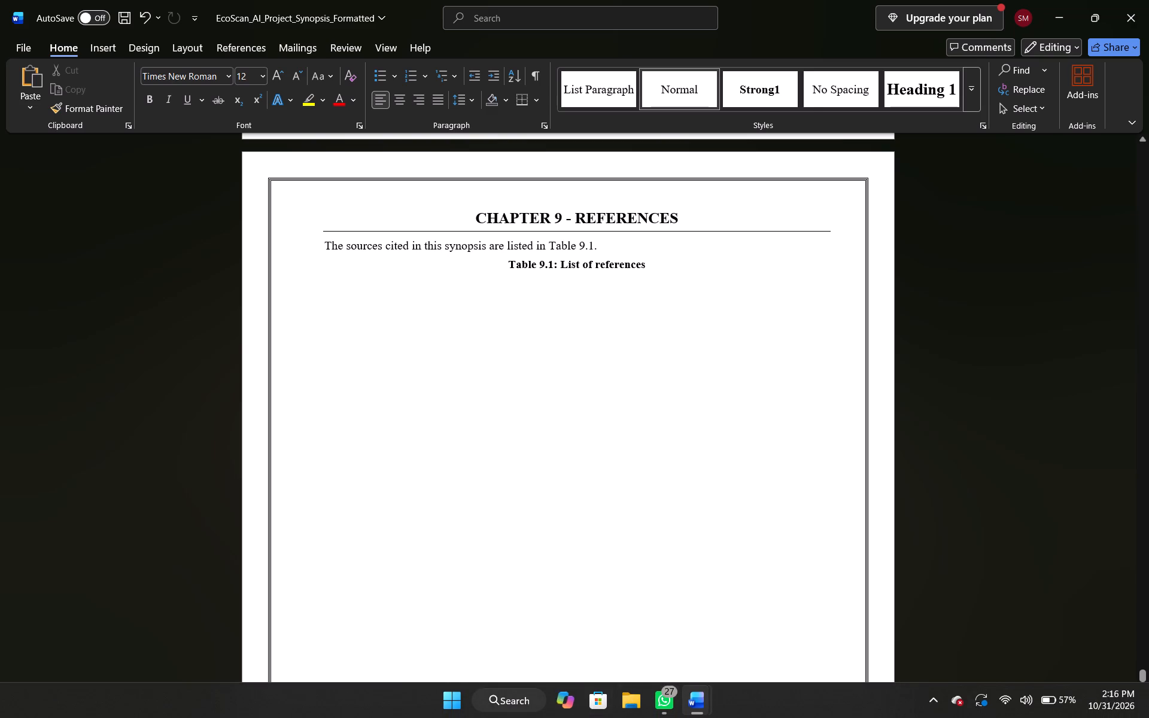
pyautogui.click(460, 689)
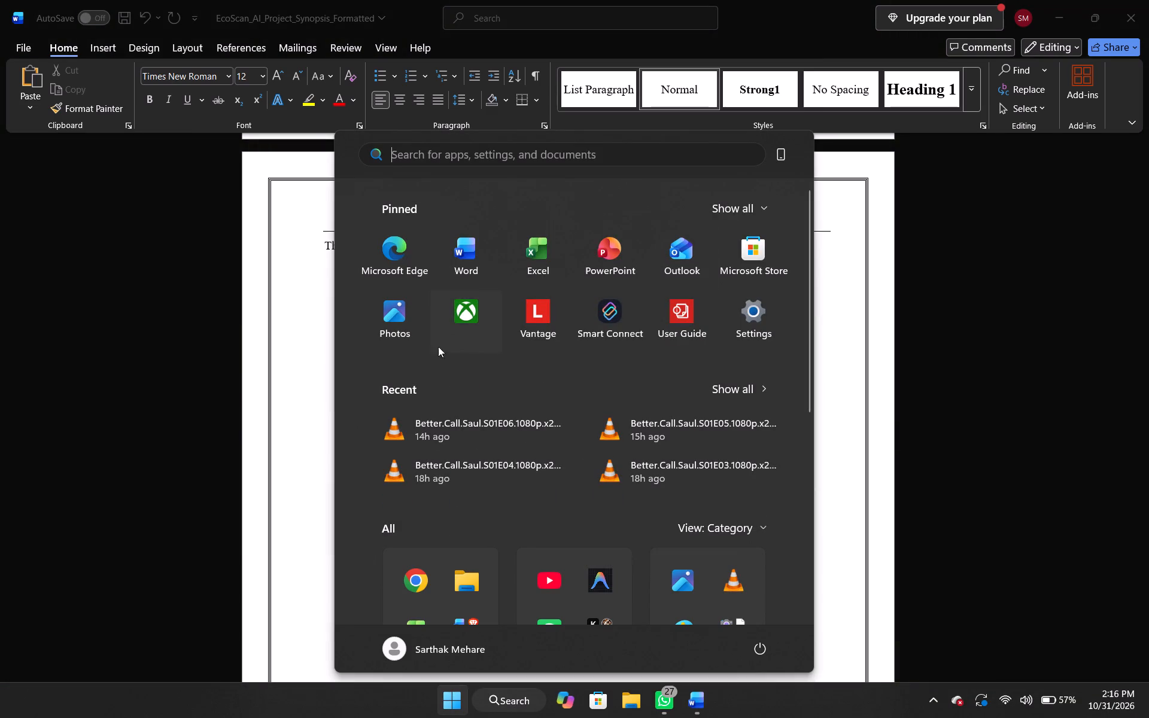
pyautogui.click(419, 567)
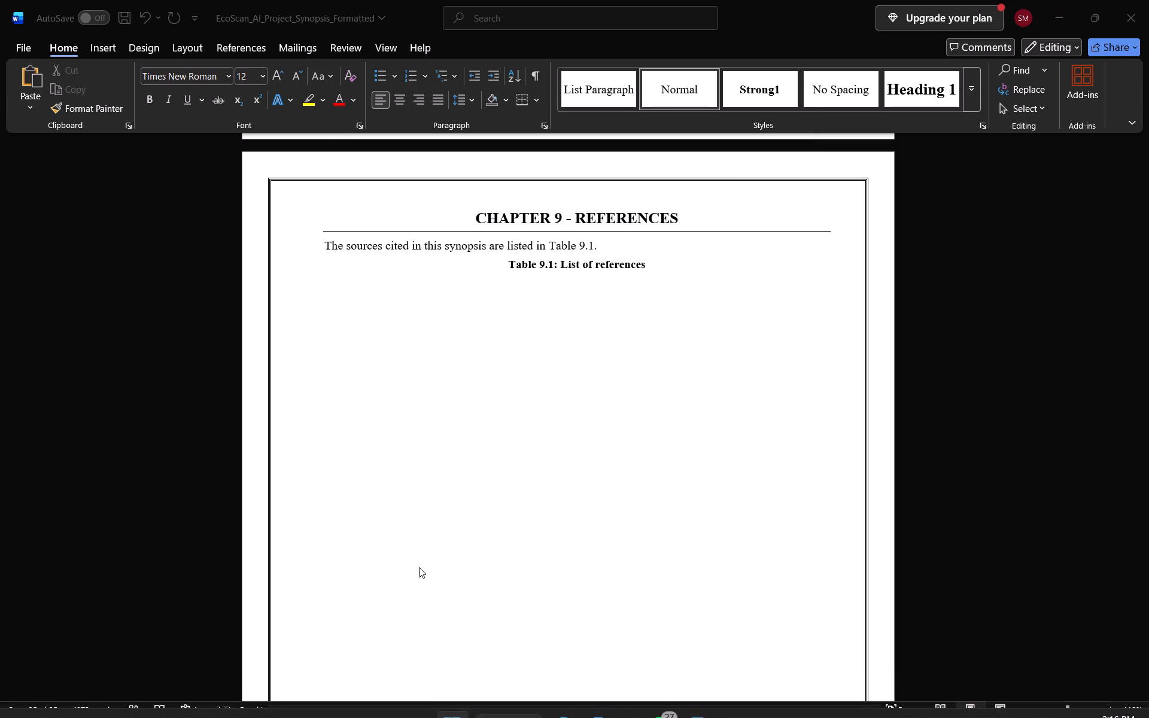
pyautogui.click(434, 407)
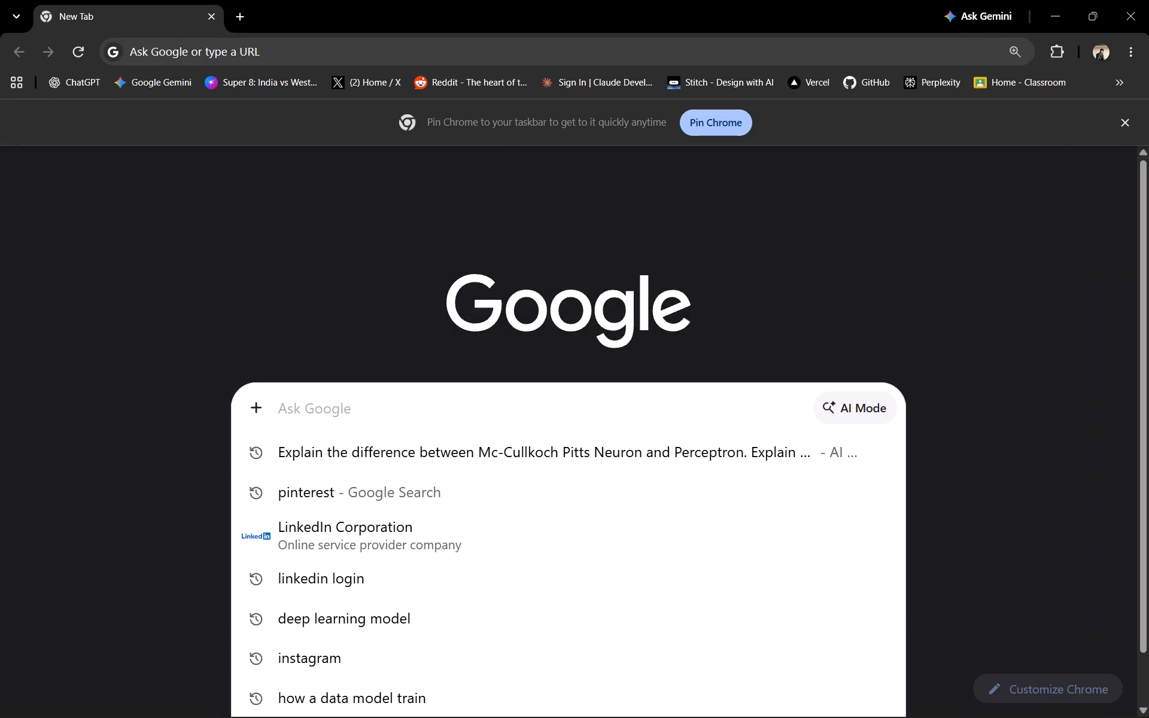
pyautogui.write('chat')
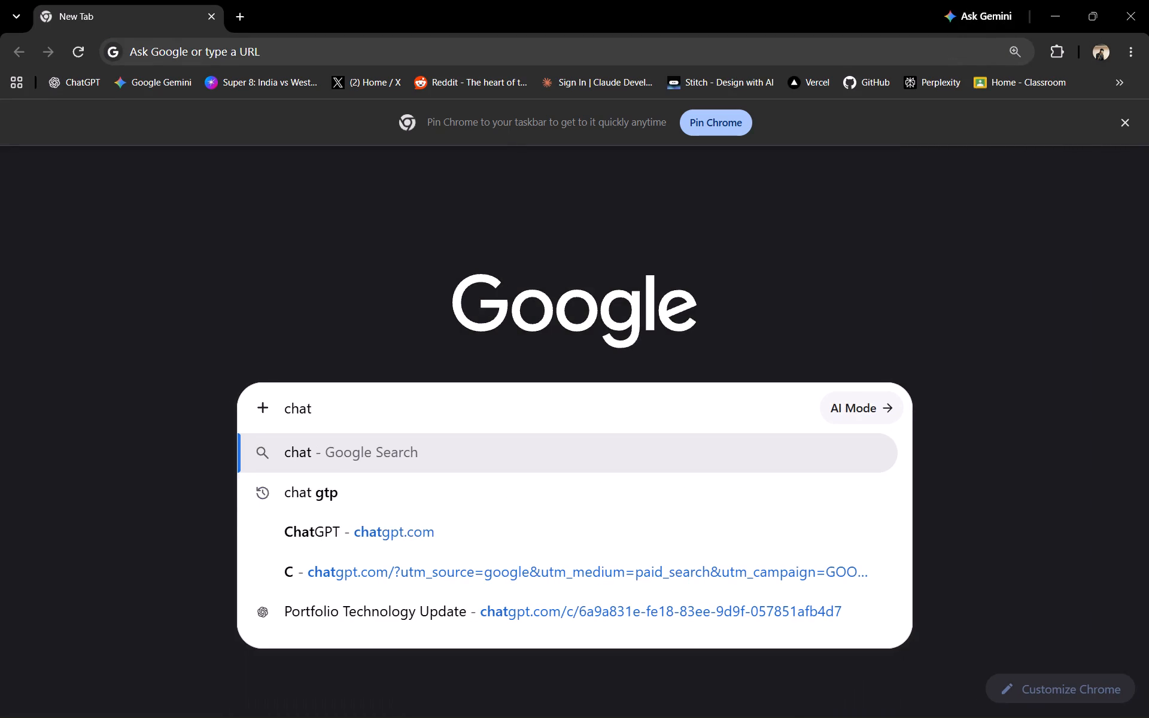
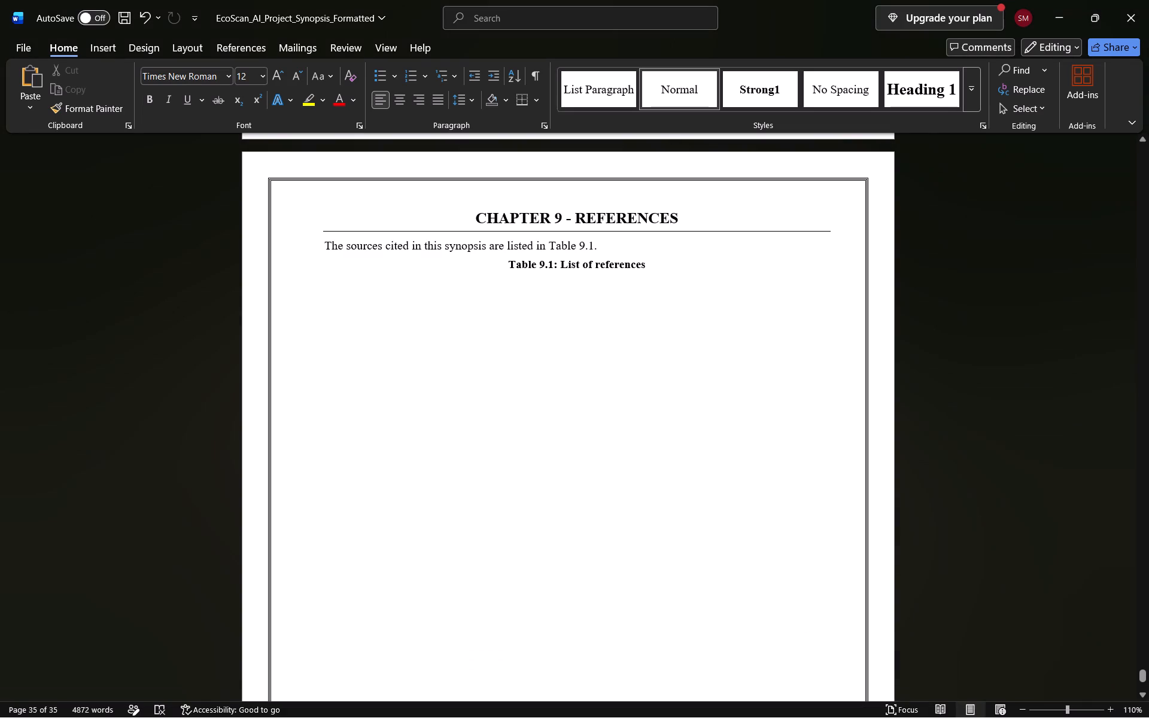
pyautogui.click(504, 273)
pyautogui.click(260, 77)
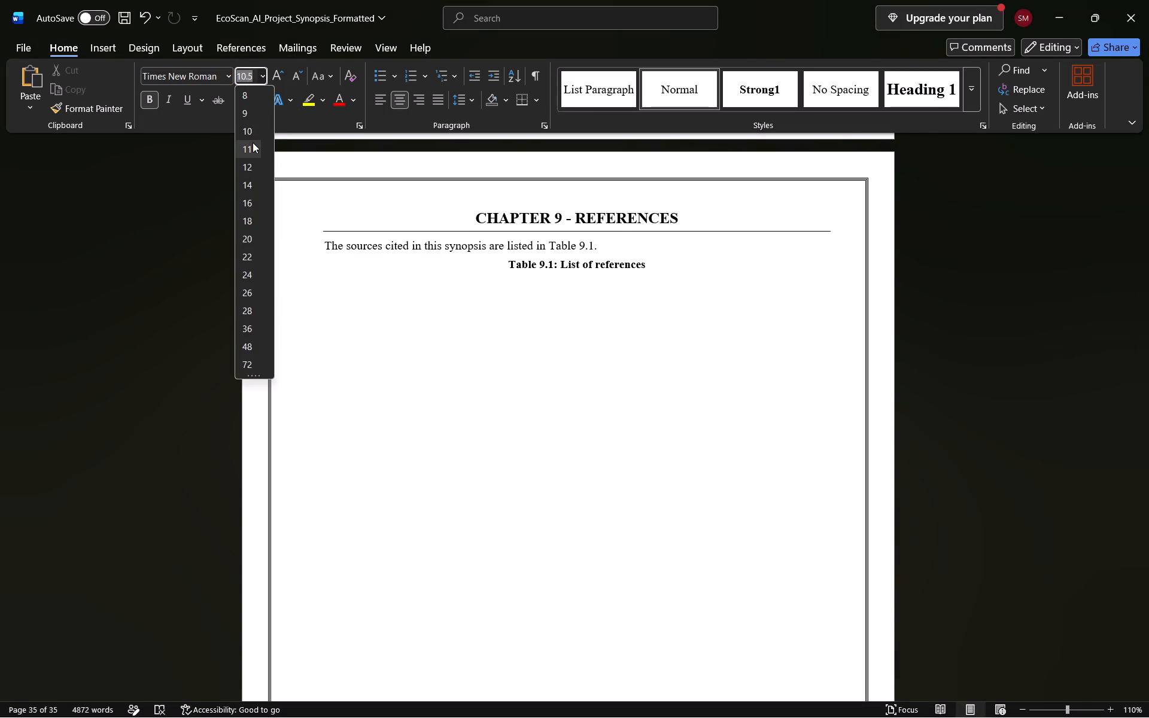
pyautogui.click(253, 142)
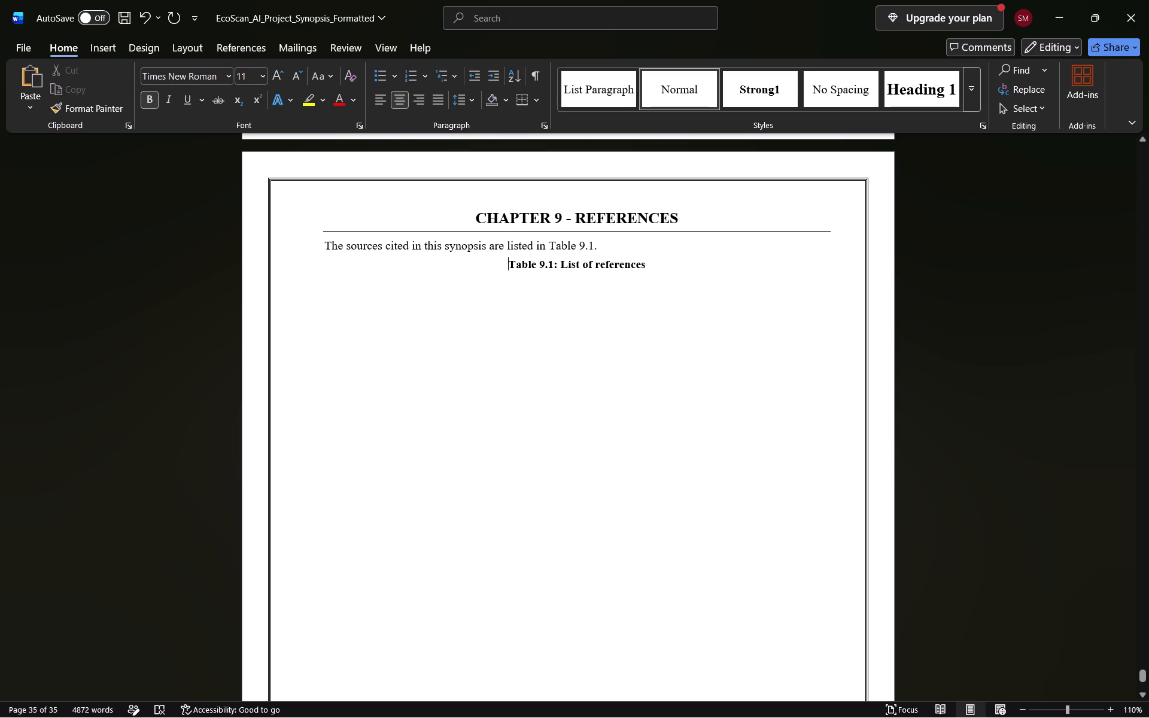
pyautogui.tripleClick(622, 265)
pyautogui.click(622, 265)
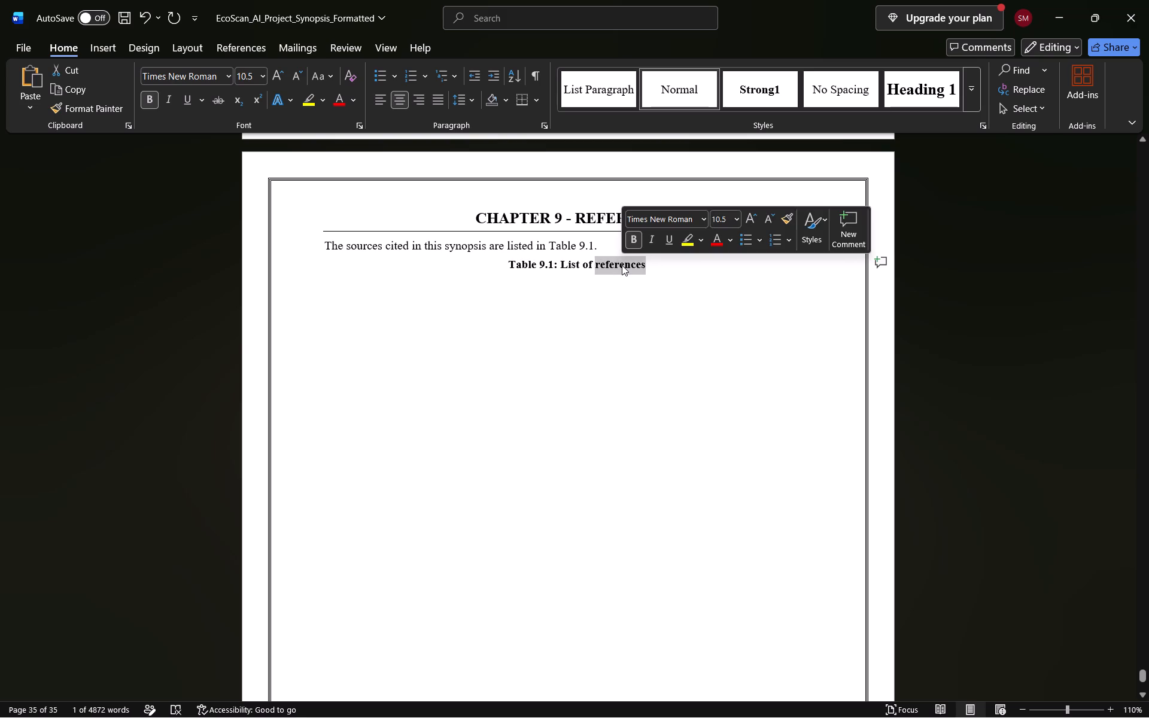
pyautogui.tripleClick(622, 265)
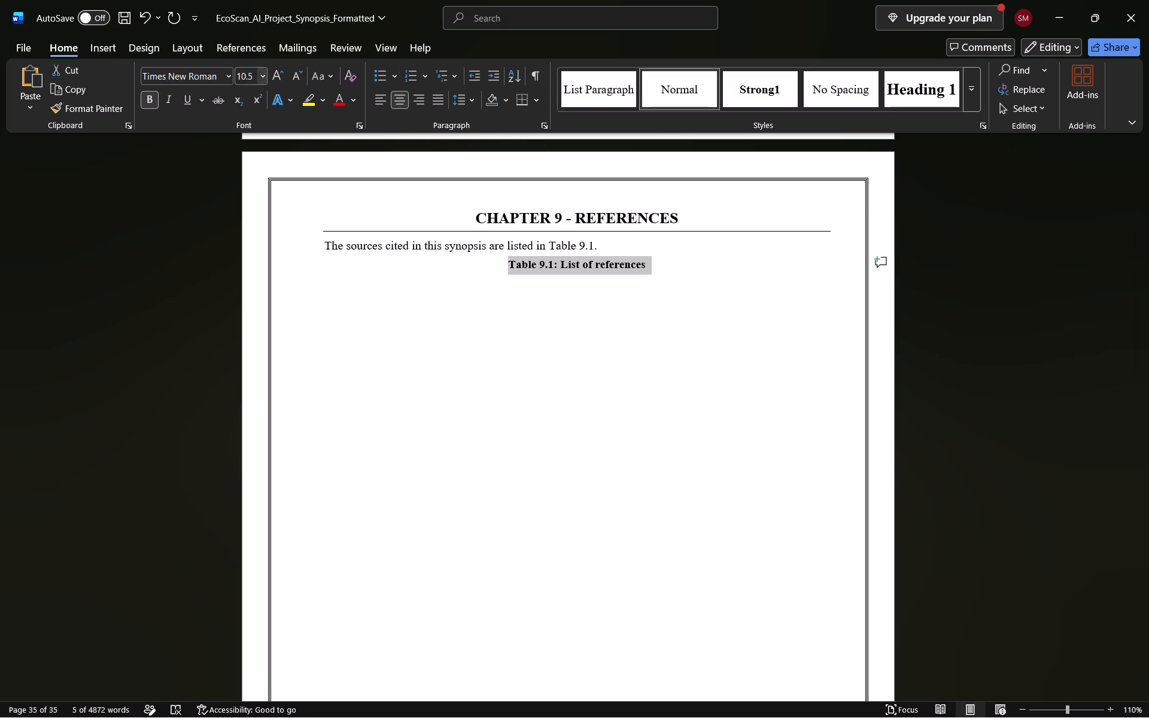
pyautogui.click(259, 77)
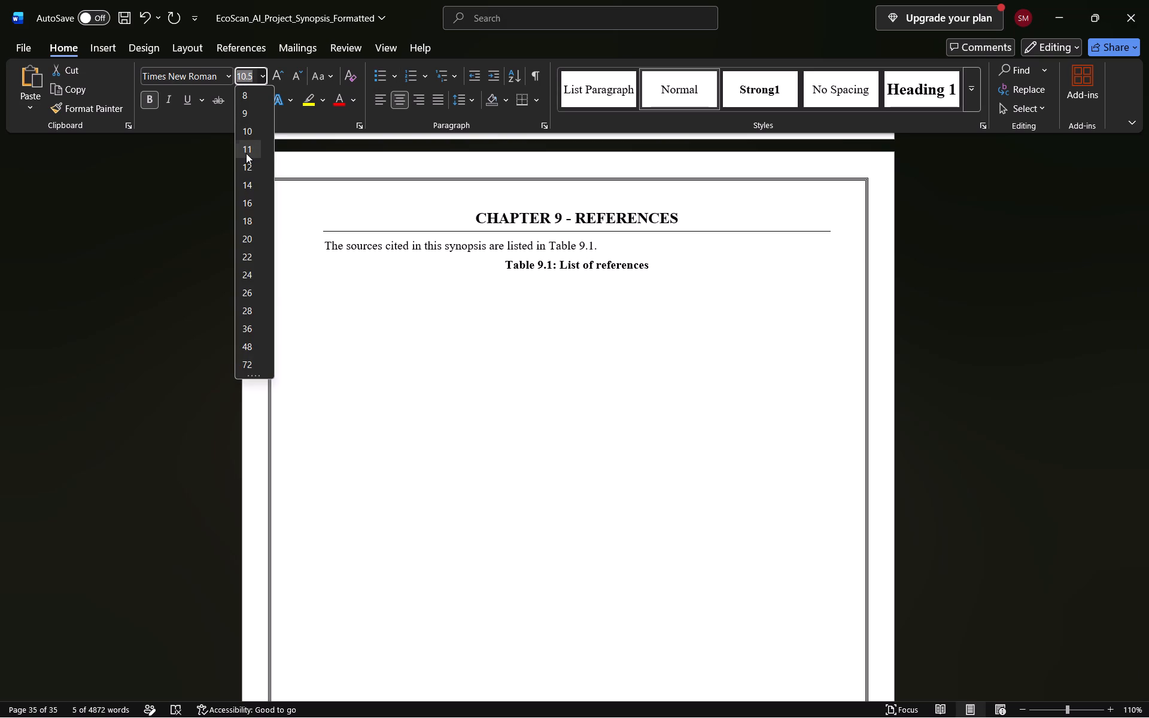
pyautogui.click(249, 179)
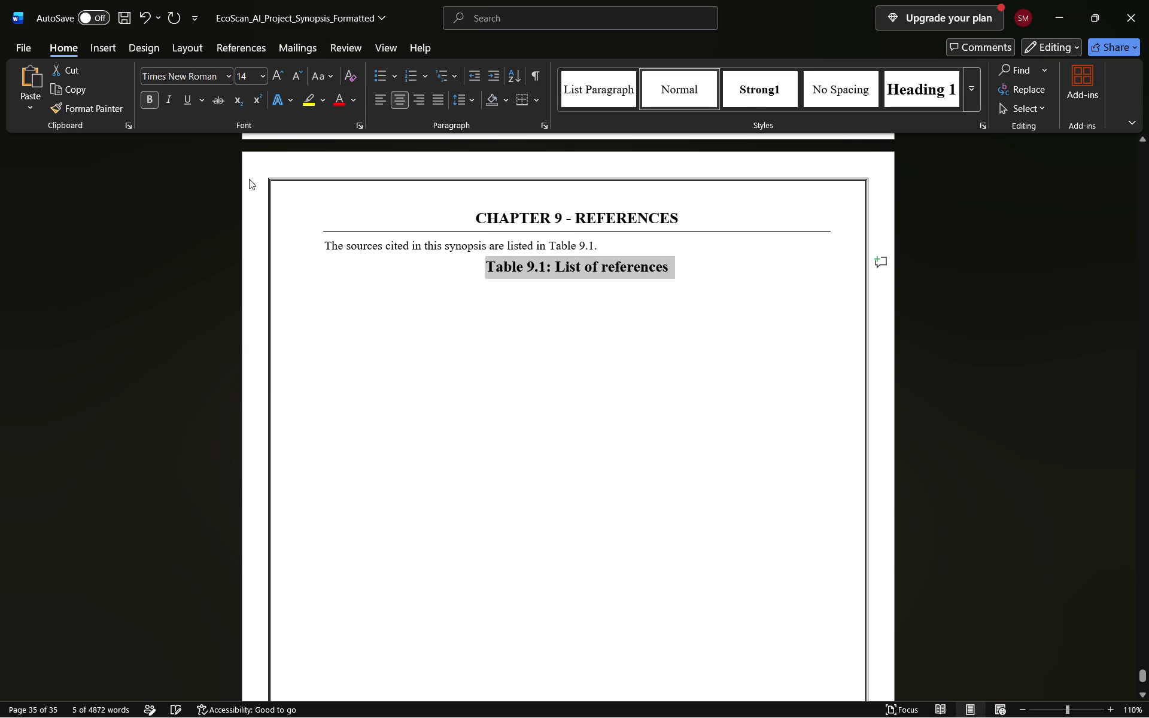
pyautogui.click(692, 274)
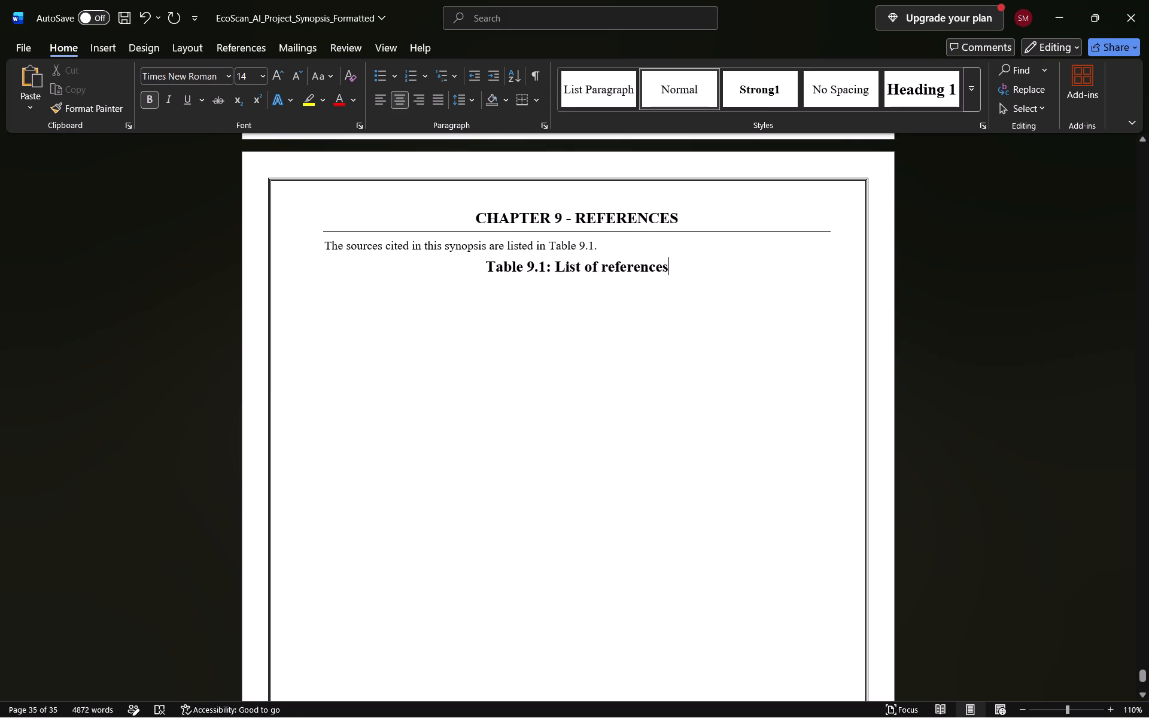
# Reapply font size 14 to the "Table 9.1: List of references" caption.
pyautogui.tripleClick(615, 265)
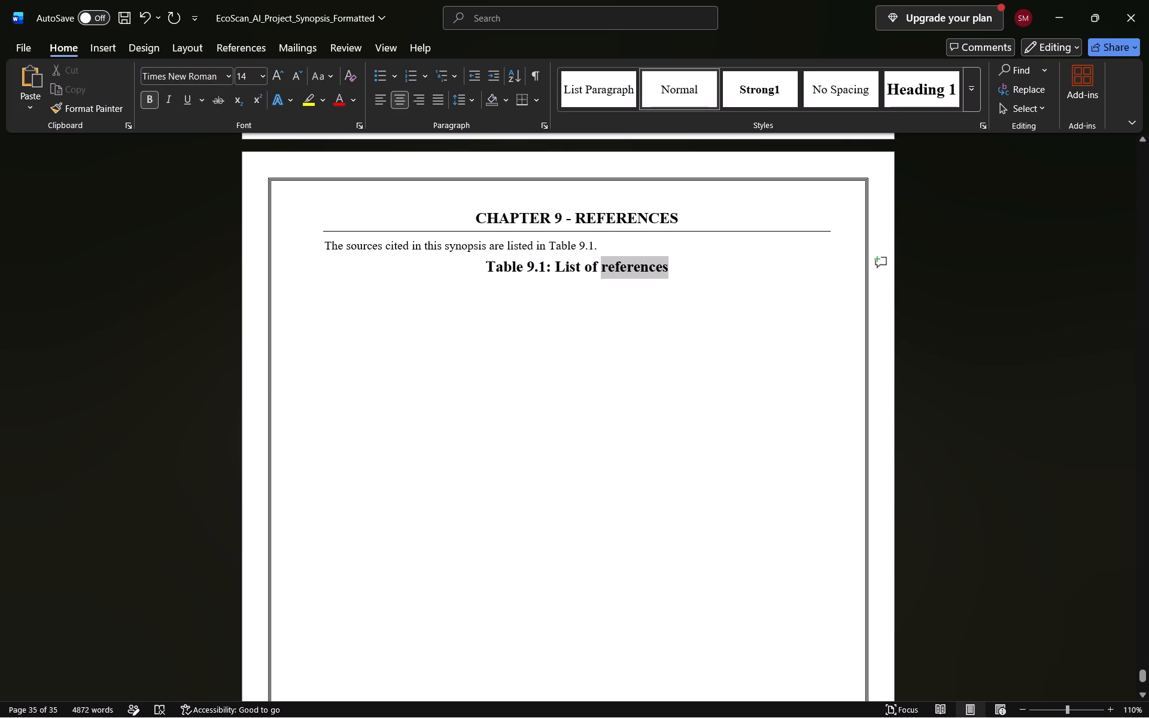
pyautogui.click(267, 81)
pyautogui.click(260, 77)
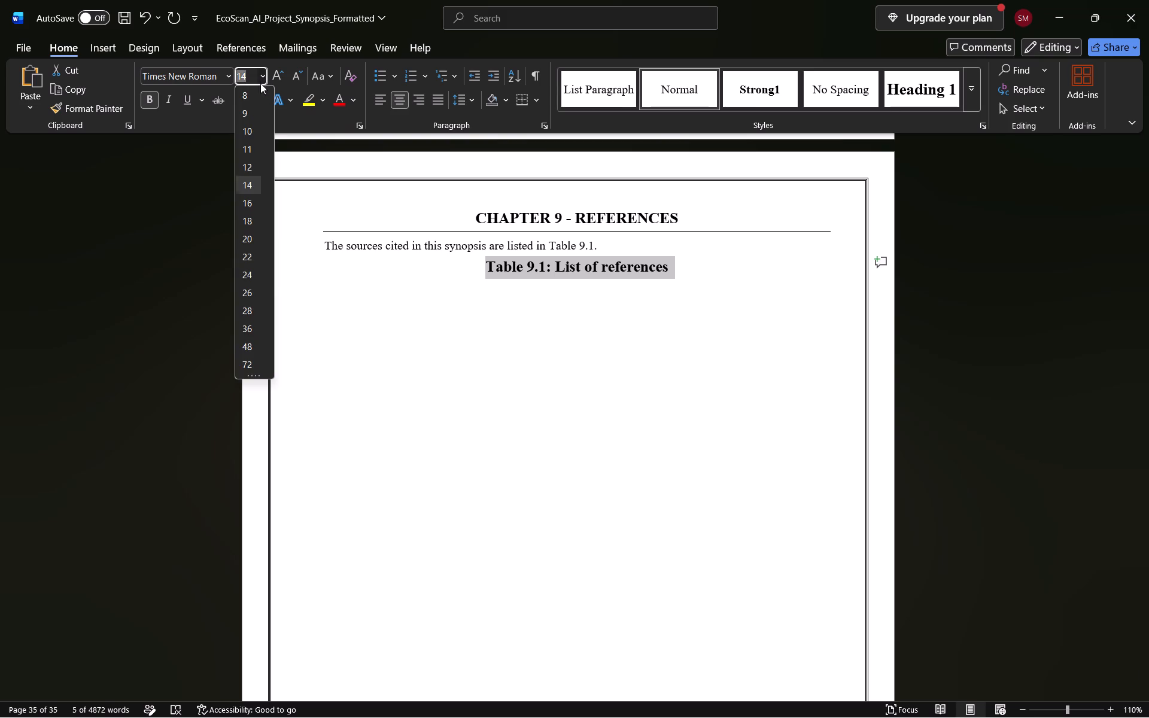
pyautogui.click(257, 185)
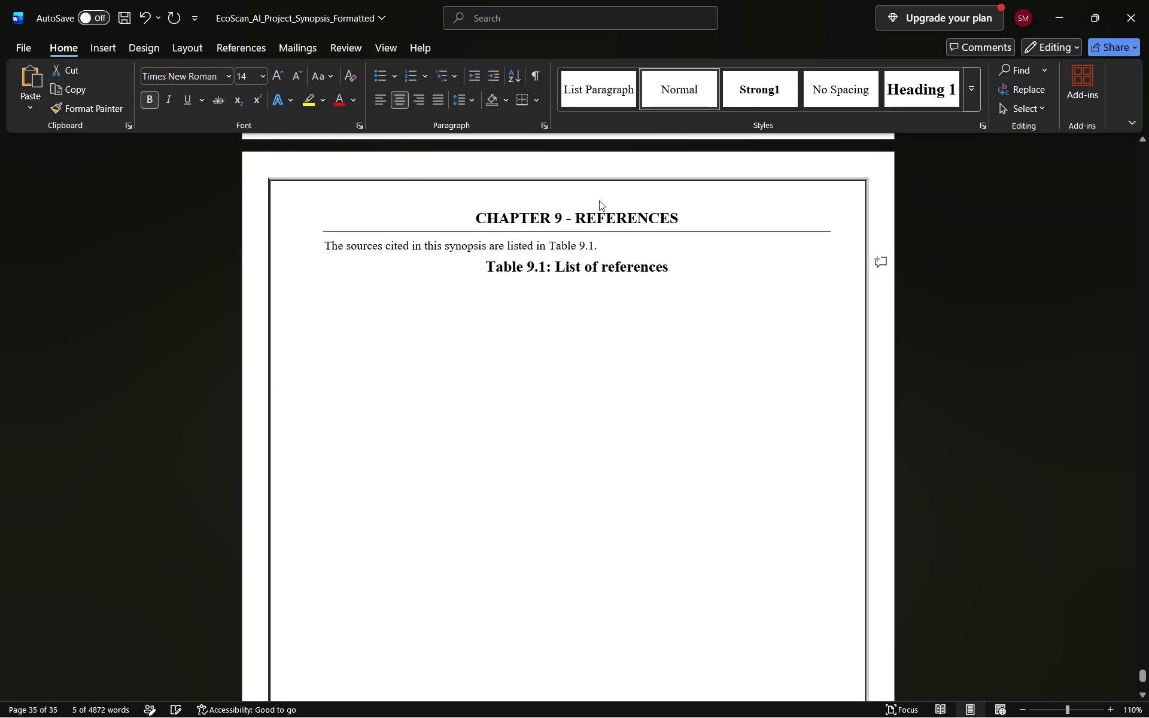
# Paste the copied IEEE reference list two lines below the Table 9.1 caption, with the insertion line set to font size 12.
pyautogui.click(688, 278)
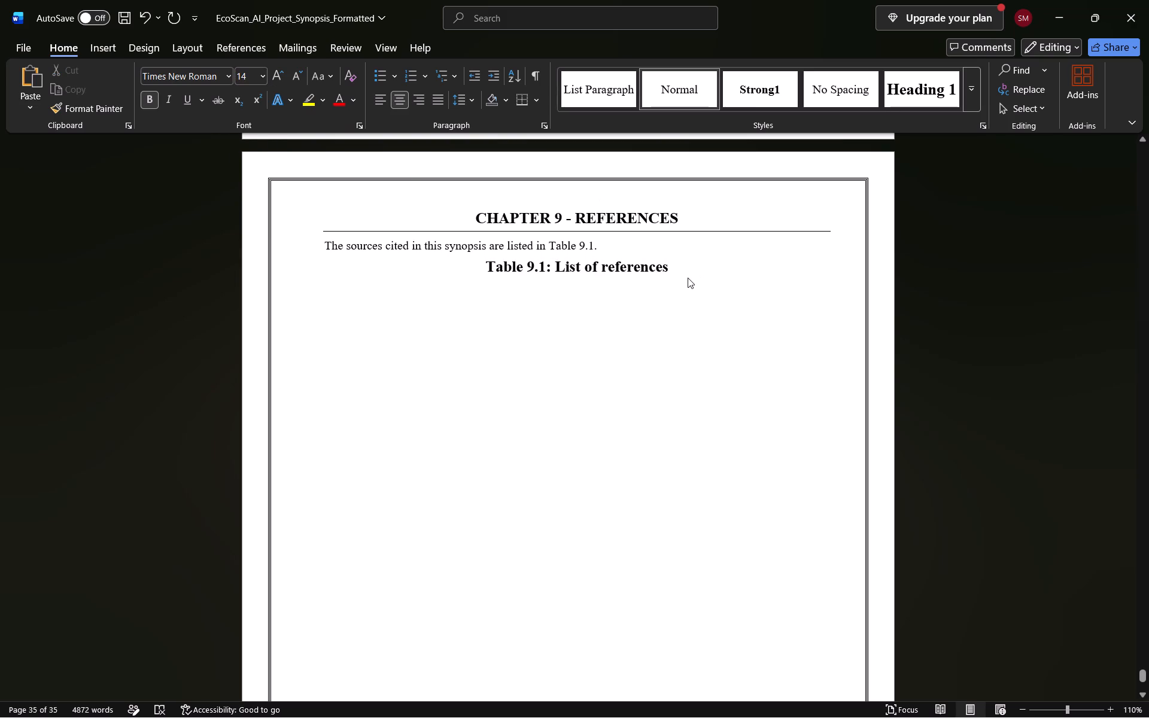
pyautogui.press('Return')
pyautogui.press('Return')
pyautogui.click(263, 75)
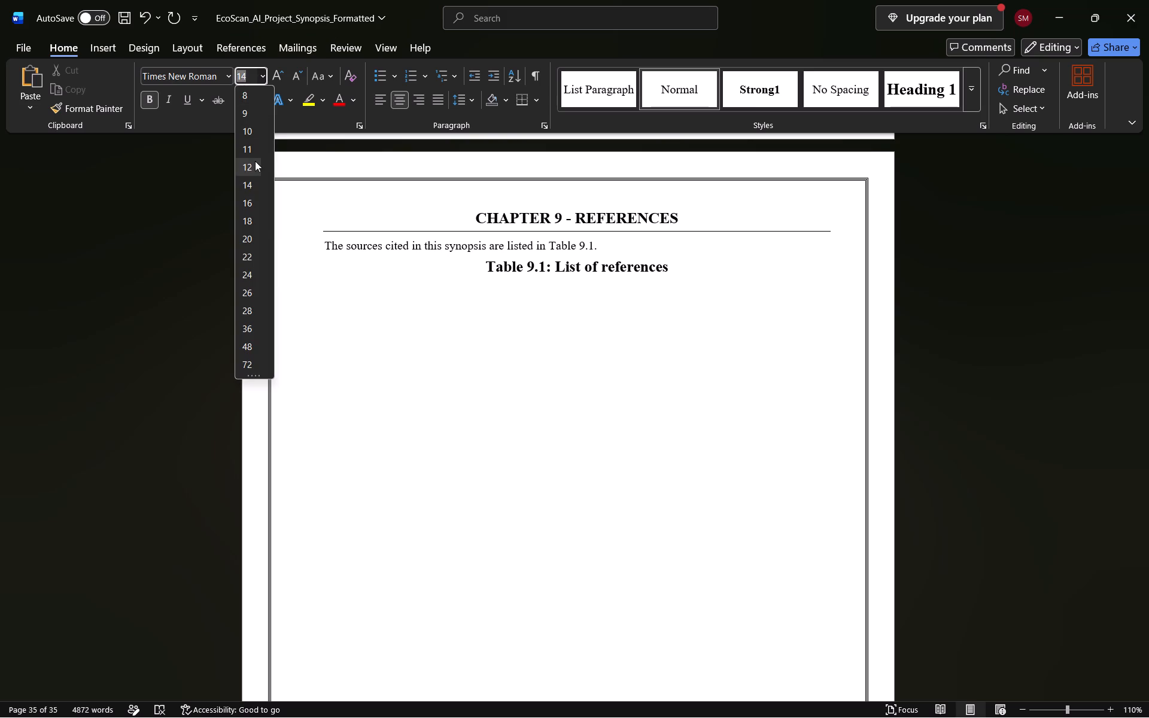
pyautogui.click(255, 161)
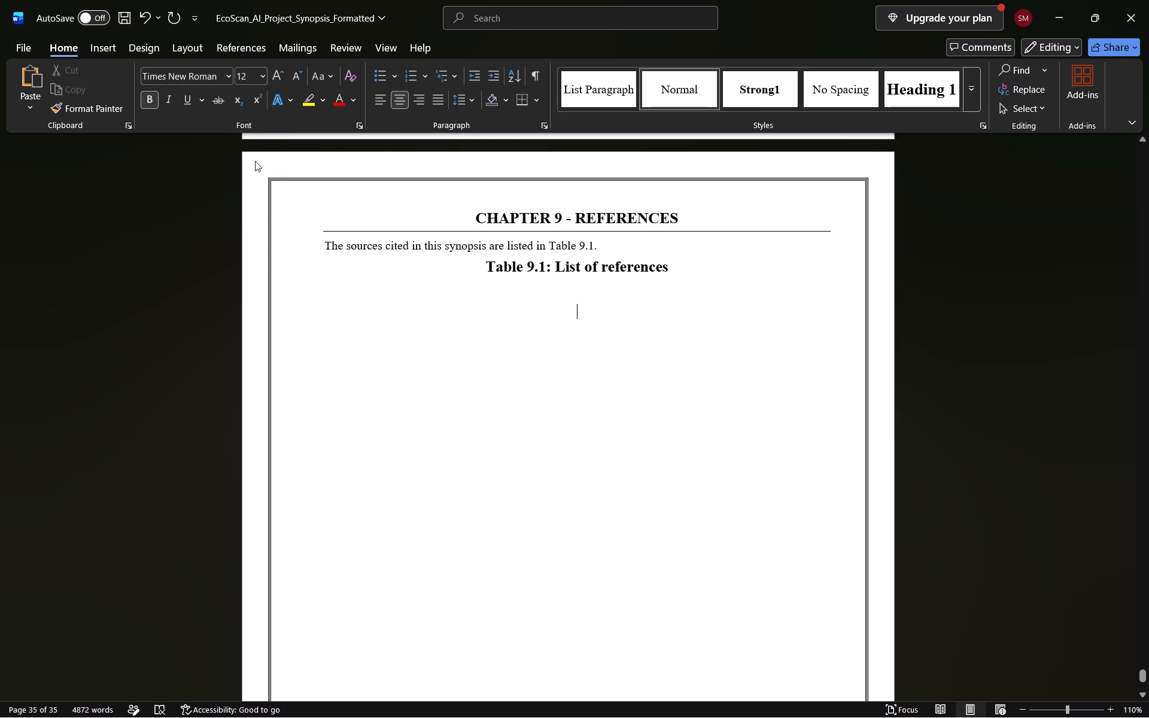
pyautogui.hotkey('ctrl', 'v')
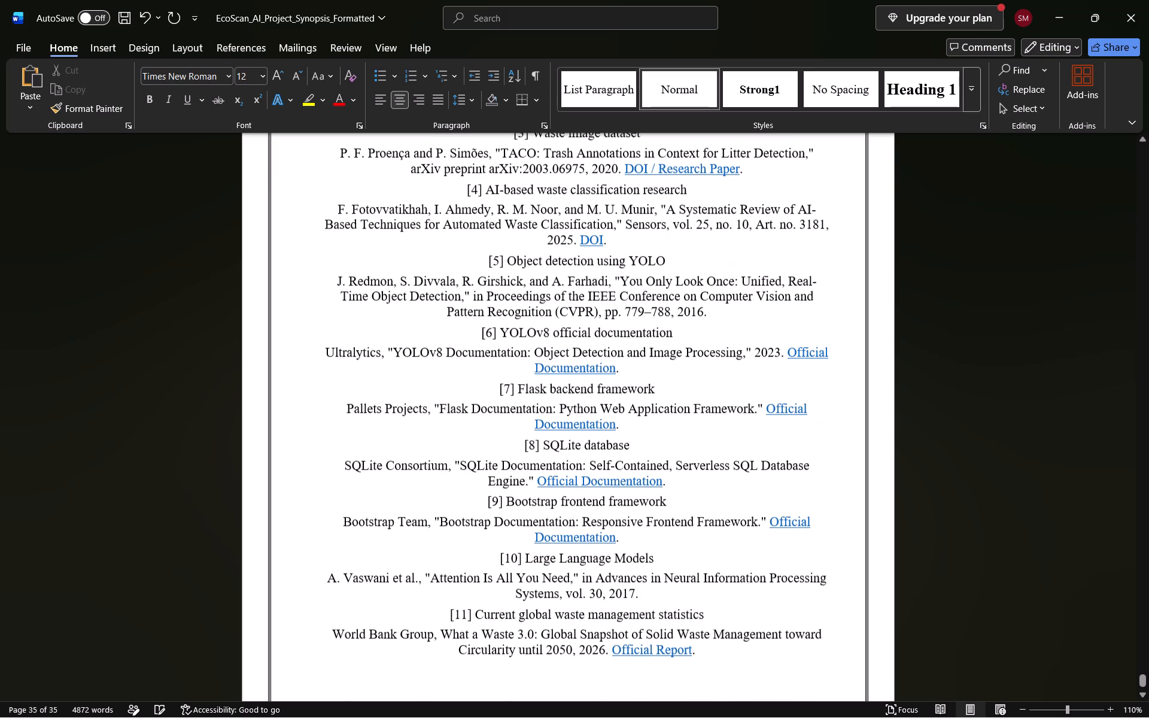
# Justify the pasted reference list from entry [1] Waste management and sustainability through entry [11] Current global waste management statistics.
pyautogui.click(384, 96)
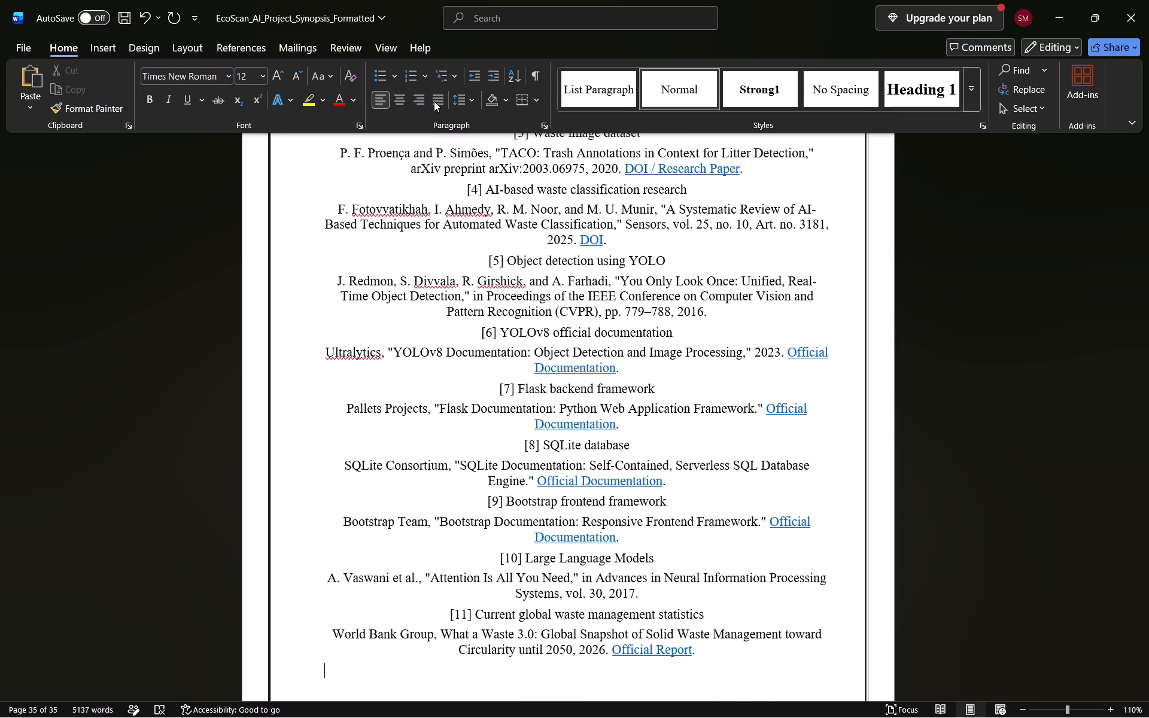
pyautogui.click(434, 101)
pyautogui.click(415, 99)
pyautogui.tripleClick(443, 169)
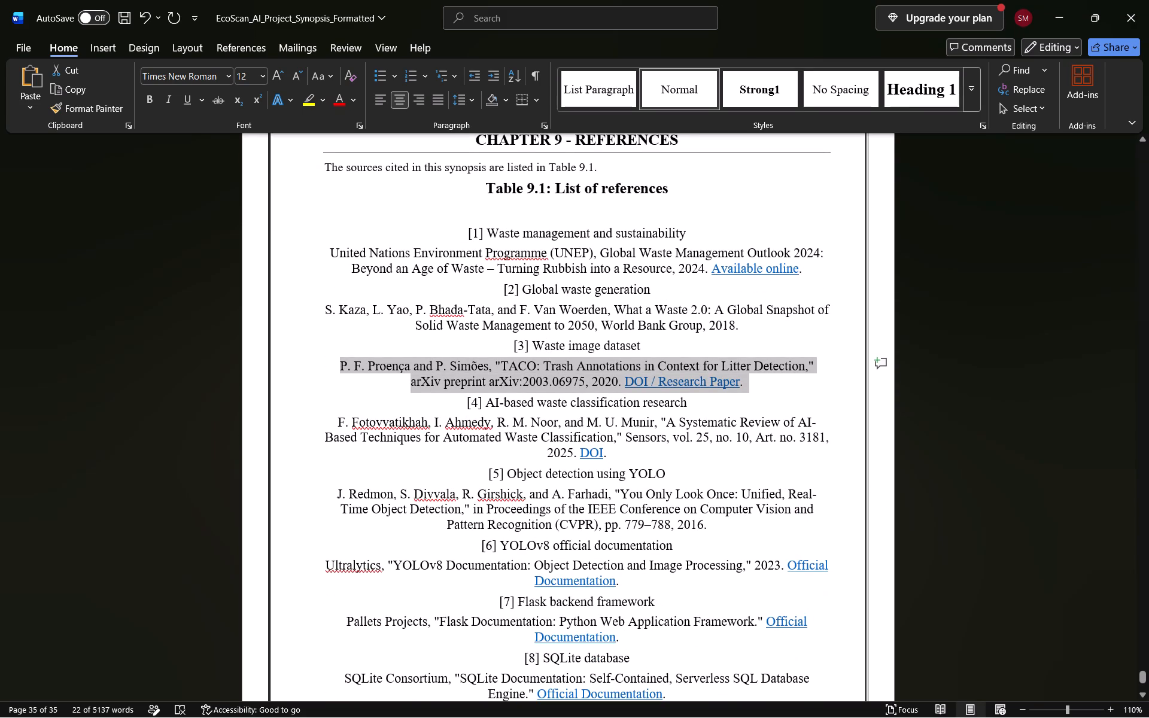
pyautogui.moveTo(467, 228); pyautogui.dragTo(661, 546)
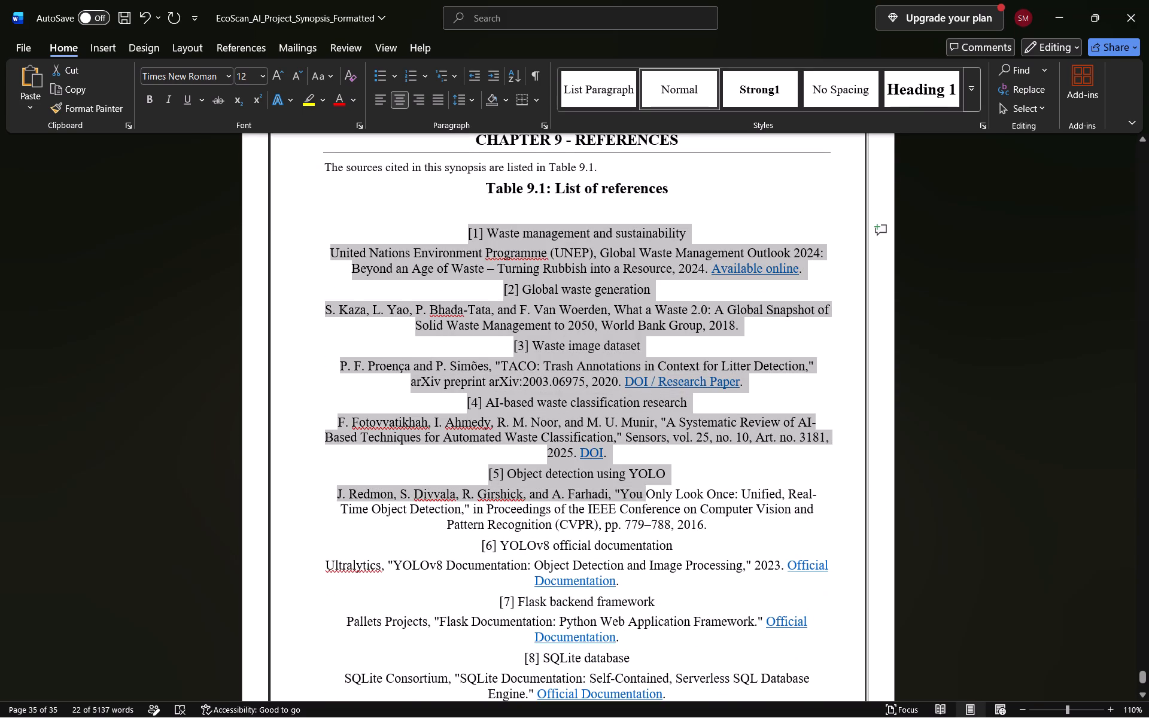
pyautogui.moveTo(661, 546); pyautogui.dragTo(688, 643)
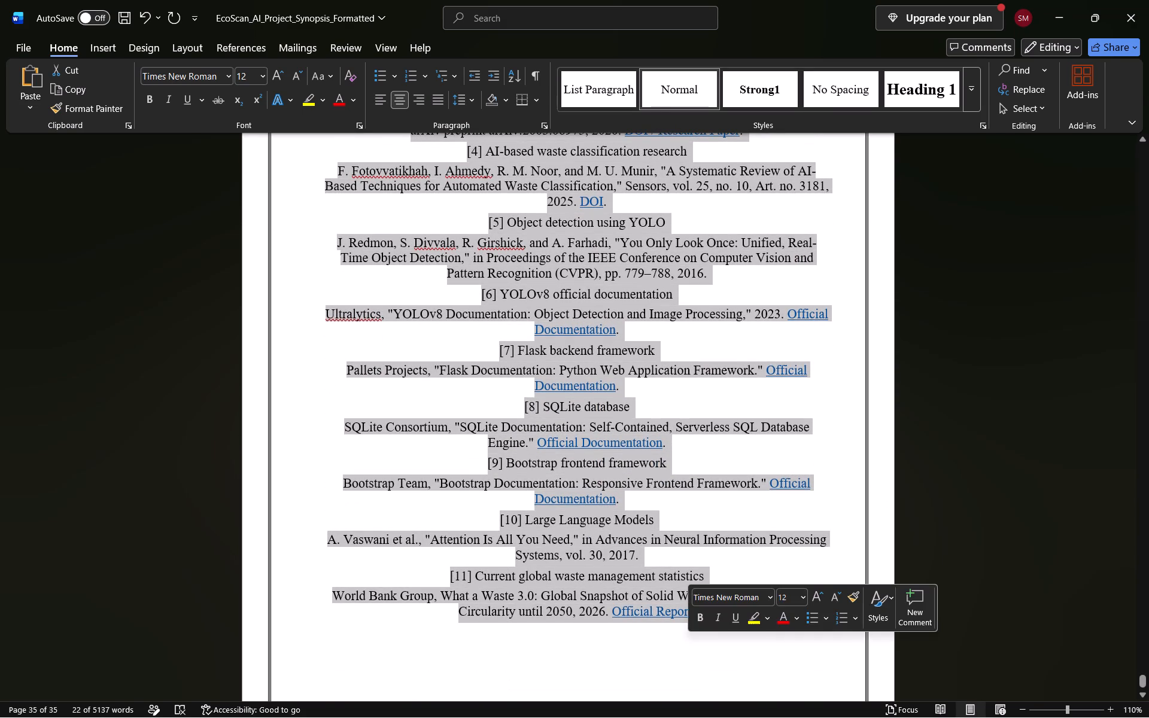
pyautogui.click(427, 98)
pyautogui.click(381, 99)
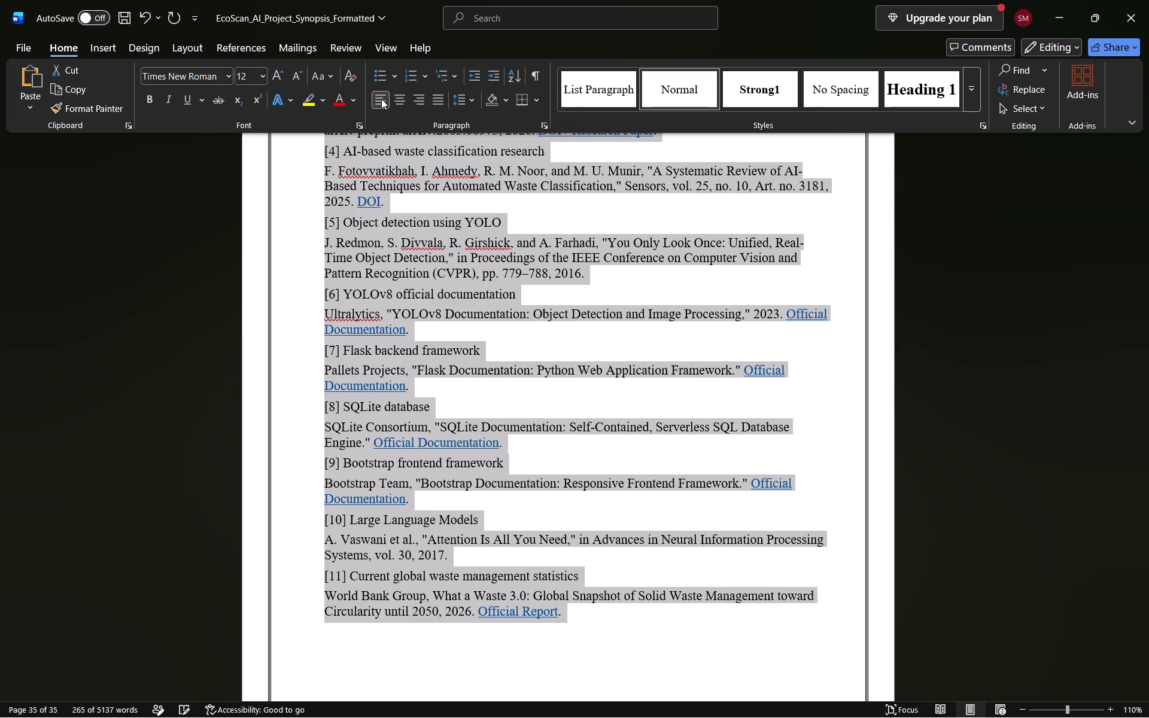
pyautogui.click(437, 99)
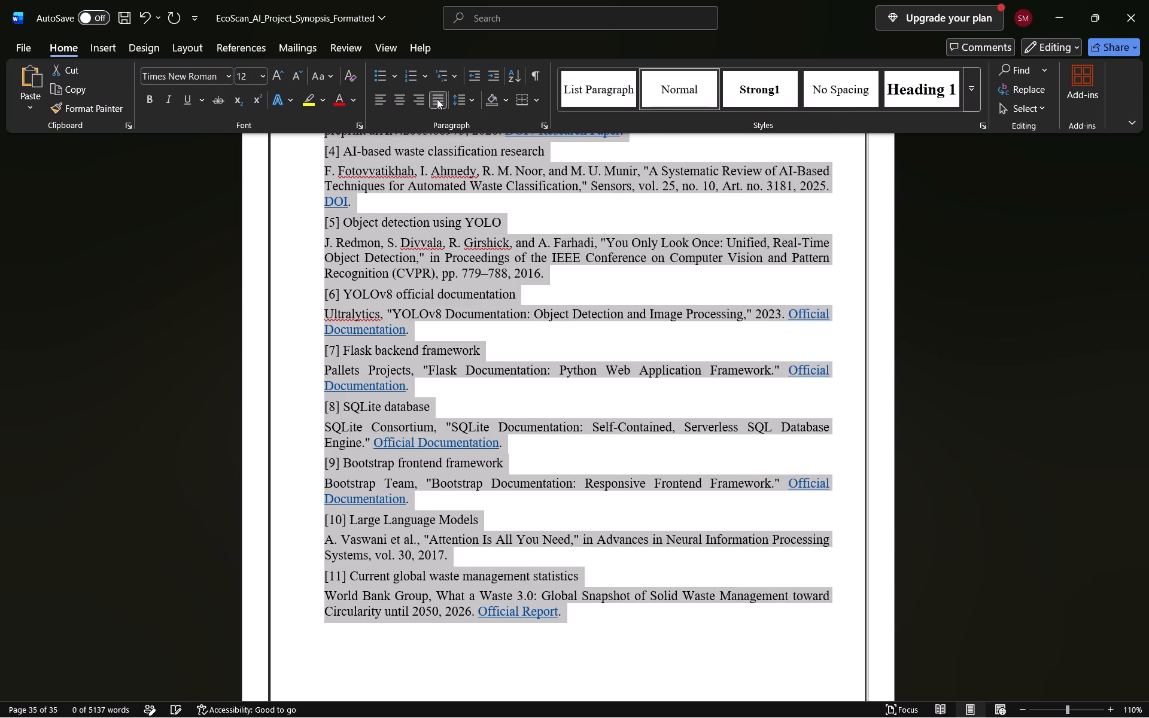
pyautogui.click(563, 204)
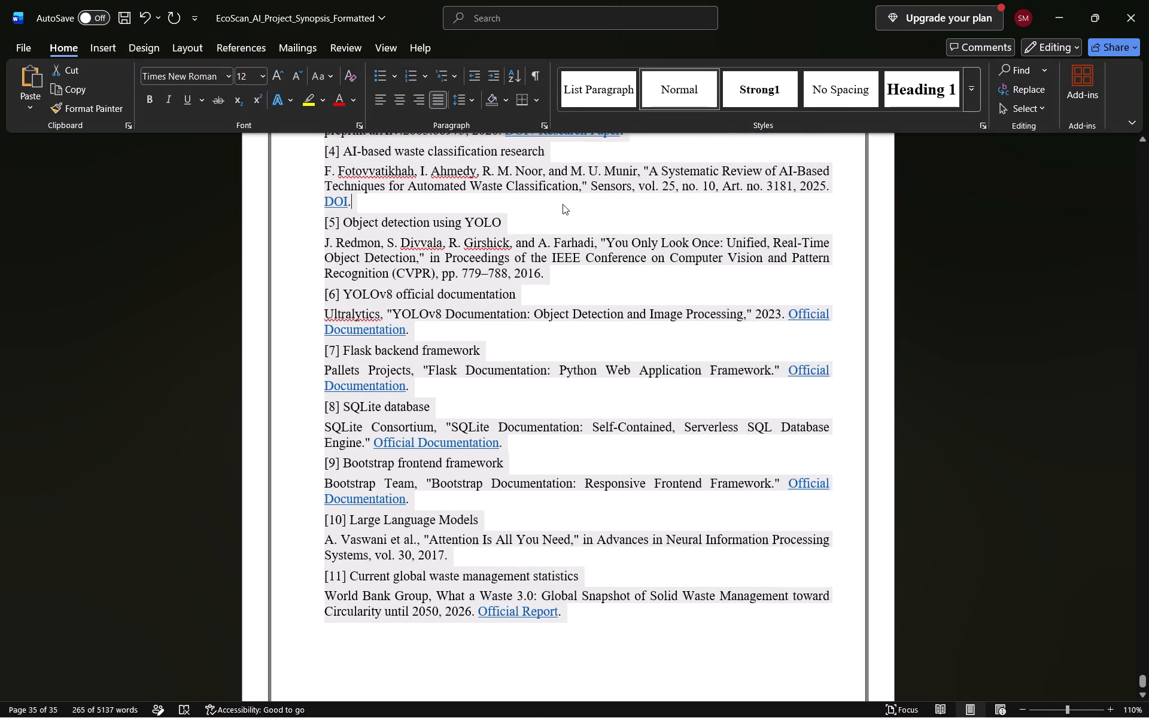
# Review the reformatted Chapter 9 references, and look back through Chapters 8 and 7 as far as the title page.
pyautogui.scroll(3, 563, 204)
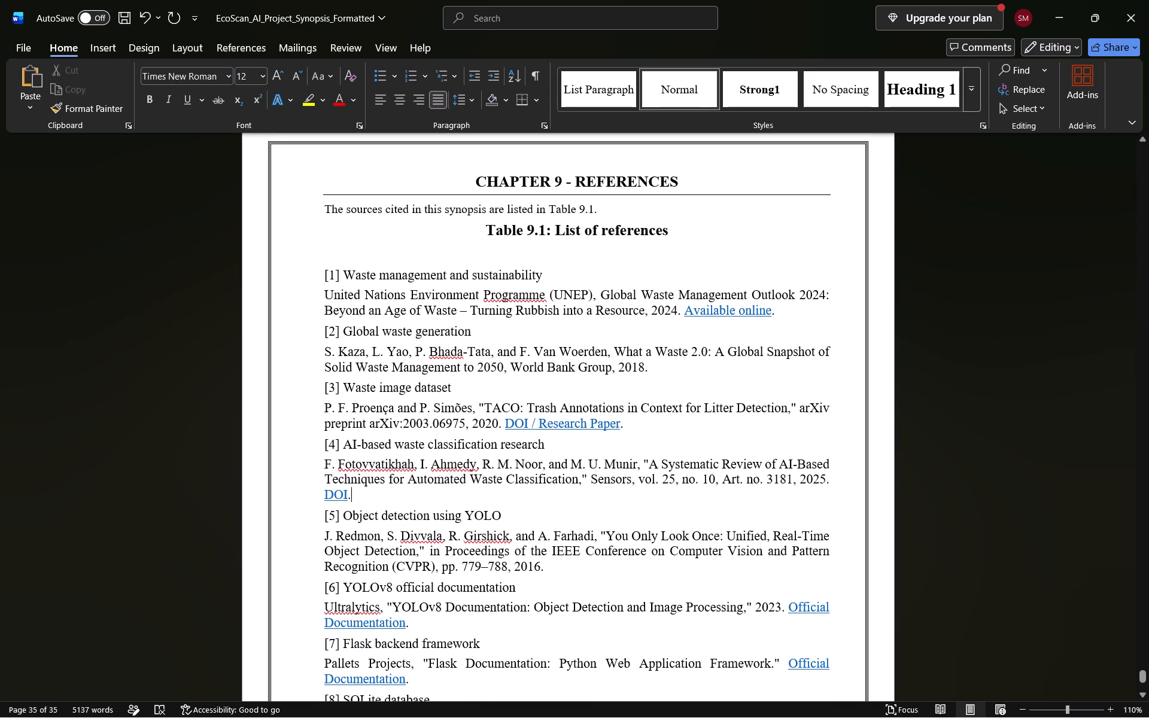
pyautogui.scroll(-3, 506, 323)
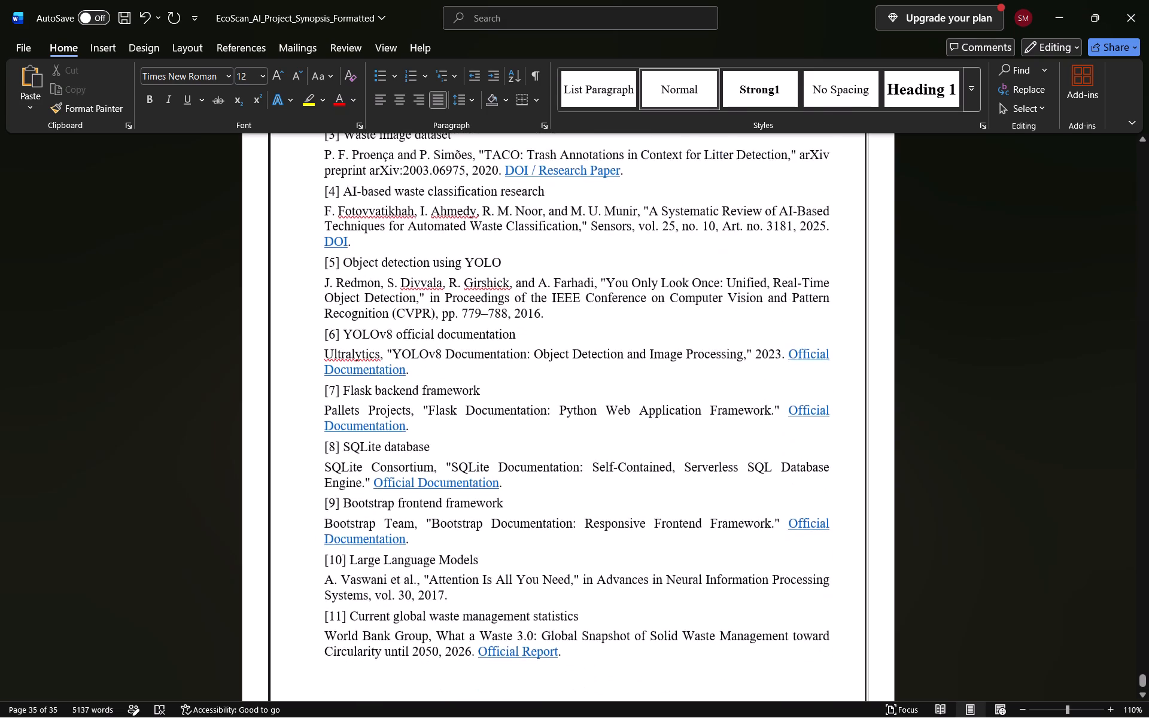
pyautogui.scroll(-3, 506, 323)
pyautogui.scroll(6, 506, 323)
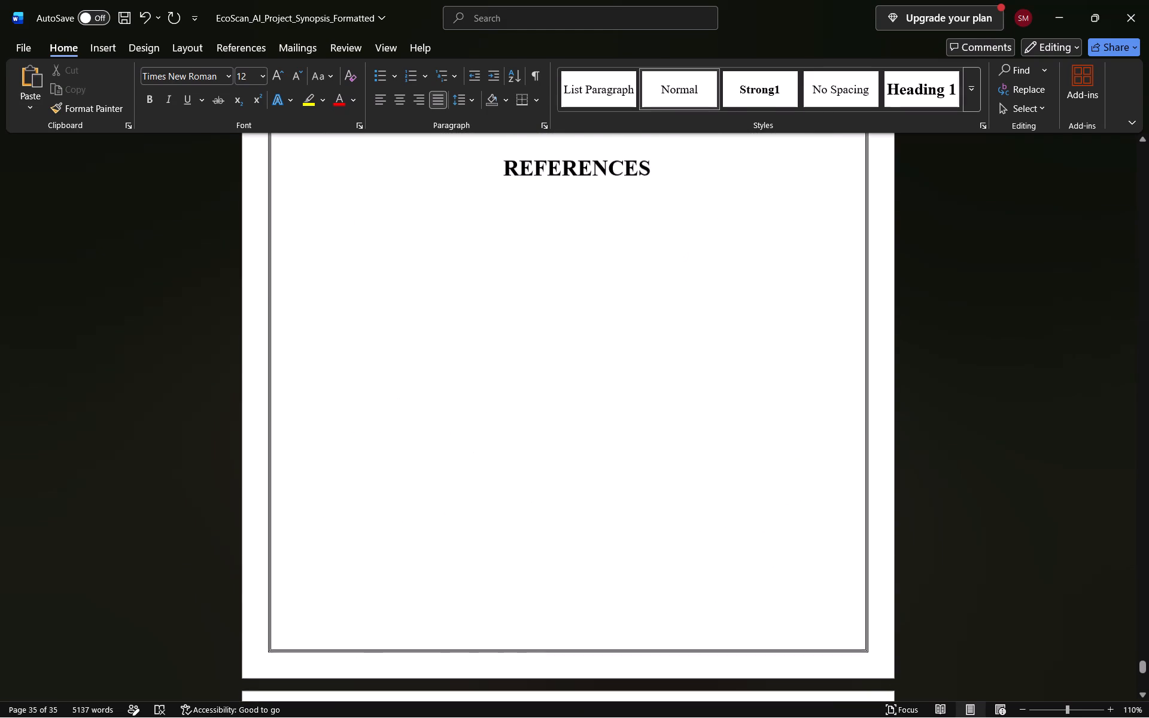
pyautogui.scroll(7, 506, 323)
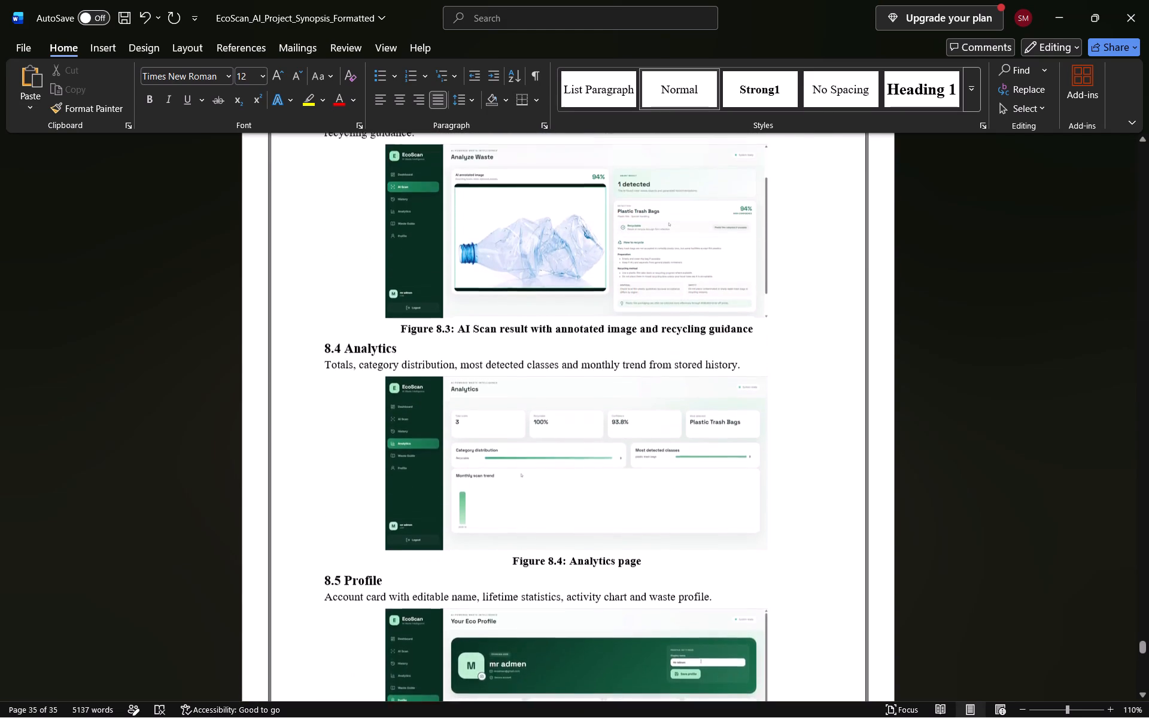
pyautogui.scroll(4, 506, 323)
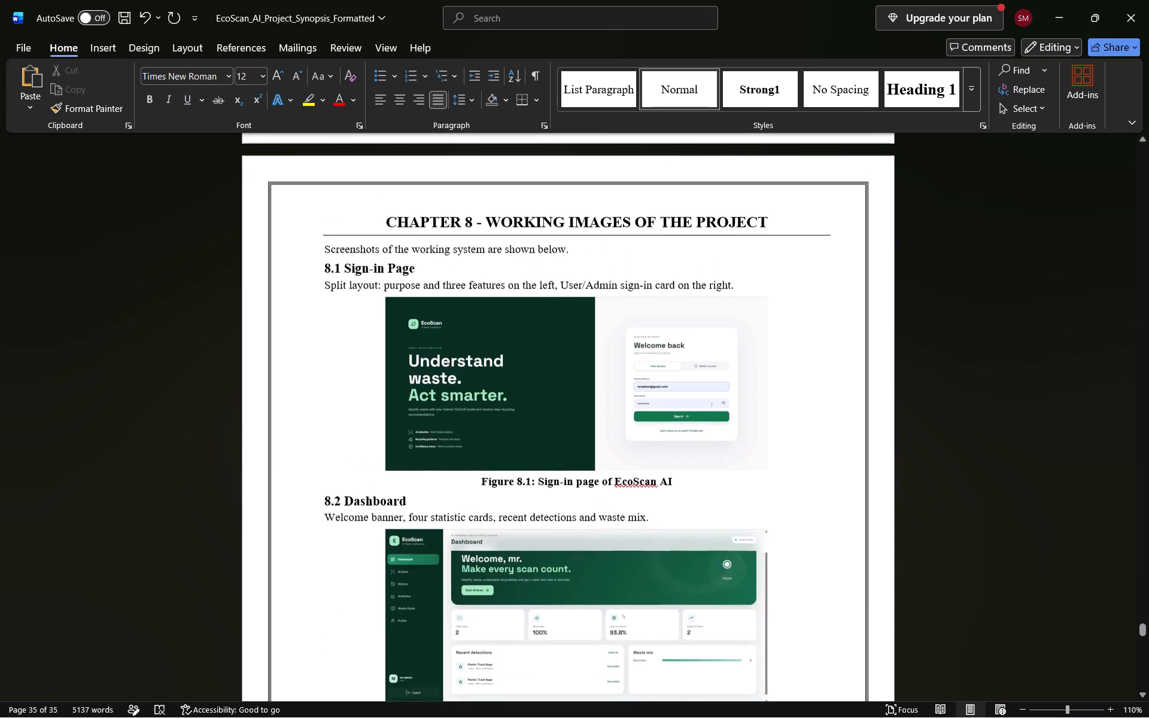
pyautogui.scroll(16, 506, 323)
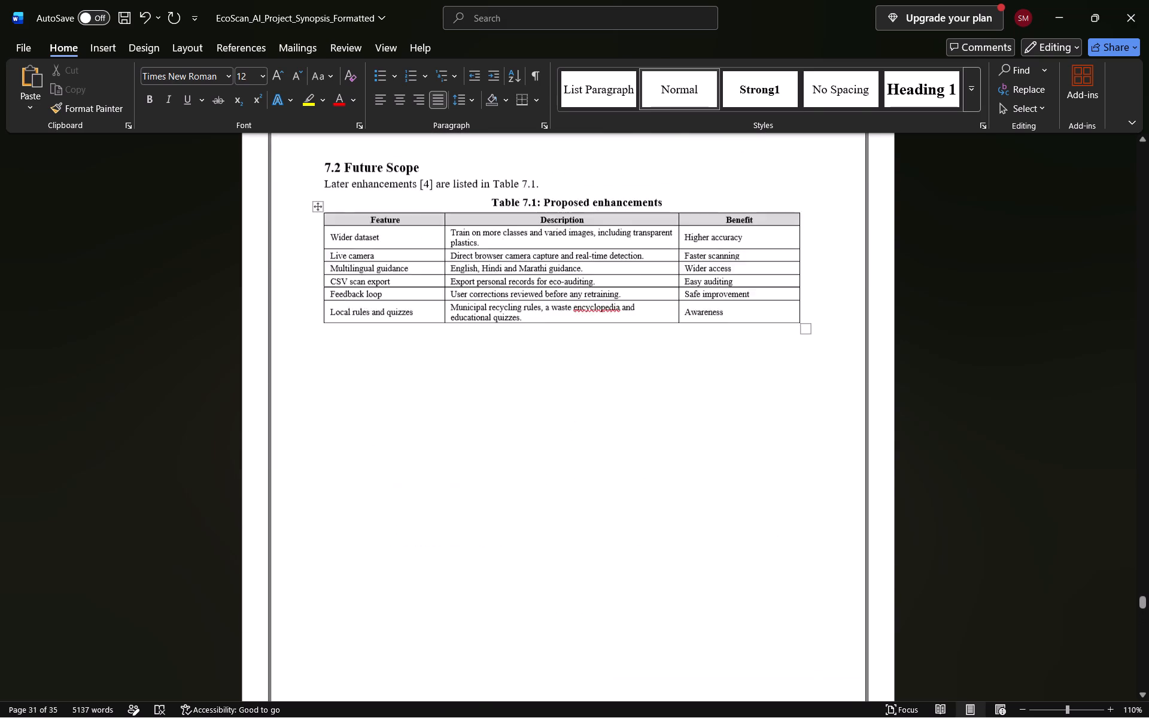
pyautogui.scroll(8, 506, 323)
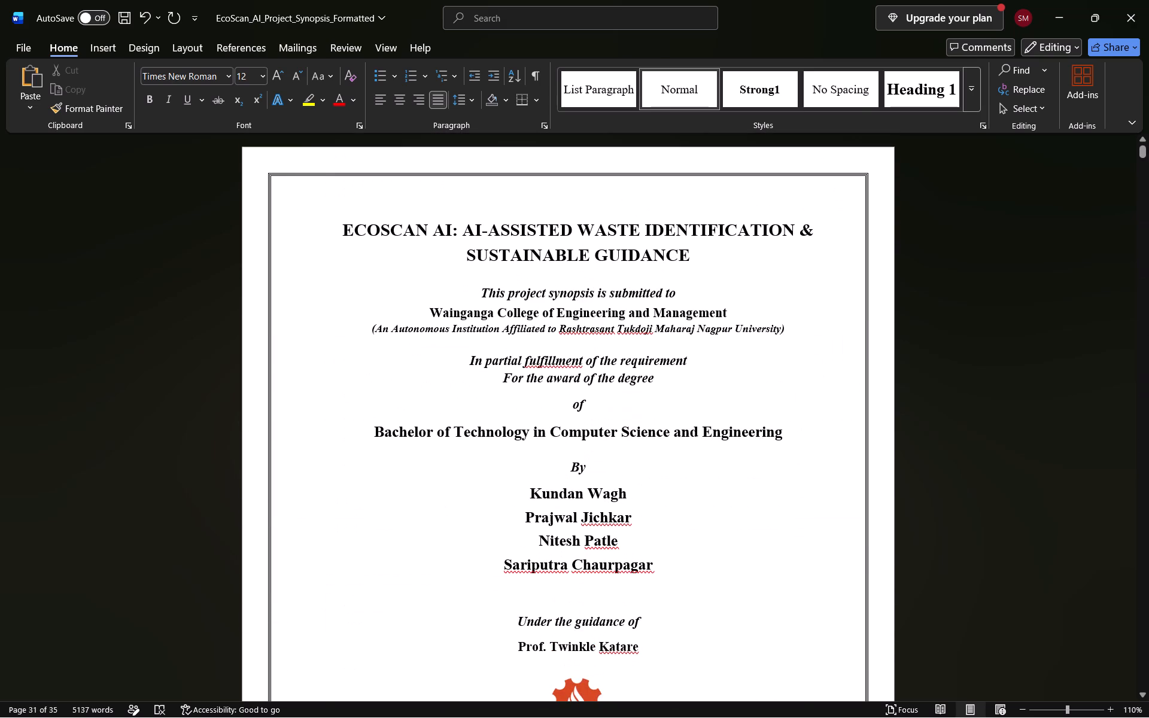
# Examine the front matter from the title page through the vision and mission, PEO and Programme Specific Outcomes pages.
pyautogui.scroll(-1, 506, 323)
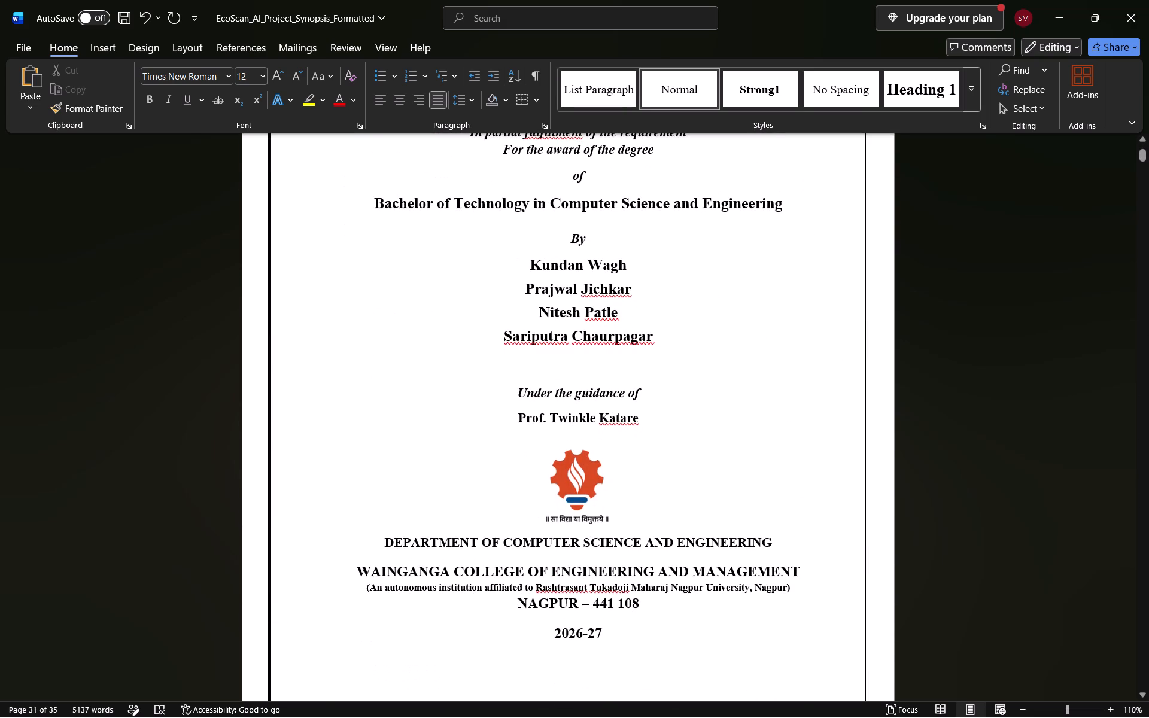
pyautogui.scroll(-1, 506, 323)
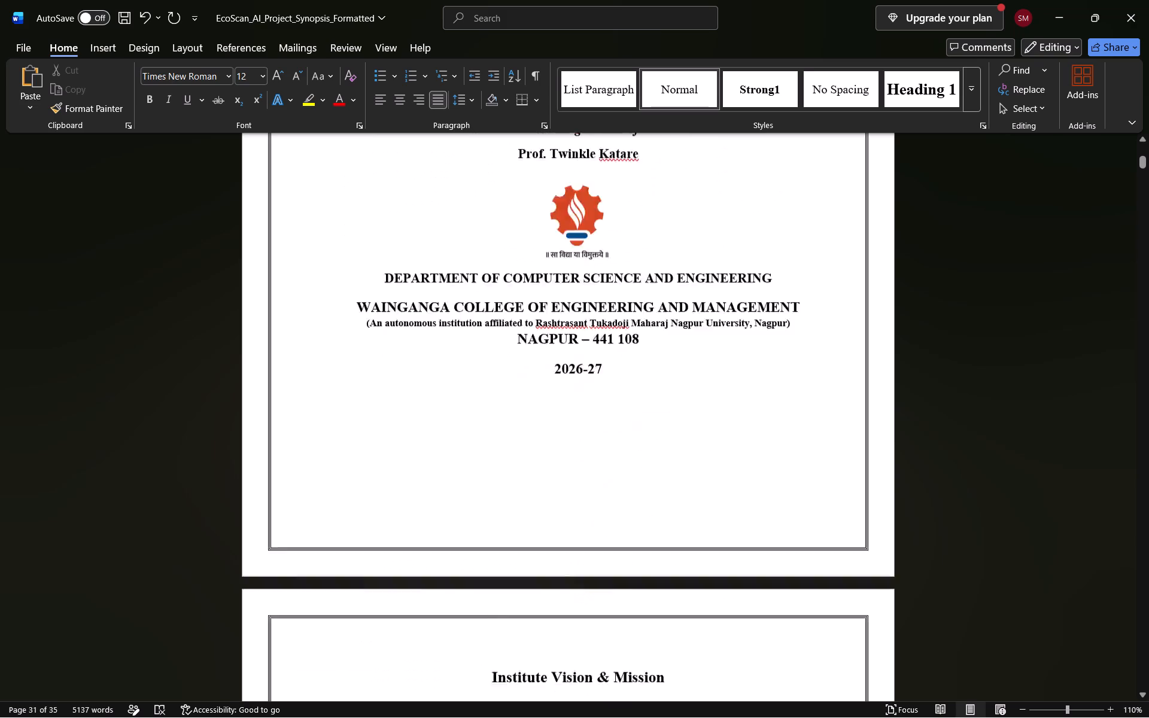
pyautogui.scroll(-3, 506, 323)
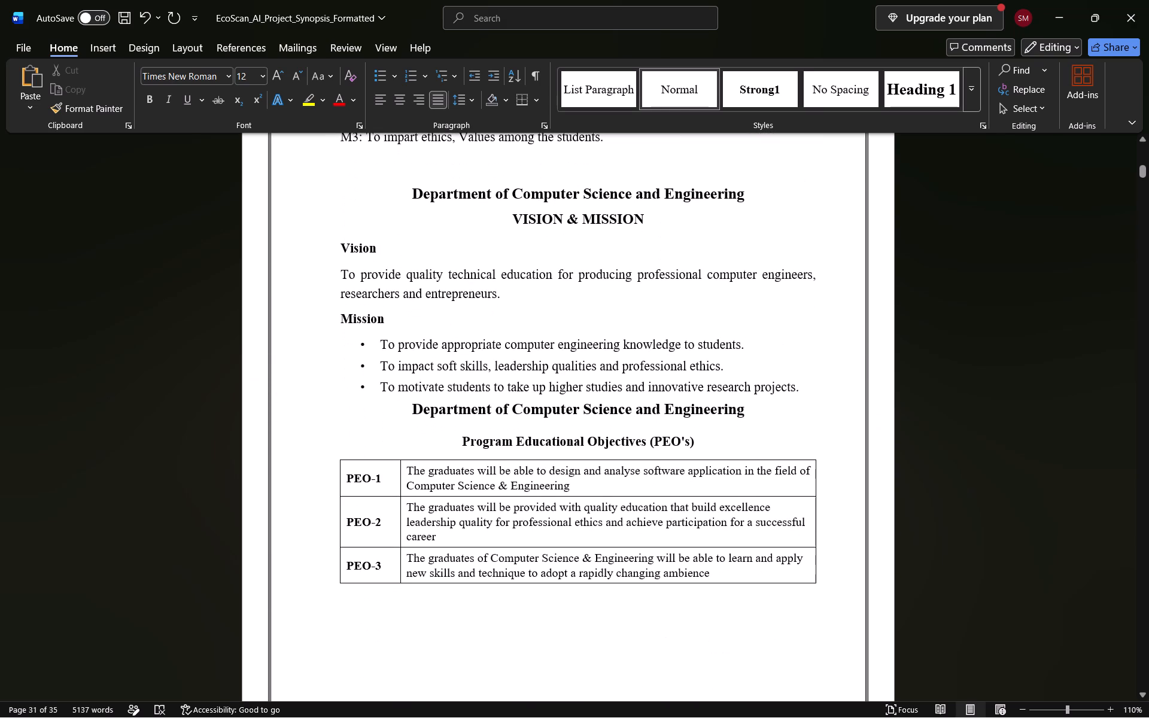
pyautogui.scroll(-2, 506, 323)
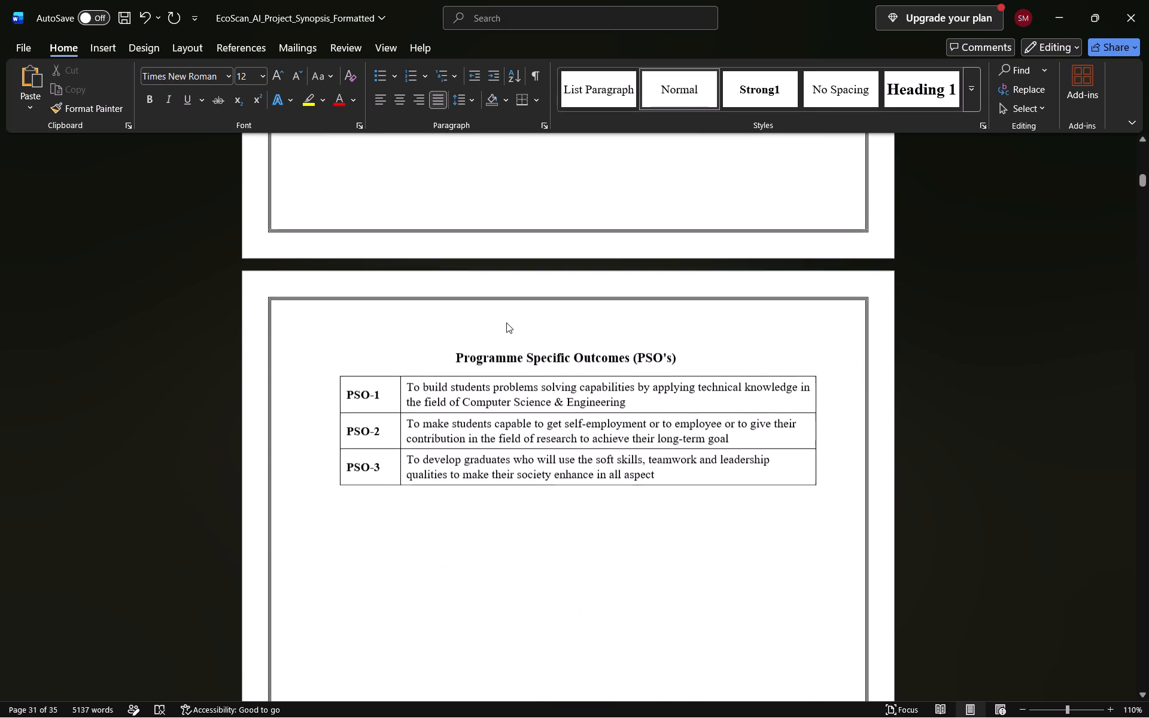
pyautogui.scroll(1, 506, 323)
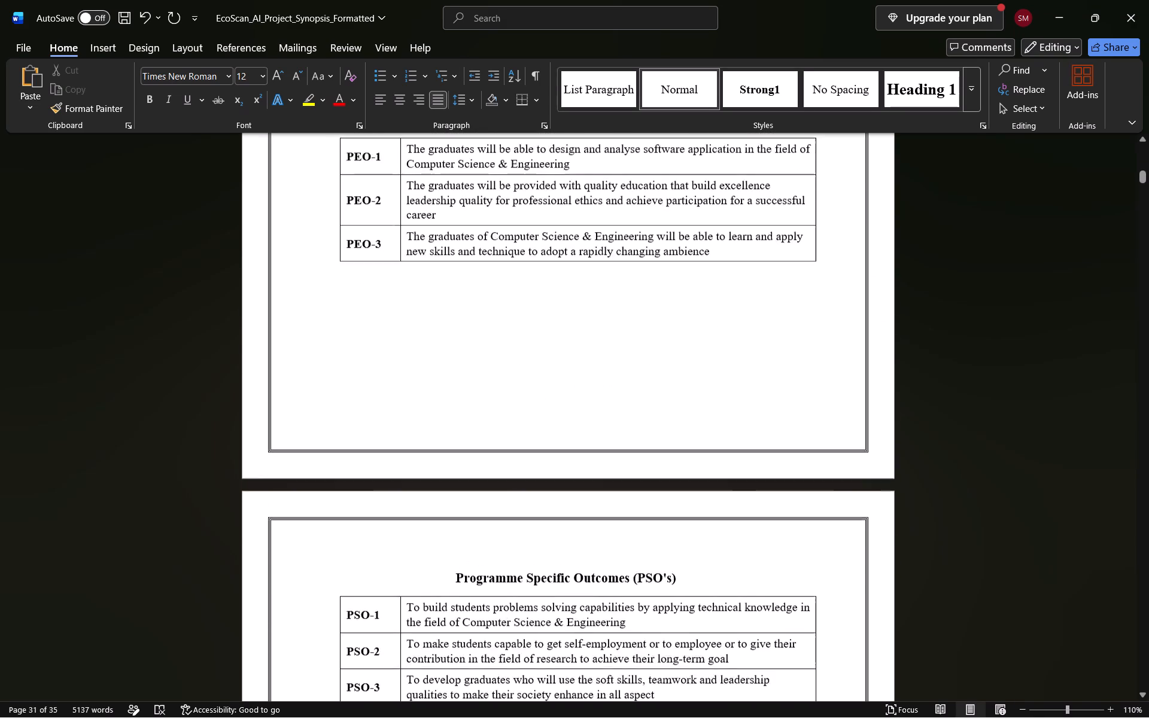
pyautogui.scroll(1, 506, 323)
pyautogui.scroll(-1, 516, 367)
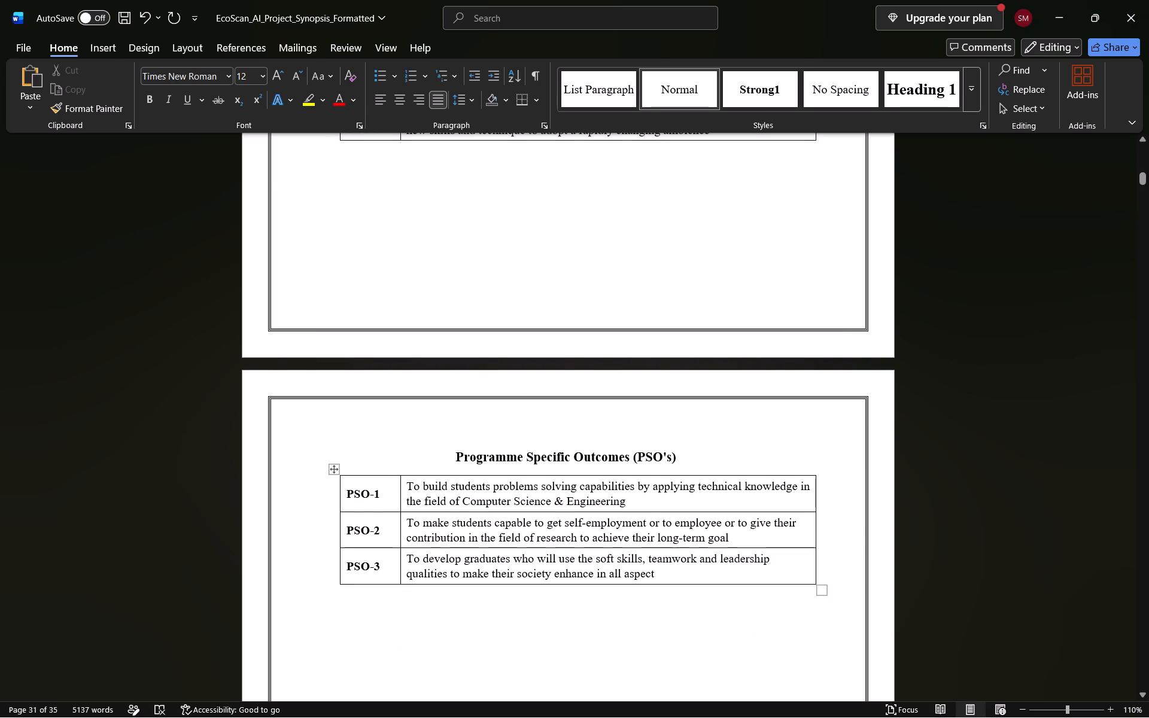
pyautogui.click(542, 508)
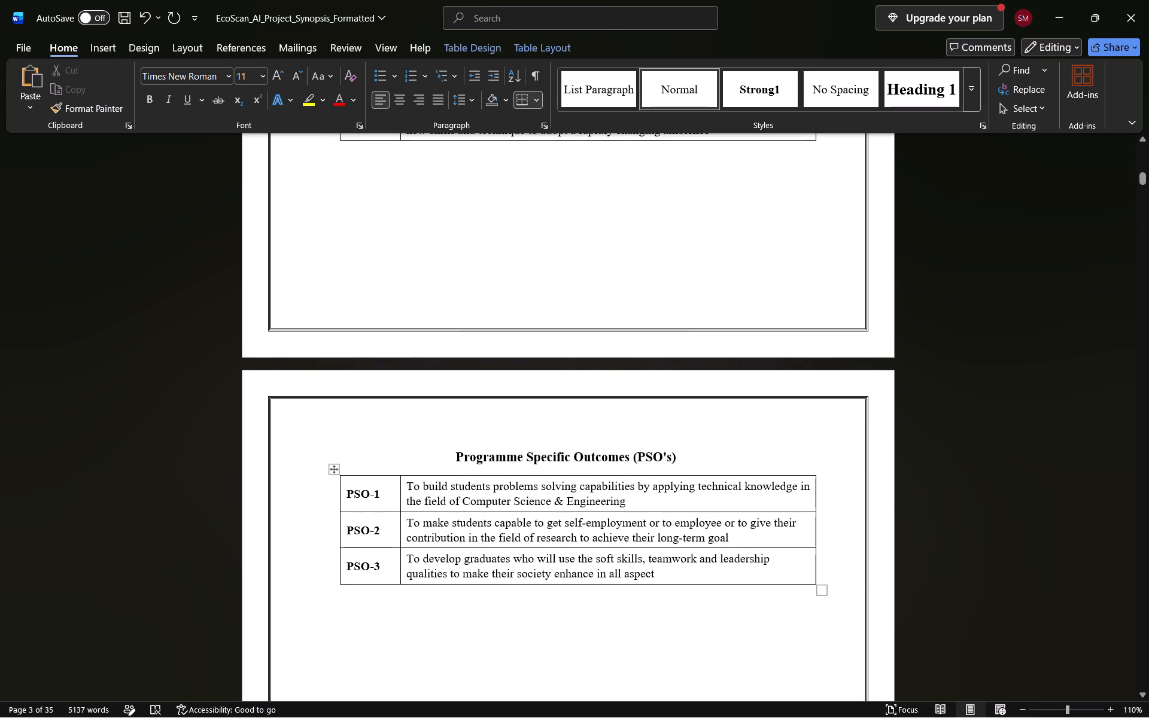
pyautogui.scroll(-1, 546, 241)
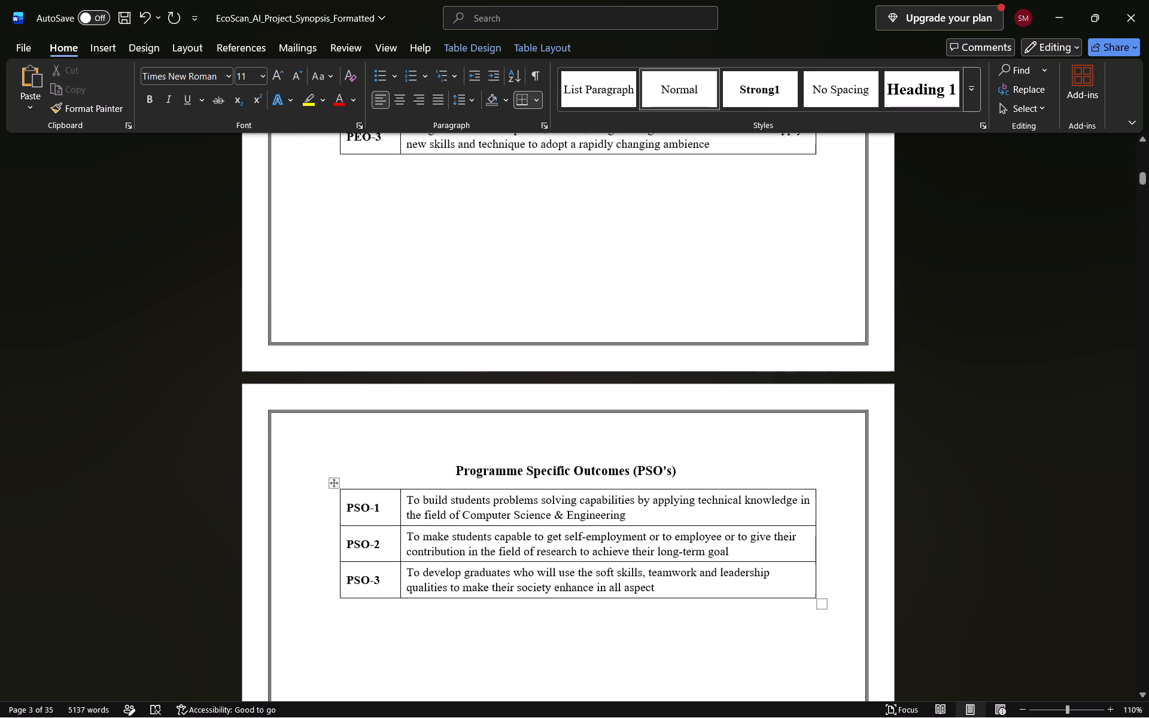
# Insert seven blank lines above the Date and Project Group Members block on the Declaration page.
pyautogui.scroll(-2, 546, 241)
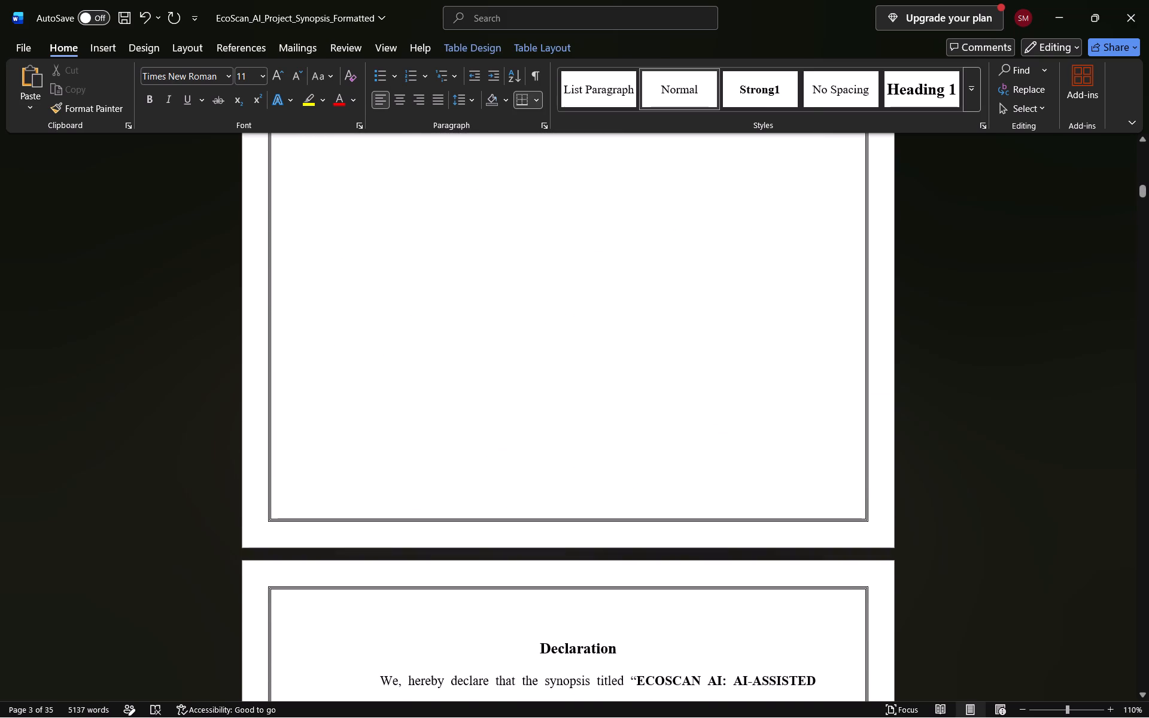
pyautogui.scroll(-3, 546, 241)
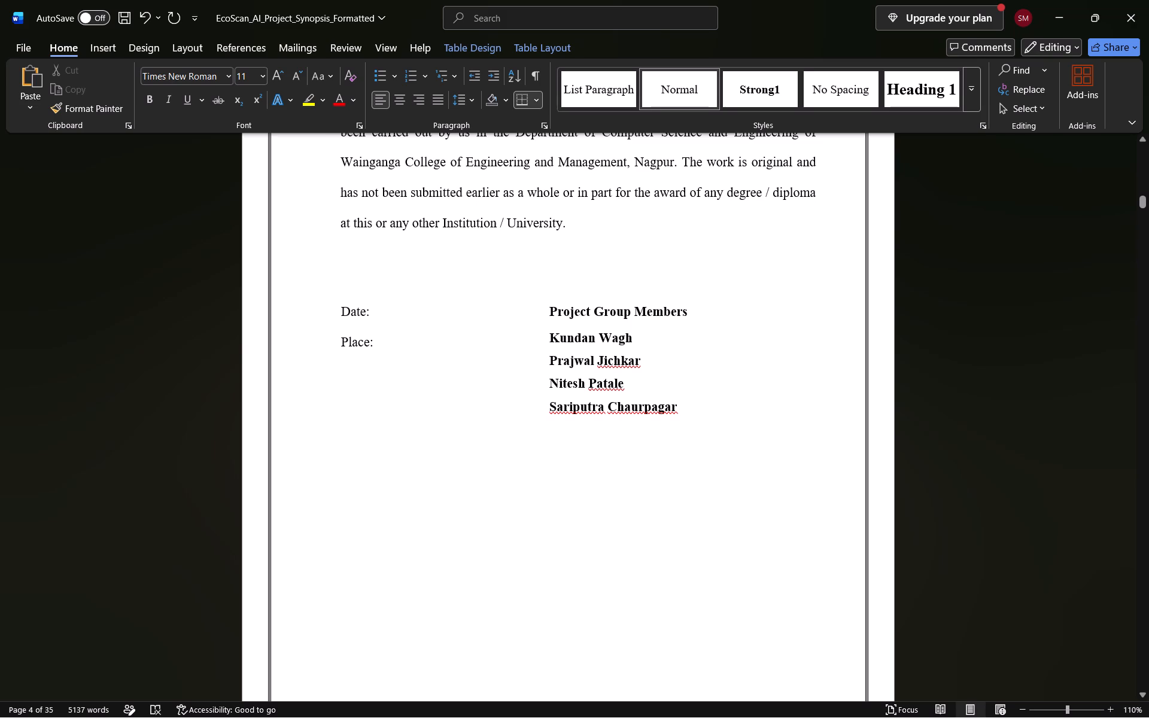
pyautogui.click(603, 293)
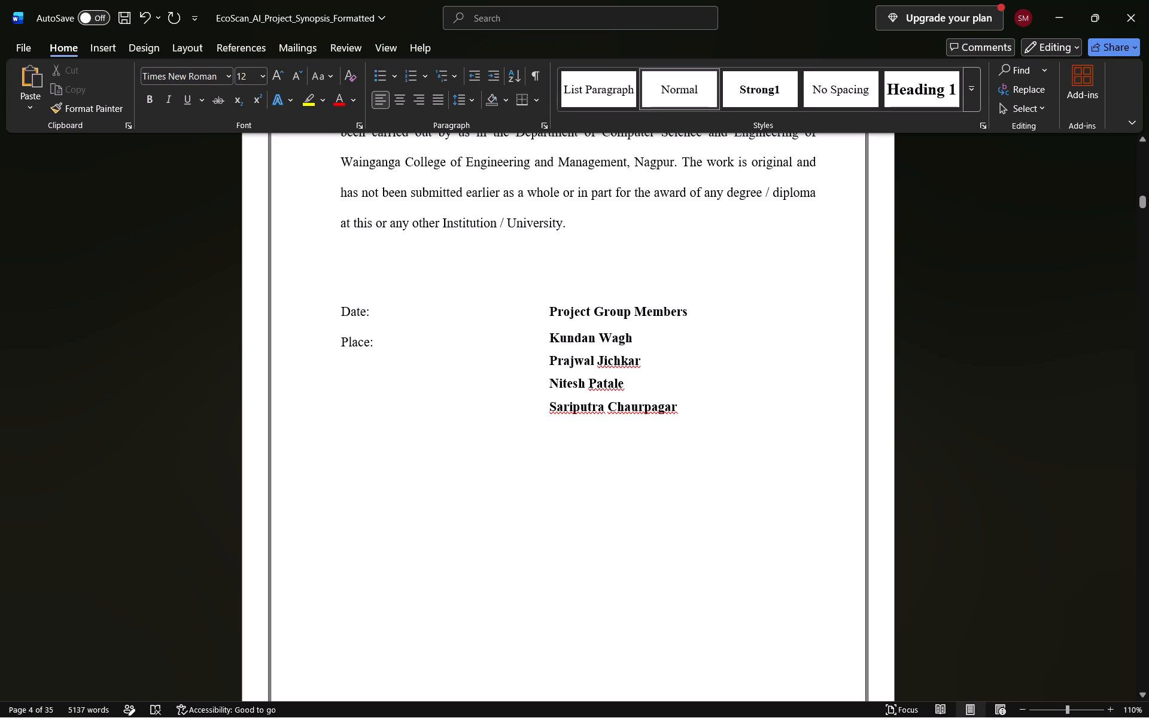
pyautogui.press('Return')
pyautogui.press('Return')
pyautogui.press('Return')
pyautogui.press('Return')
pyautogui.press('Return')
pyautogui.press('Return')
pyautogui.press('Return')
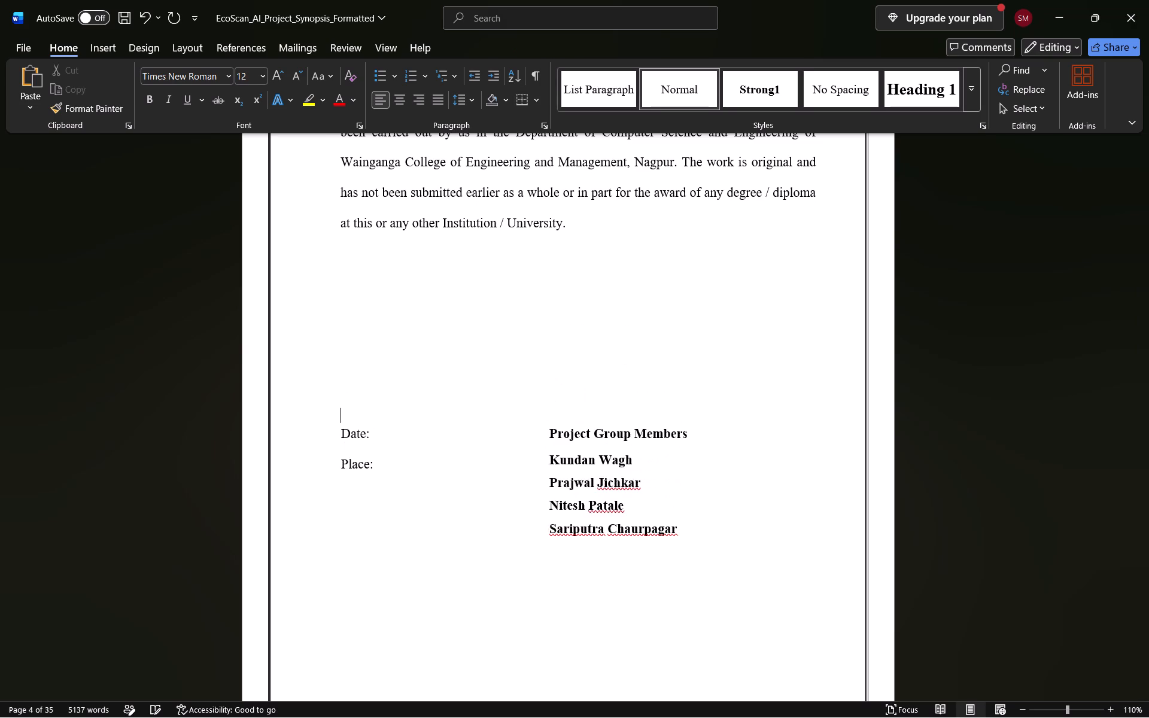
# Insert four more blank lines above the Date and Project Group Members block on the Declaration page.
pyautogui.press('Return')
pyautogui.press('Return')
pyautogui.press('Return')
pyautogui.press('Return')
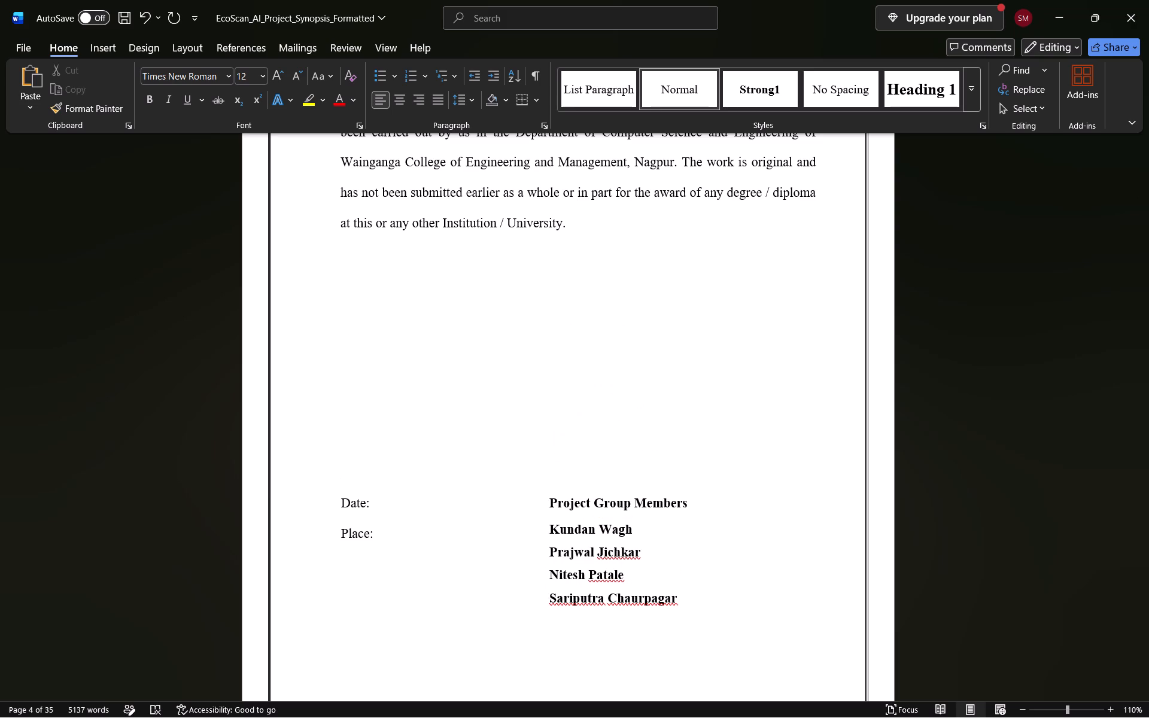
# Add a long run of spaces after "Date:" to try to push the Project Group Members column further right.
pyautogui.click(536, 513)
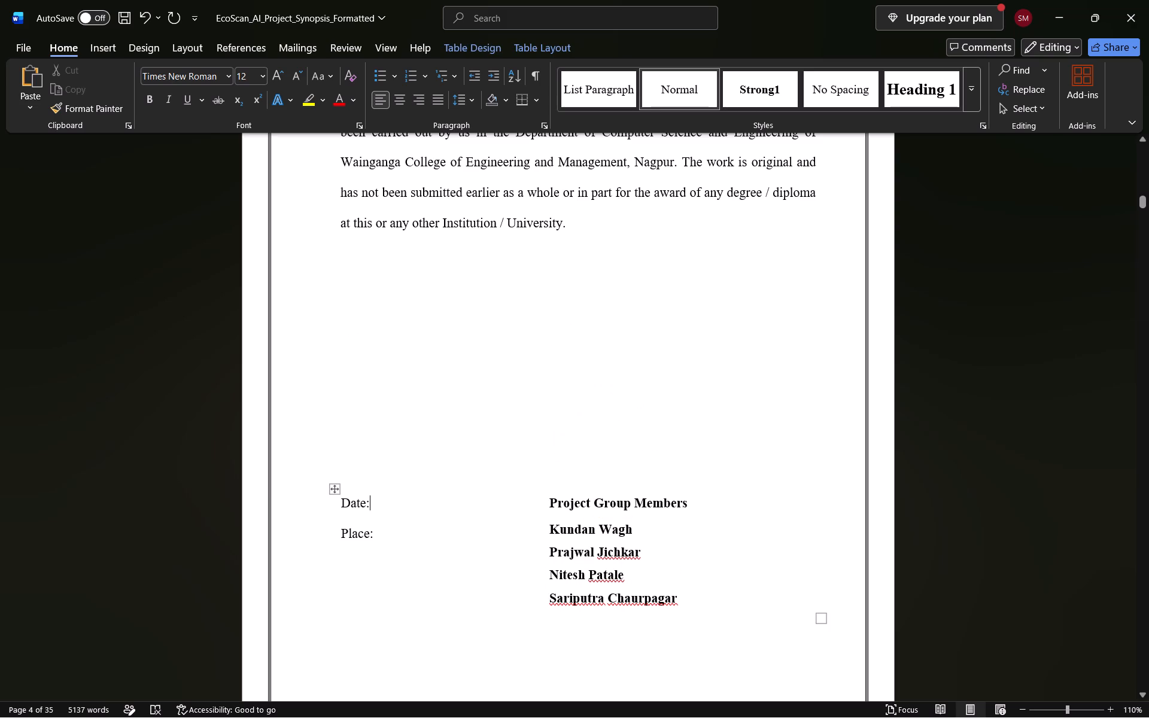
pyautogui.press('space')
pyautogui.press('space')
pyautogui.press('space')
pyautogui.press('space')
pyautogui.press('space')
pyautogui.press('space')
pyautogui.press('space')
pyautogui.press('space')
pyautogui.press('space')
pyautogui.press('space')
pyautogui.press('space')
pyautogui.press('space')
pyautogui.press('space')
pyautogui.press('space')
pyautogui.press('space')
pyautogui.press('space')
pyautogui.press('space')
pyautogui.press('space')
pyautogui.press('space')
pyautogui.press('space')
pyautogui.press('space')
pyautogui.press('space')
pyautogui.press('space')
pyautogui.press('space')
pyautogui.press('space')
pyautogui.press('space')
pyautogui.press('space')
pyautogui.press('space')
pyautogui.press('space')
pyautogui.press('space')
pyautogui.press('space')
pyautogui.press('space')
pyautogui.press('space')
pyautogui.press('space')
pyautogui.press('space')
pyautogui.press('space')
pyautogui.press('space')
pyautogui.press('space')
pyautogui.press('space')
pyautogui.press('space')
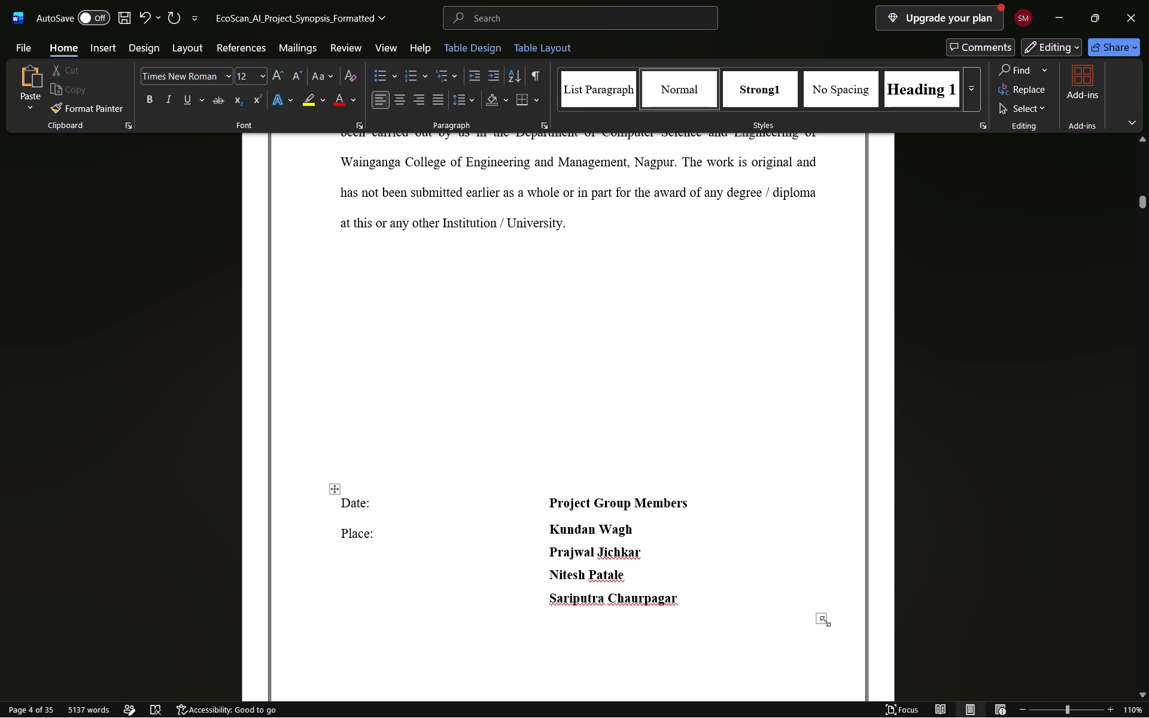
# Widen the Date and Project Group Members table to the page's right edge so the names column shifts right.
pyautogui.moveTo(825, 620); pyautogui.dragTo(843, 629)
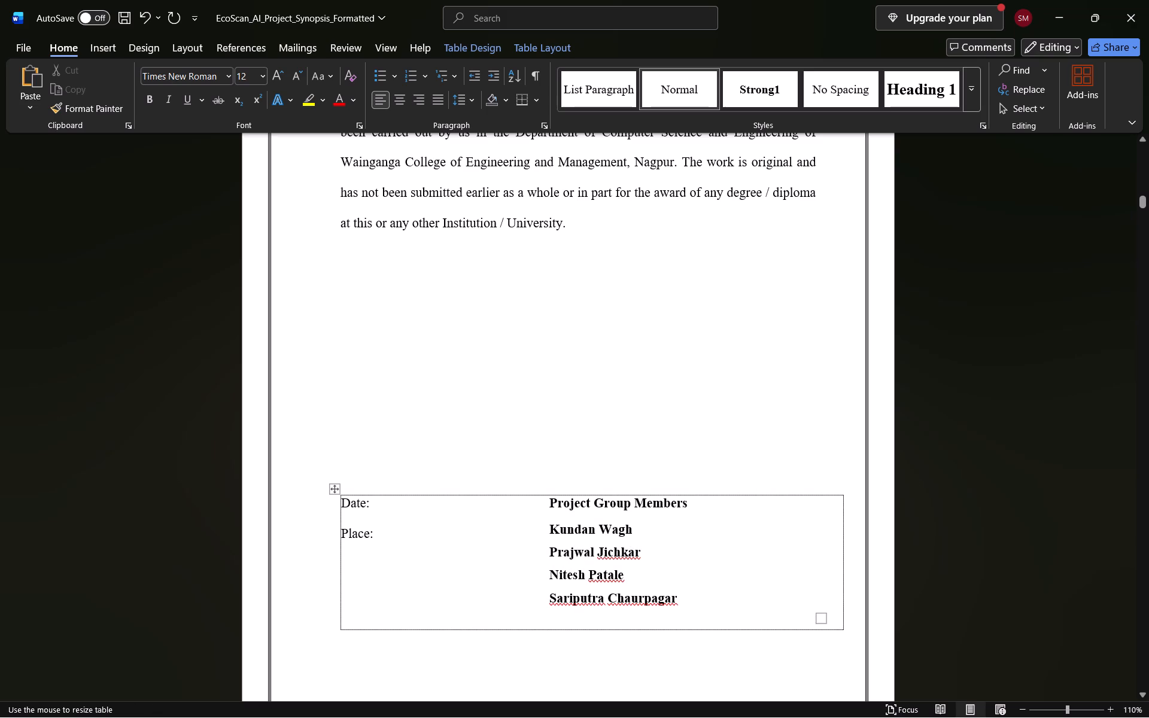
pyautogui.moveTo(843, 629); pyautogui.dragTo(849, 634)
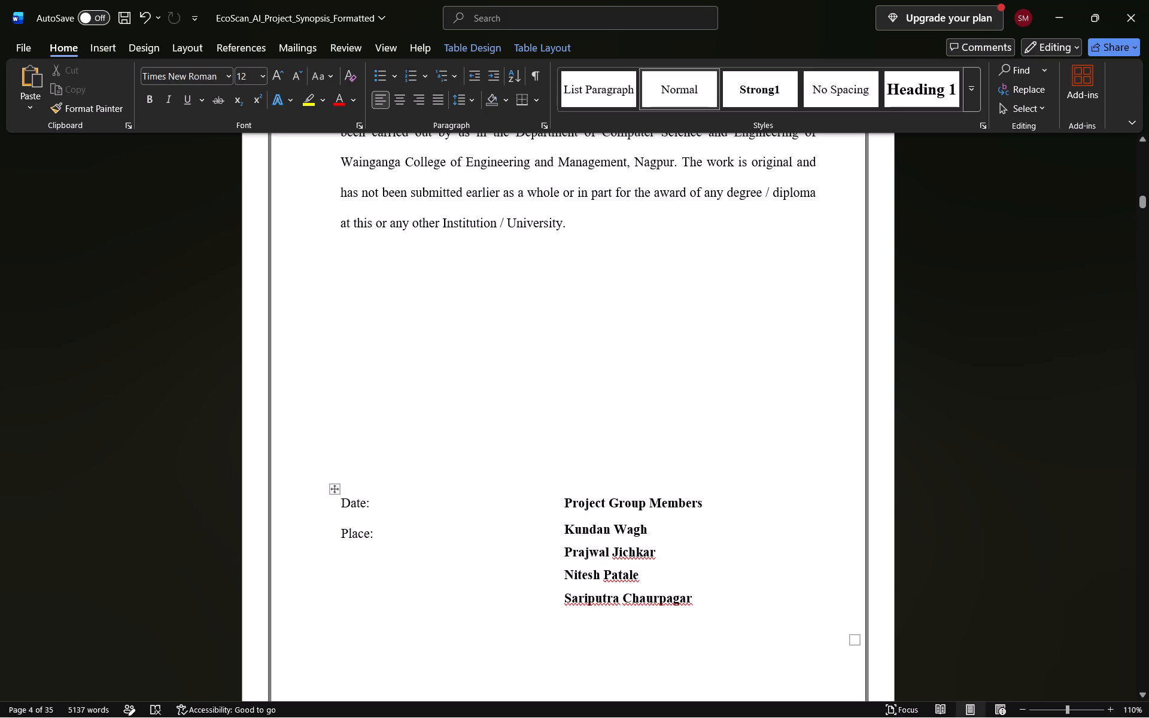
pyautogui.scroll(-1, 849, 634)
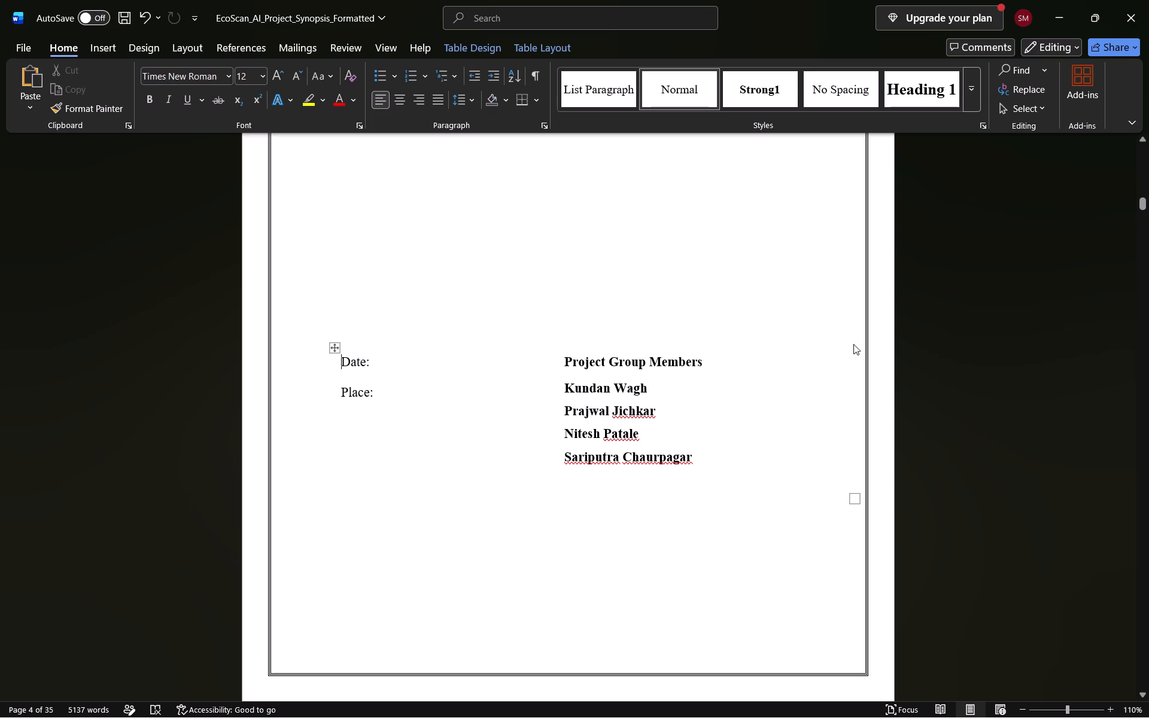
pyautogui.click(753, 361)
pyautogui.press('space')
pyautogui.moveTo(857, 500); pyautogui.dragTo(907, 515)
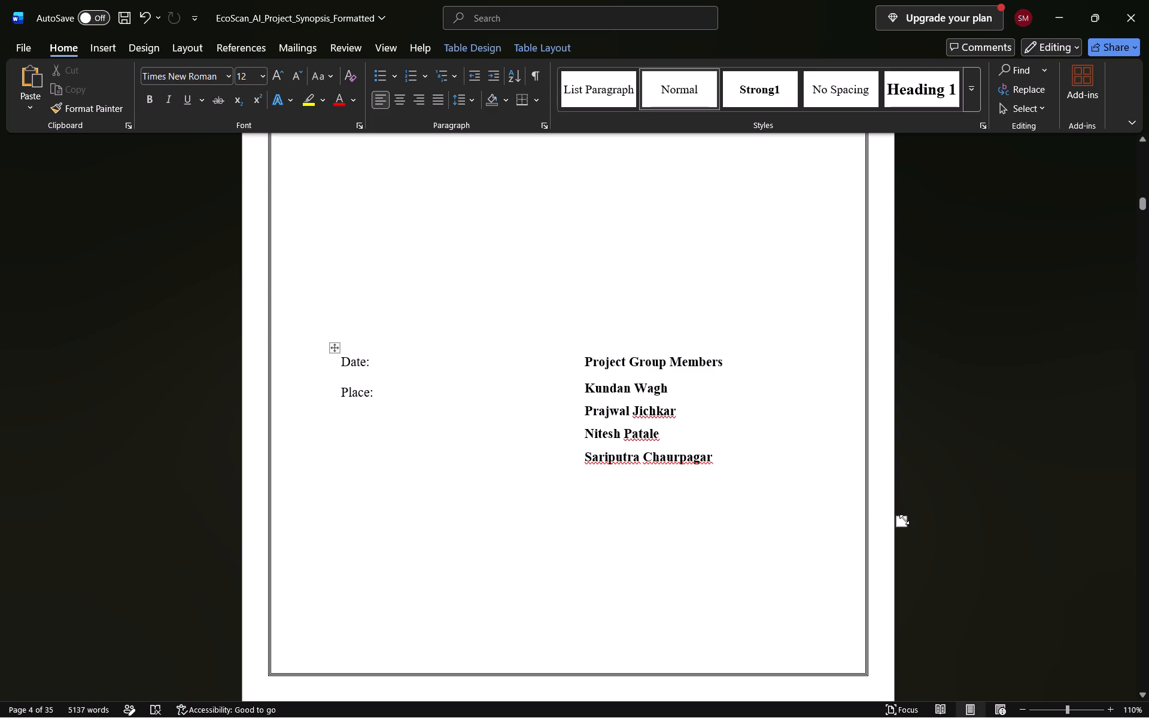
pyautogui.moveTo(923, 525); pyautogui.dragTo(930, 527)
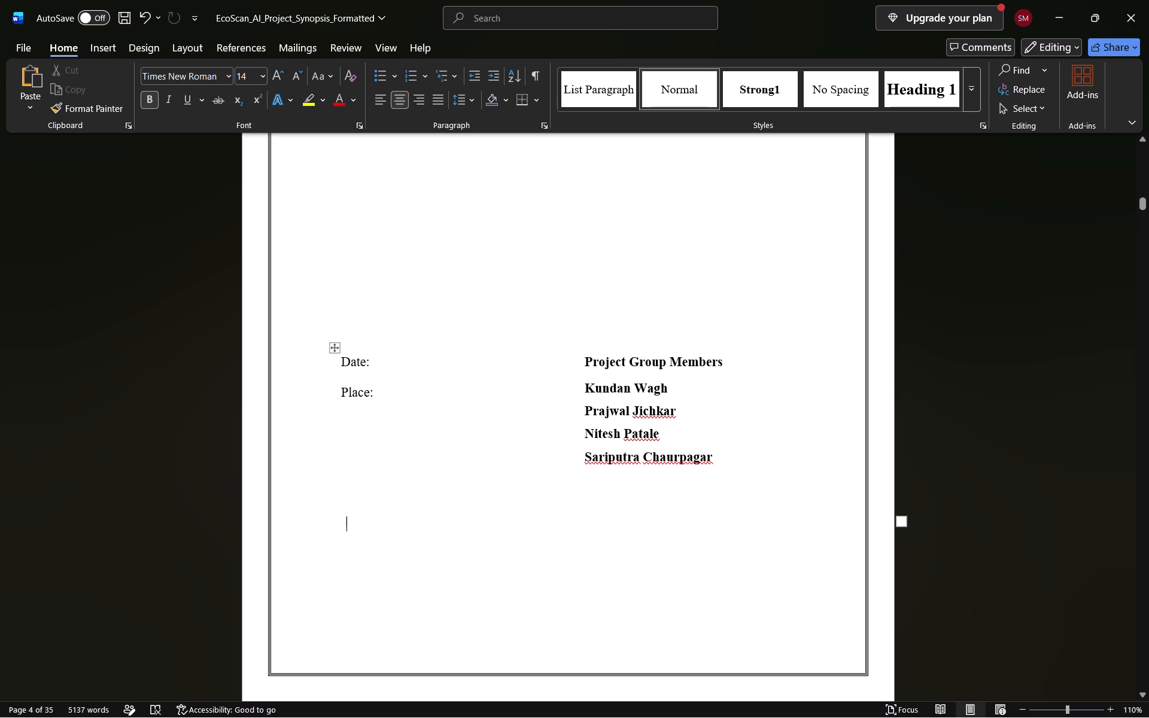
pyautogui.click(725, 357)
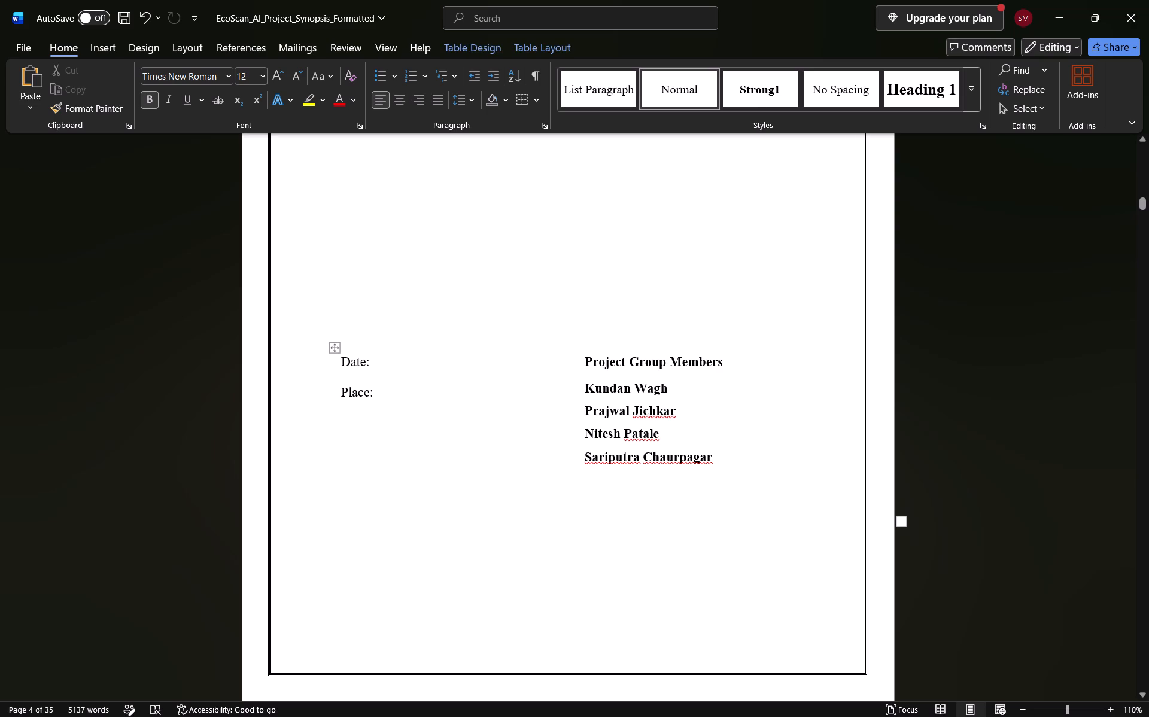
pyautogui.click(560, 355)
pyautogui.click(578, 334)
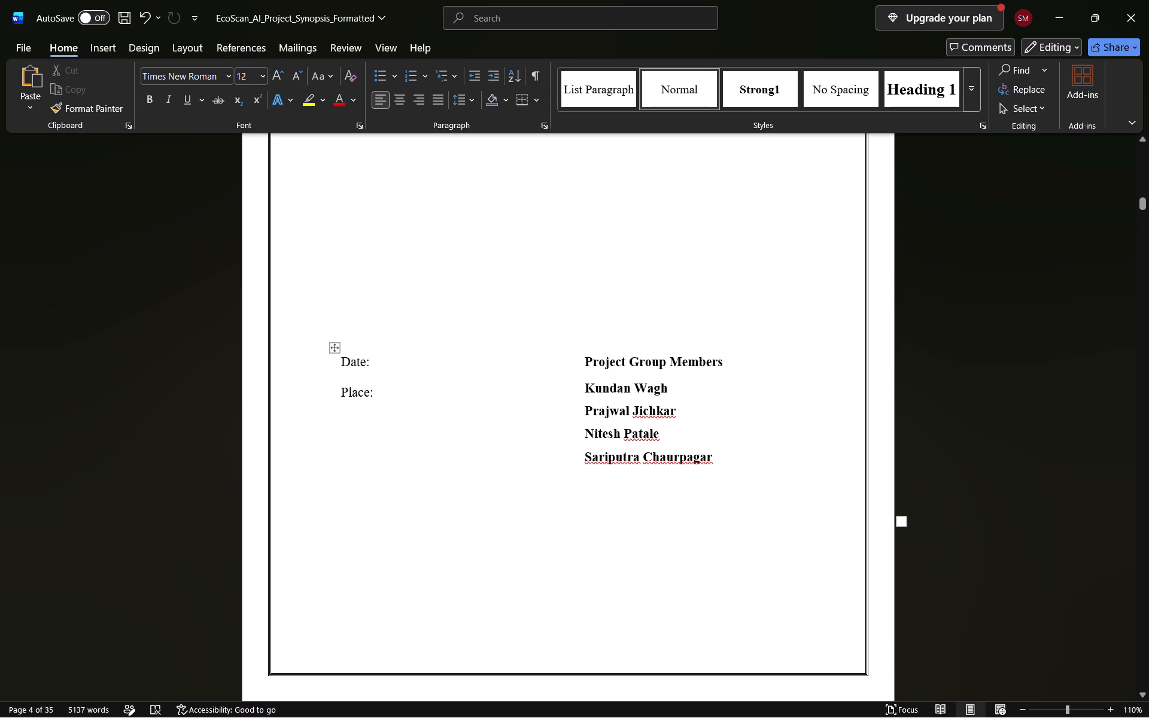
# Widen the Guide and HOD signature table on page 5 and shift it left to sit evenly between the page borders.
pyautogui.scroll(-4, 630, 439)
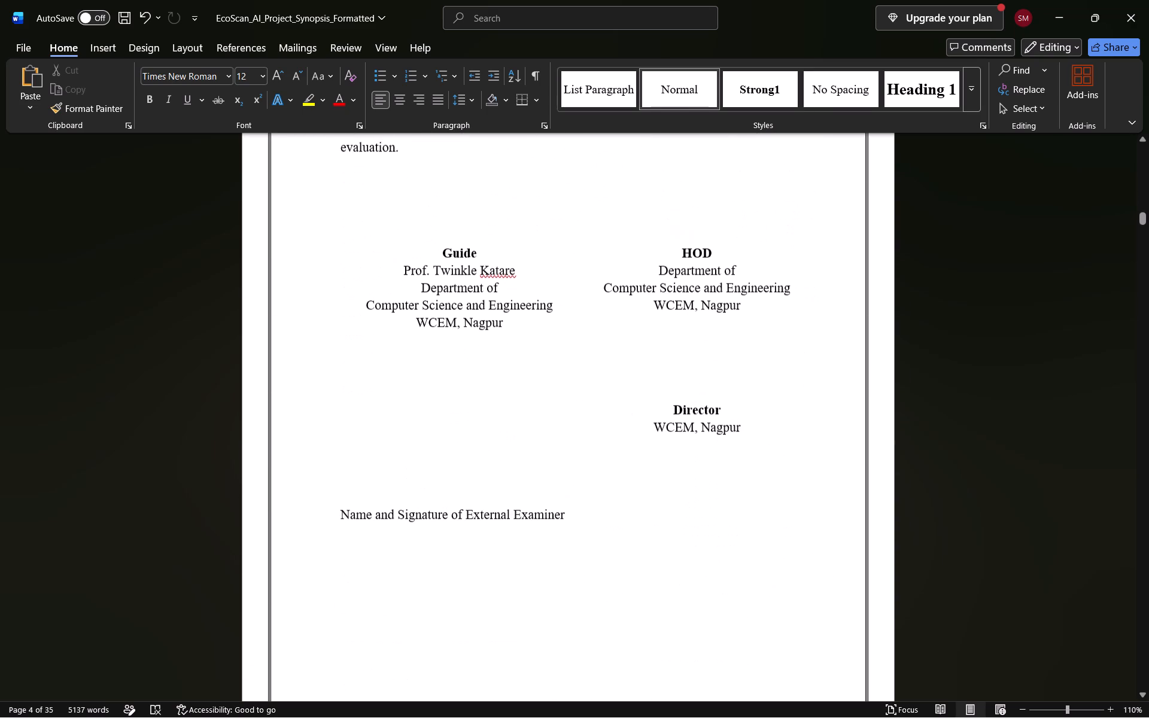
pyautogui.scroll(-2, 630, 439)
pyautogui.scroll(1, 630, 439)
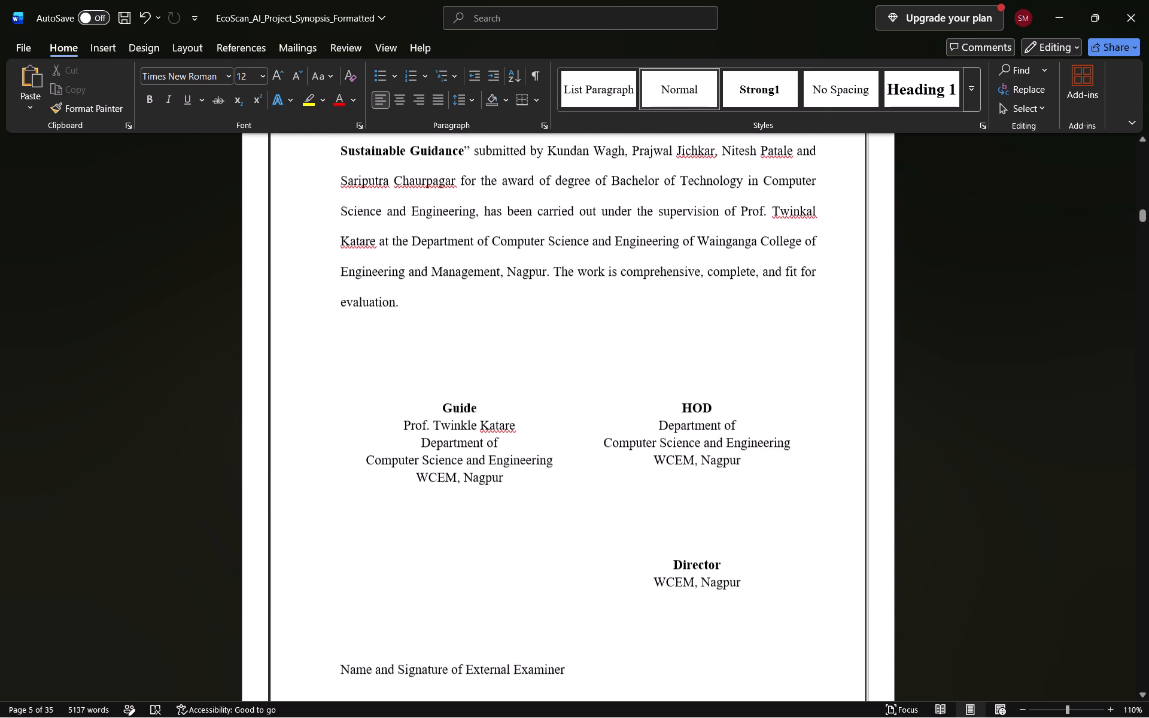
pyautogui.scroll(1, 630, 439)
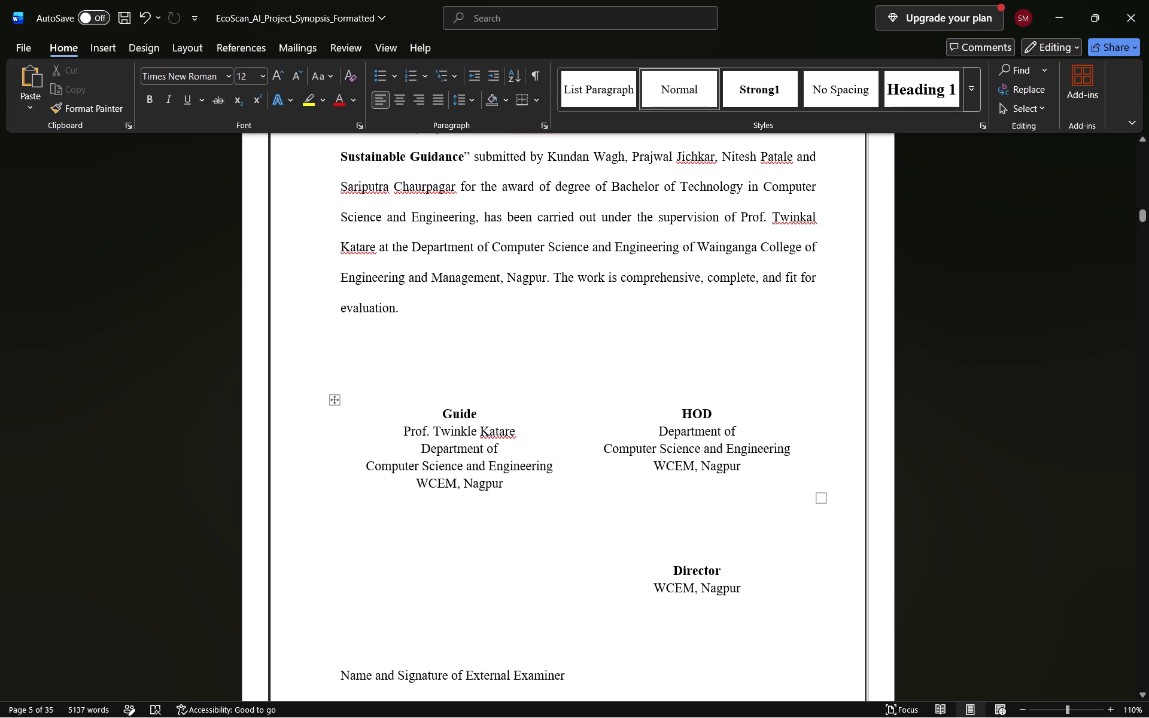
pyautogui.click(683, 583)
pyautogui.moveTo(700, 583); pyautogui.dragTo(656, 573)
pyautogui.click(647, 546)
pyautogui.moveTo(822, 495); pyautogui.dragTo(880, 504)
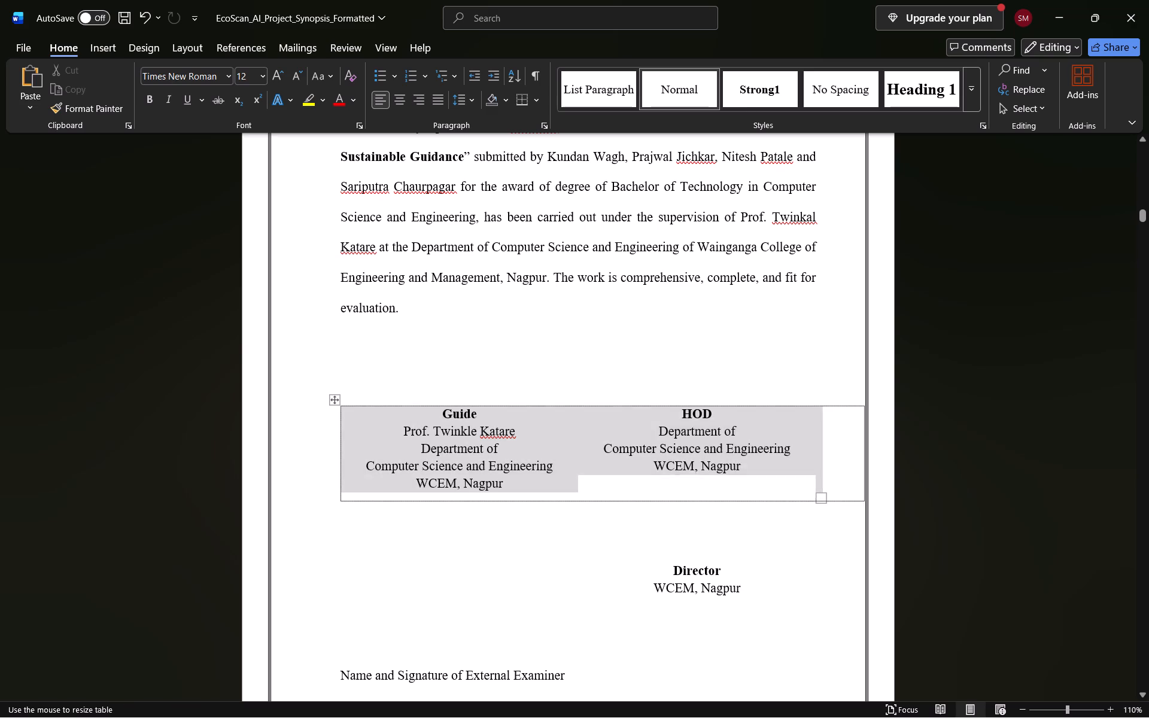
pyautogui.moveTo(880, 504); pyautogui.dragTo(887, 506)
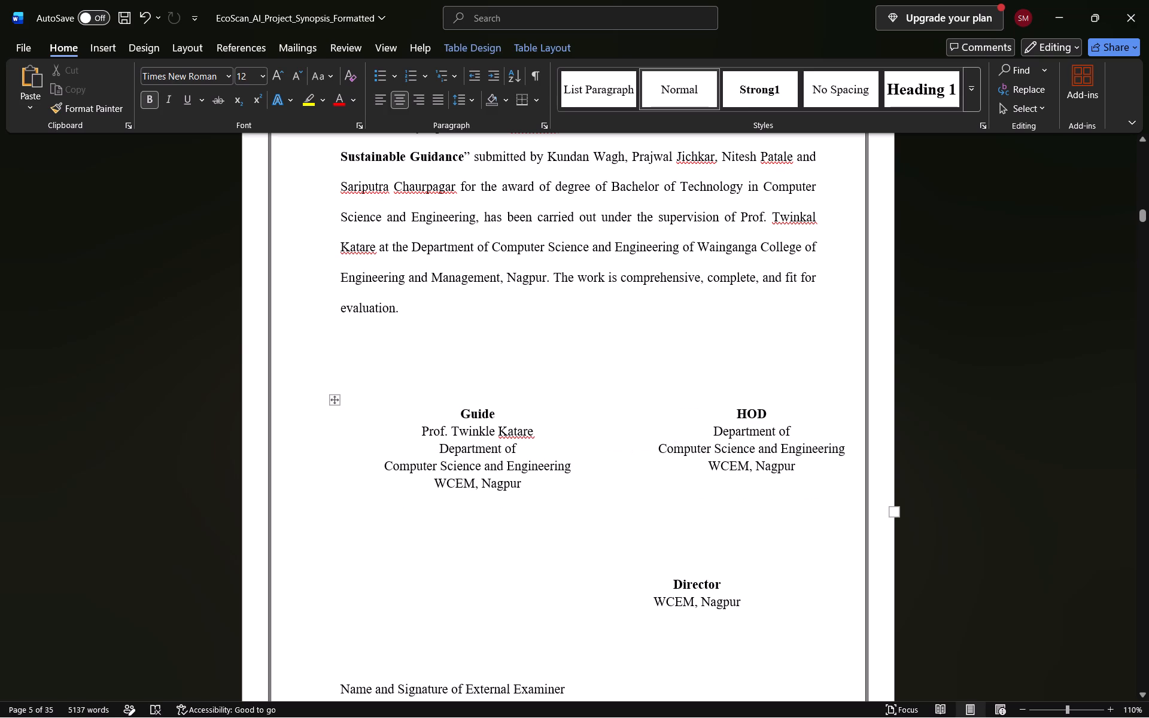
pyautogui.moveTo(335, 398); pyautogui.dragTo(306, 398)
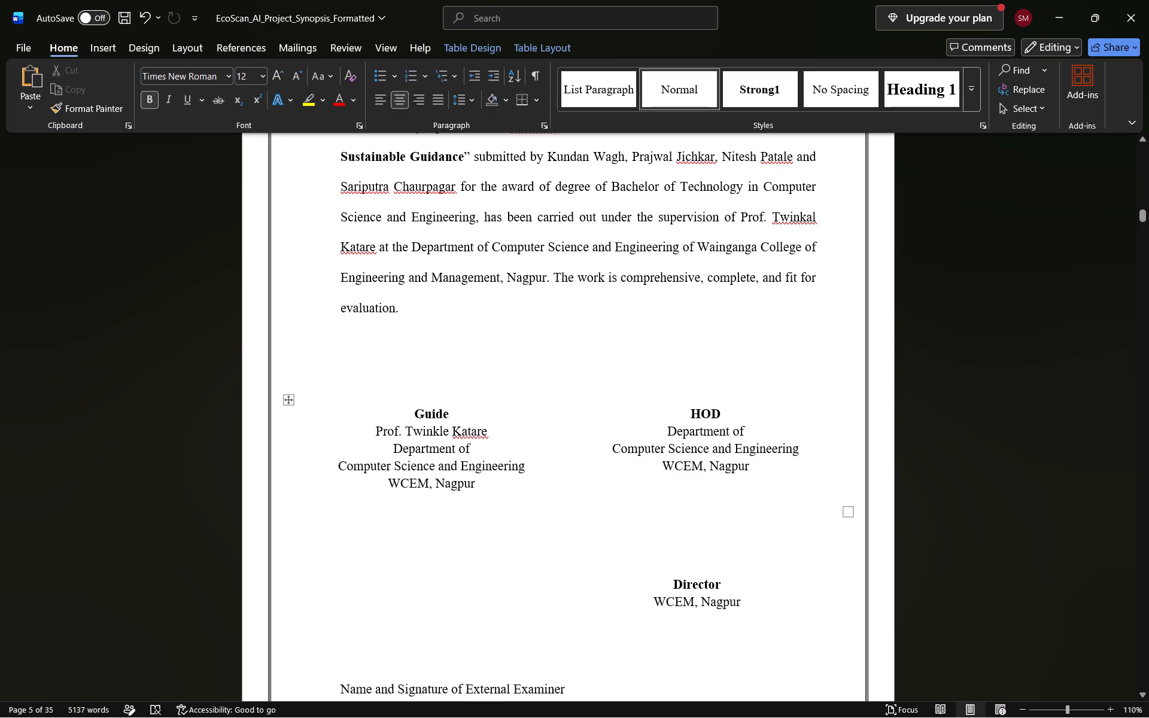
# Narrow the Director, WCEM, Nagpur table so the Director block sits near the centre of the page.
pyautogui.scroll(-1, 678, 584)
pyautogui.click(680, 522)
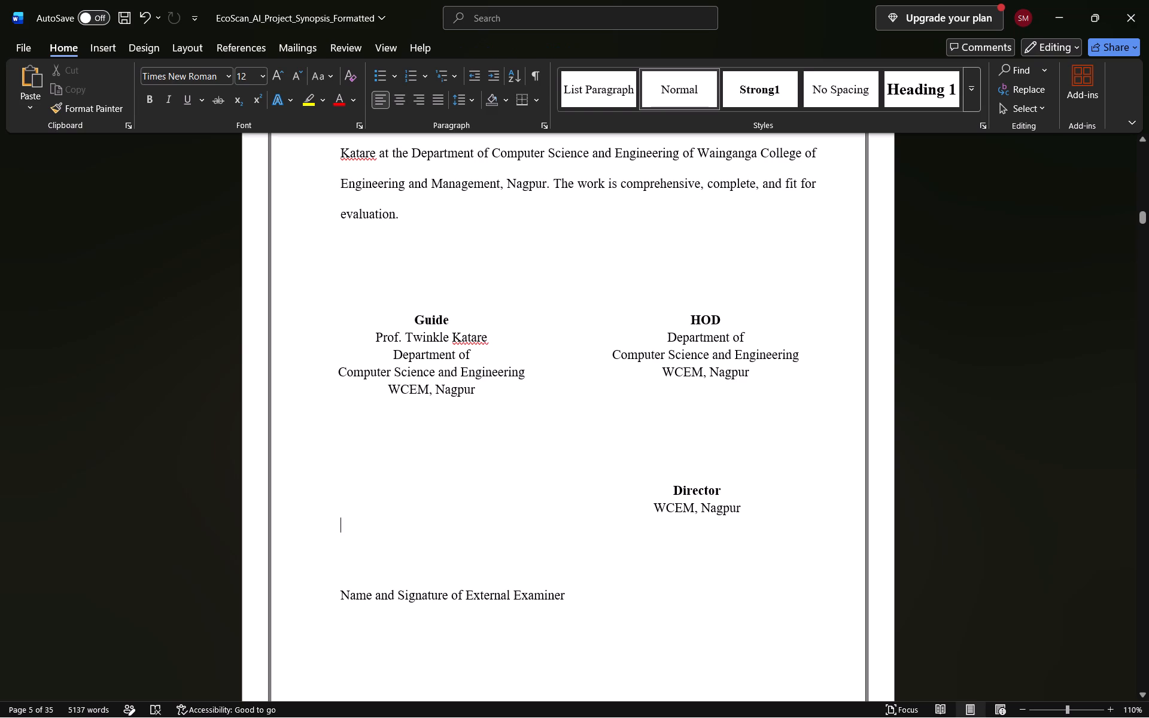
pyautogui.click(717, 488)
pyautogui.hscroll(1, 822, 521)
pyautogui.moveTo(822, 521); pyautogui.dragTo(695, 517)
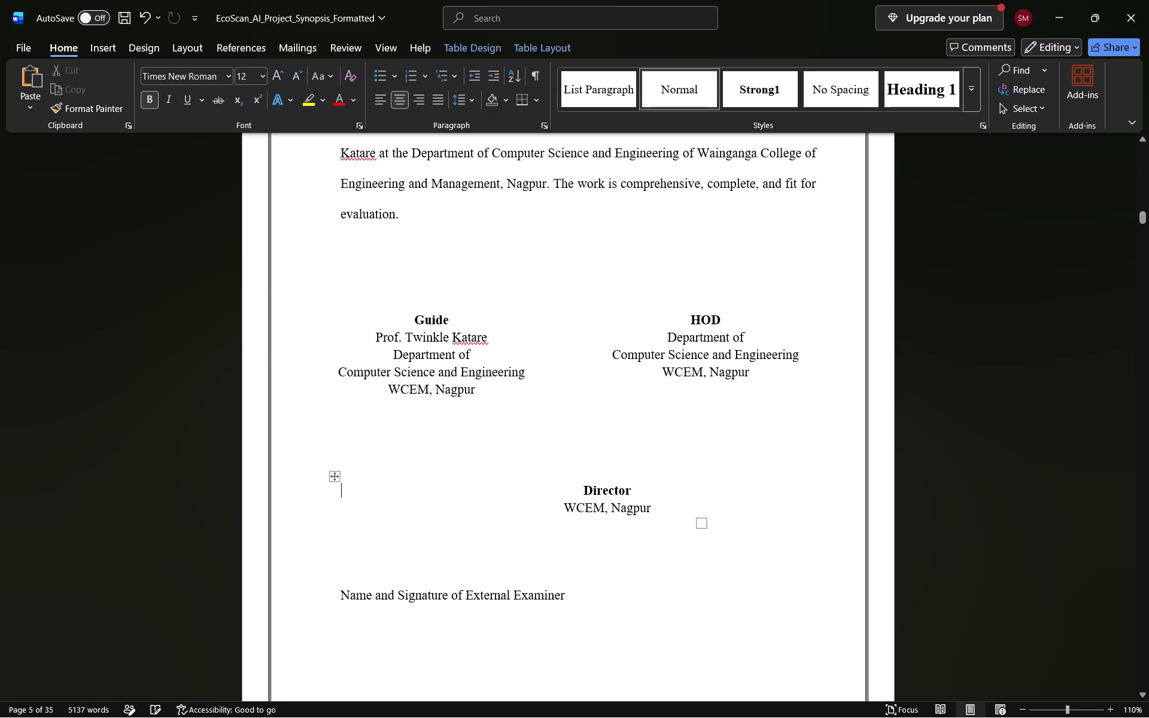
pyautogui.moveTo(700, 525); pyautogui.dragTo(655, 513)
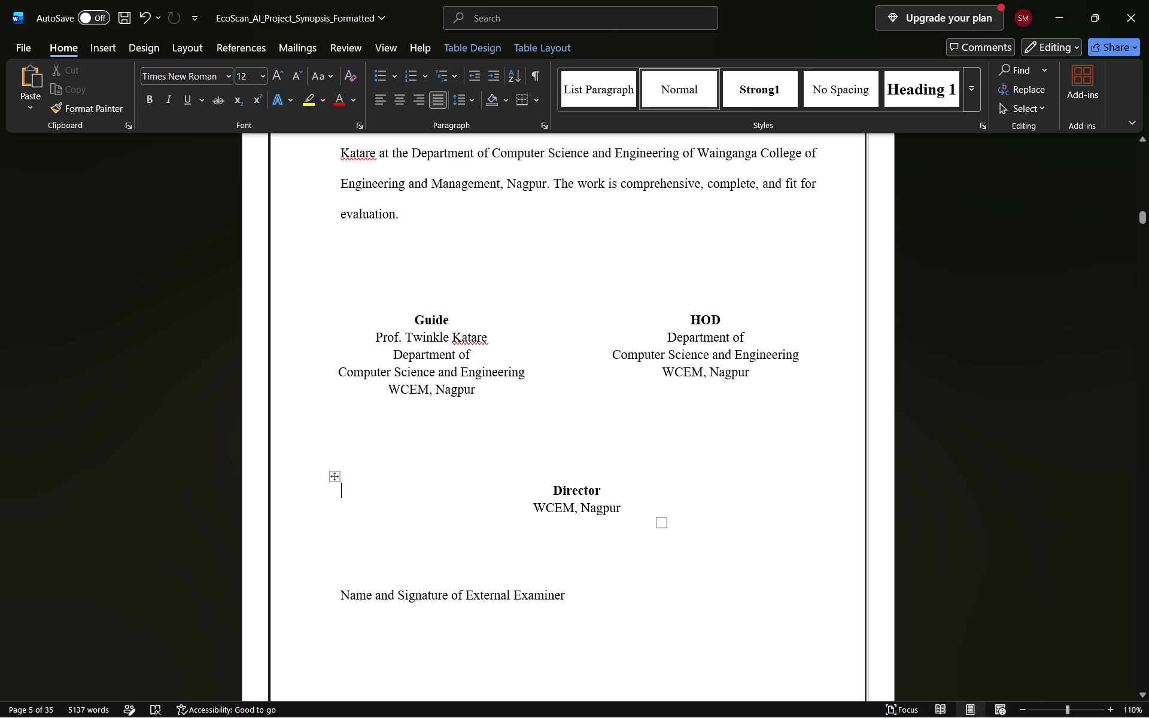
pyautogui.click(719, 473)
# Insert two blank lines above the "Name and Signature of External Examiner" line.
pyautogui.scroll(-1, 719, 473)
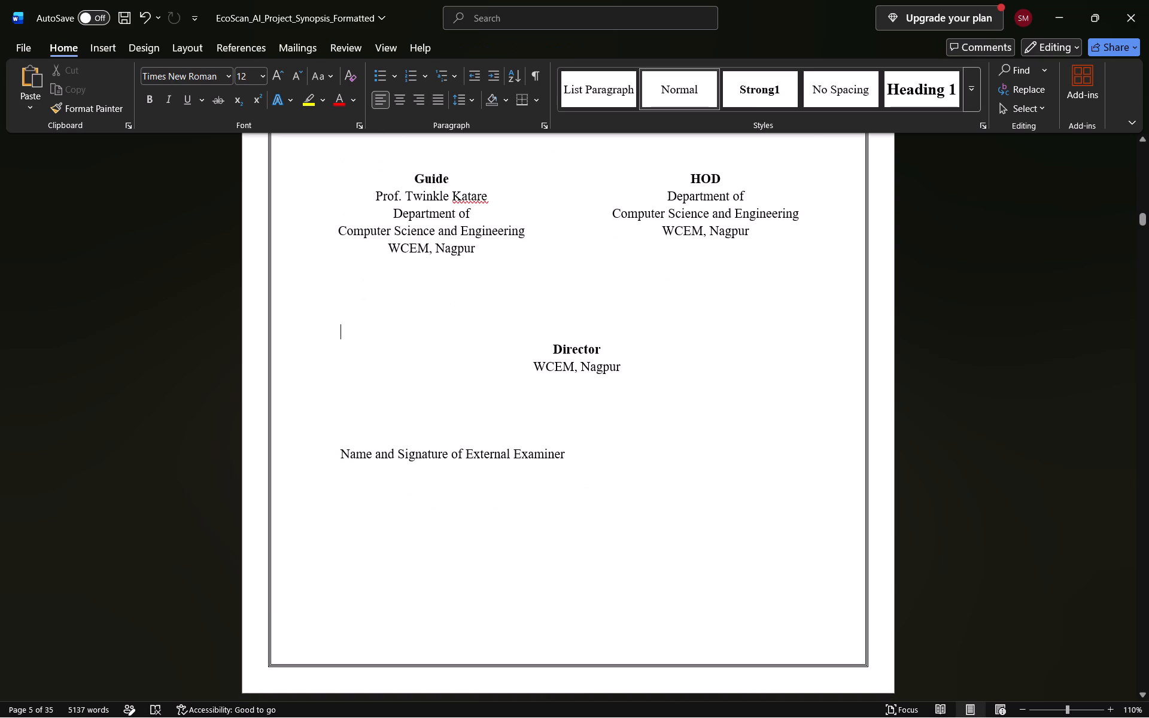
pyautogui.scroll(-1, 719, 473)
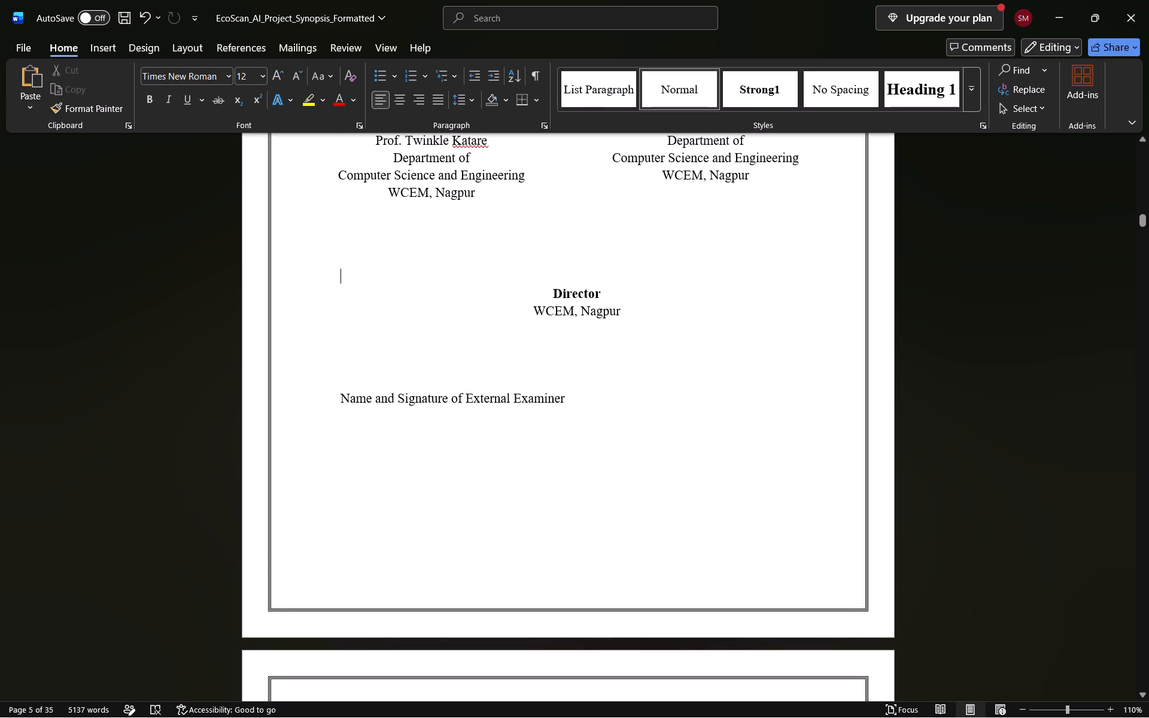
pyautogui.click(452, 380)
pyautogui.press('Return')
pyautogui.press('Return')
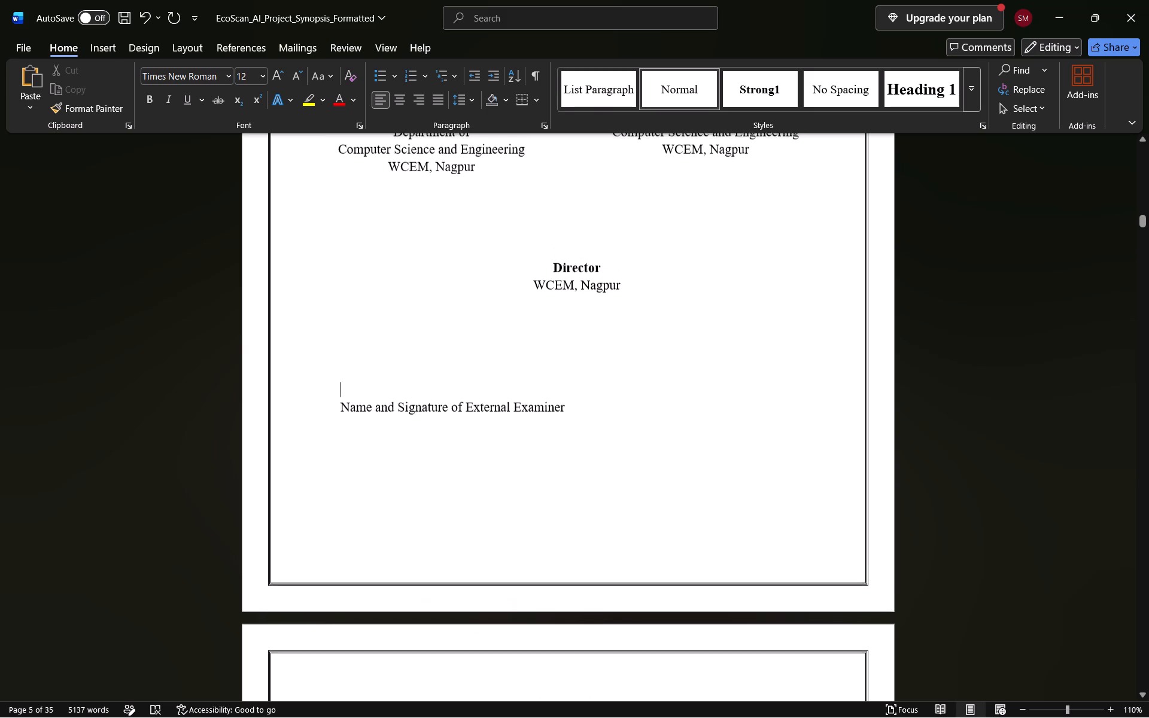
# Review the layout of the front-matter pages from the external examiner page through the acknowledgement, abstract, index and List of Figures.
pyautogui.scroll(1, 452, 380)
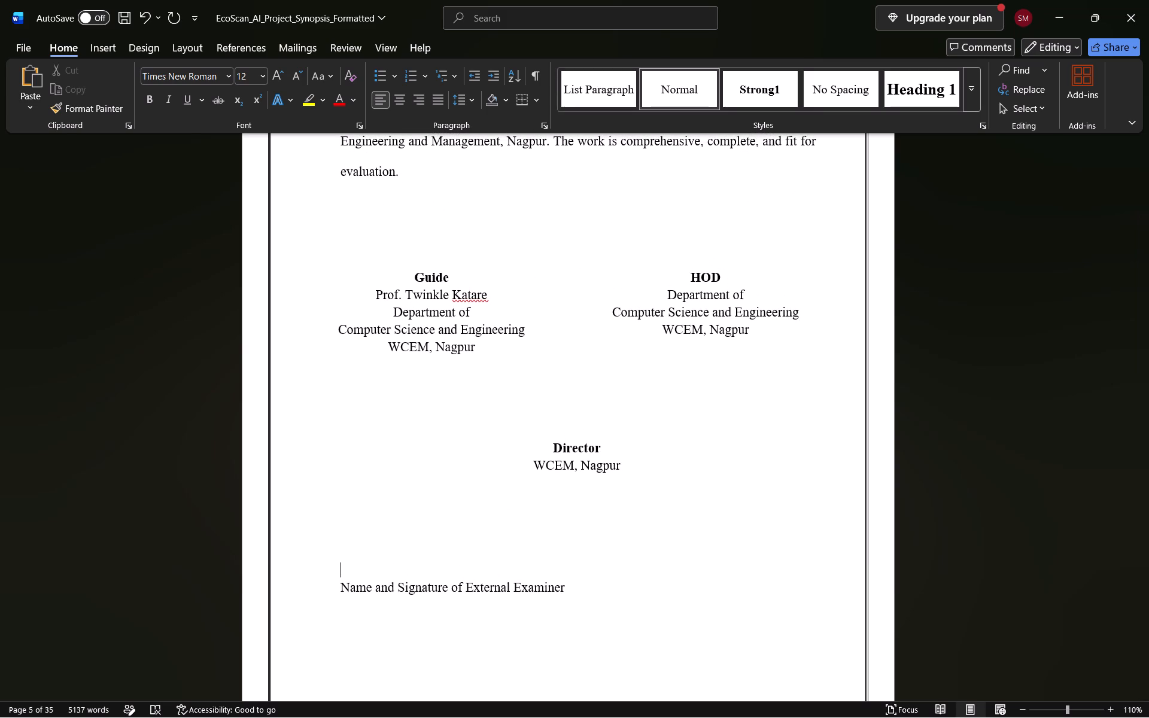
pyautogui.scroll(-5, 452, 380)
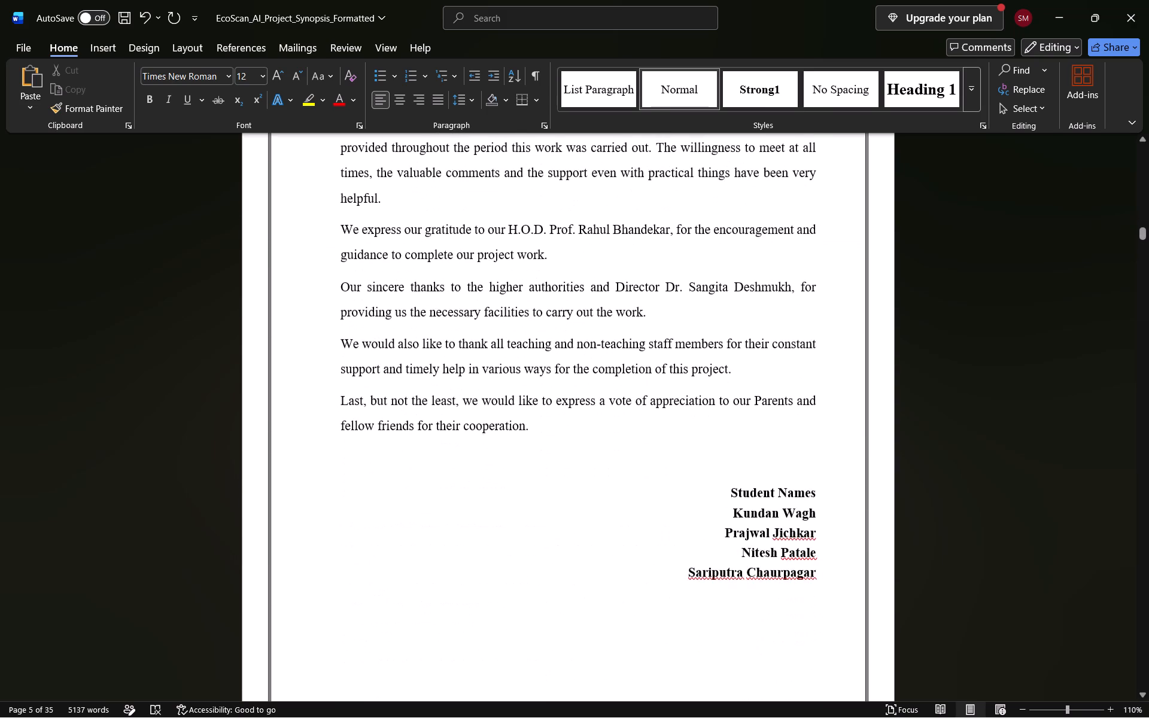
pyautogui.scroll(-2, 452, 380)
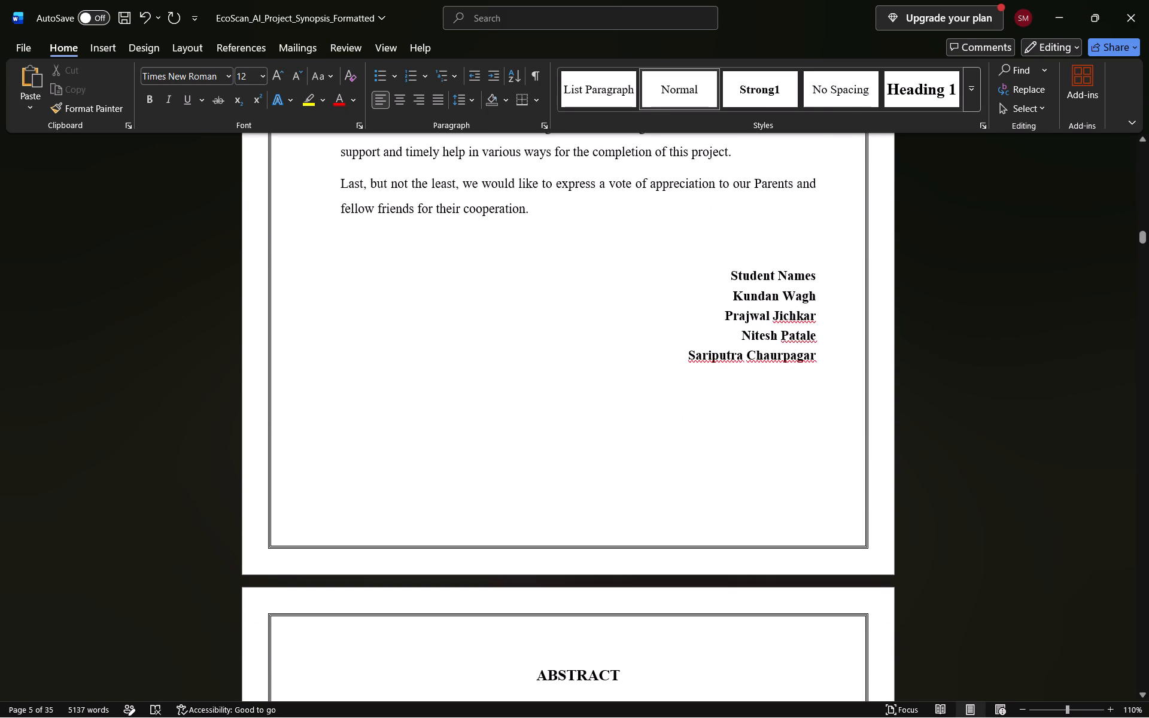
pyautogui.scroll(-2, 452, 380)
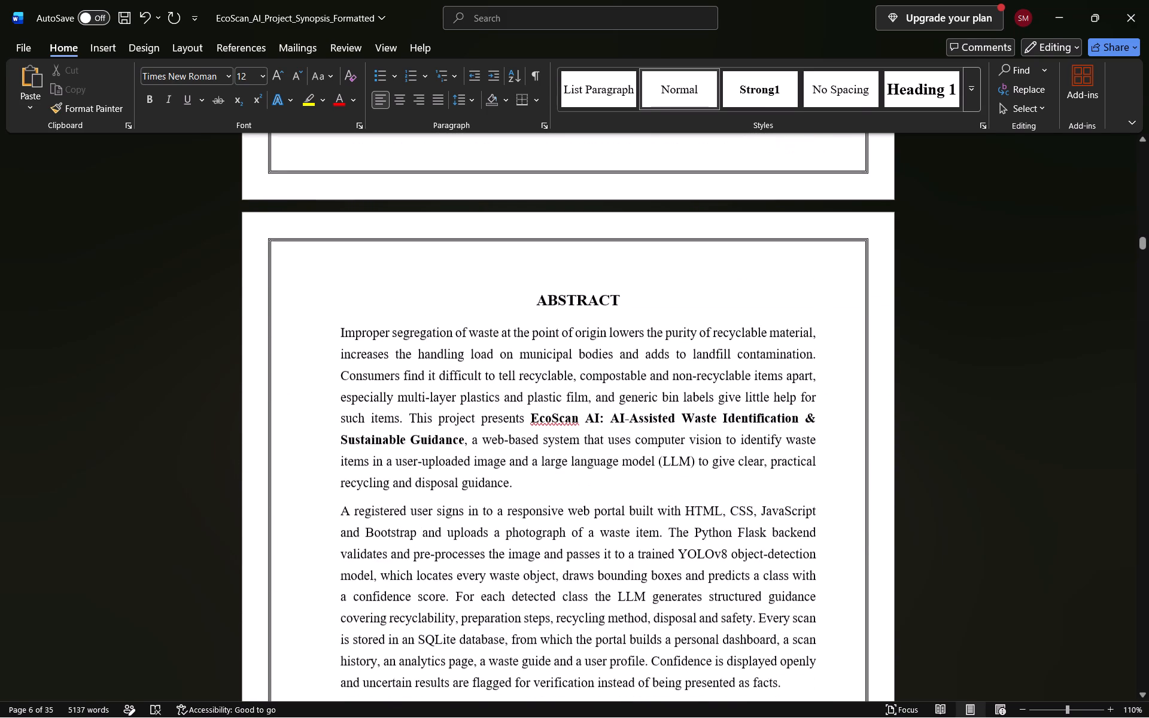
pyautogui.scroll(-3, 452, 380)
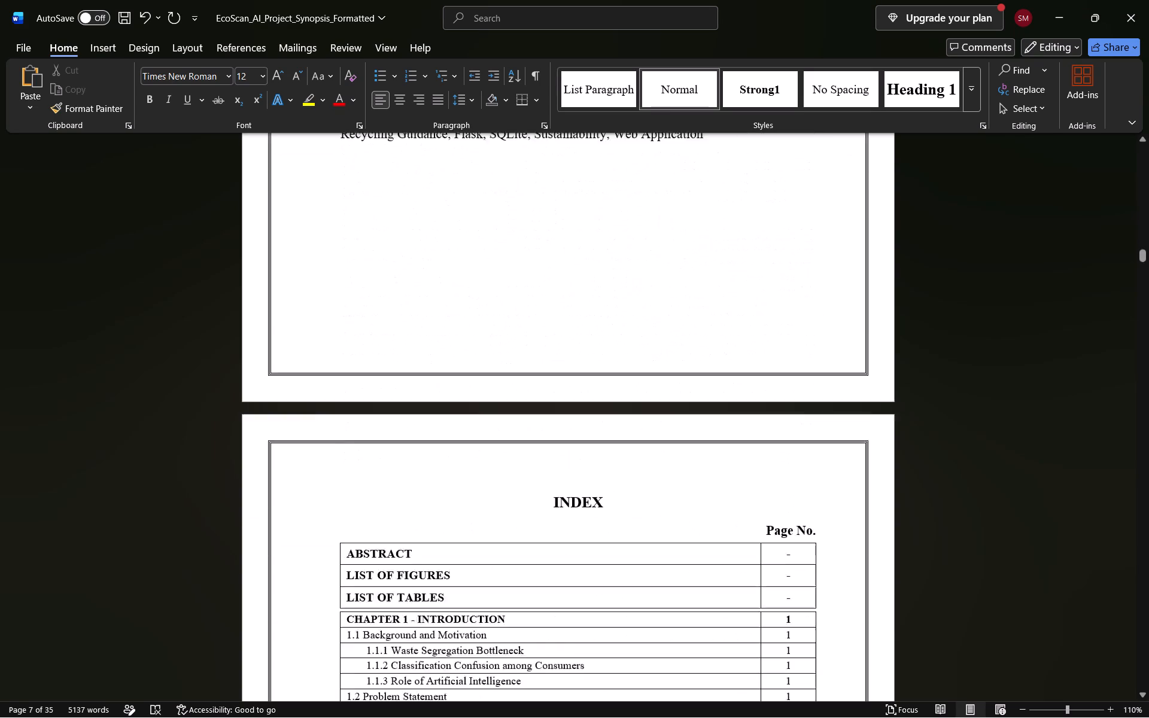
pyautogui.scroll(-3, 452, 380)
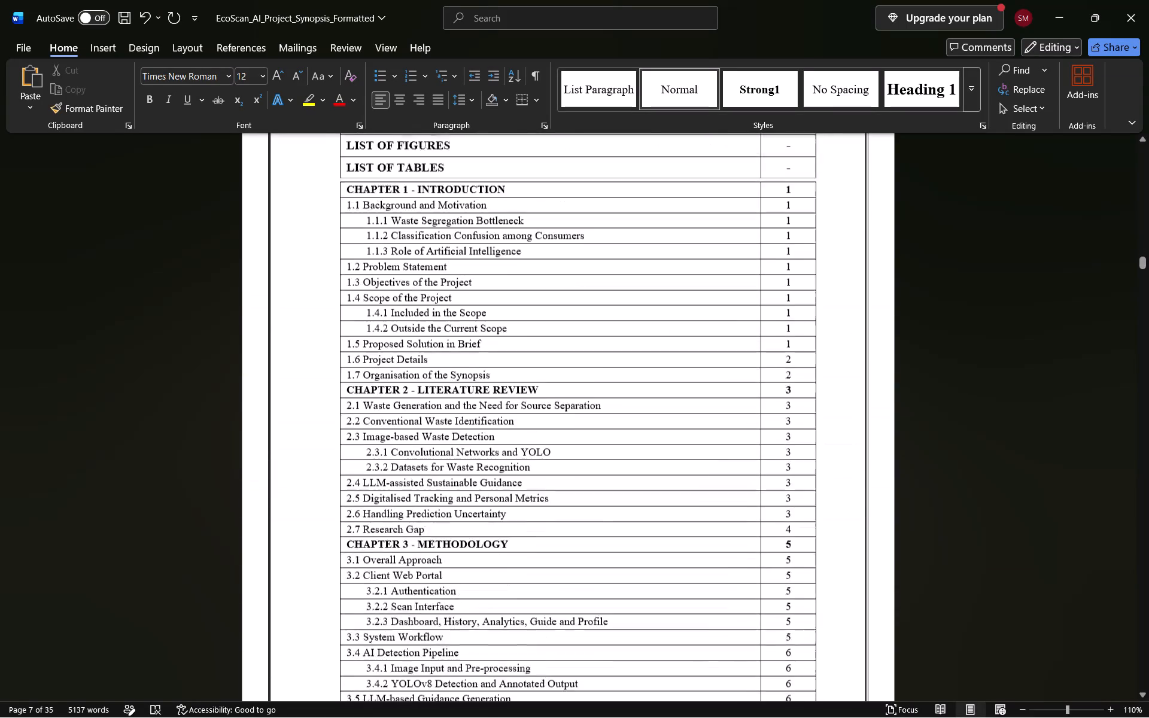
pyautogui.scroll(-3, 452, 380)
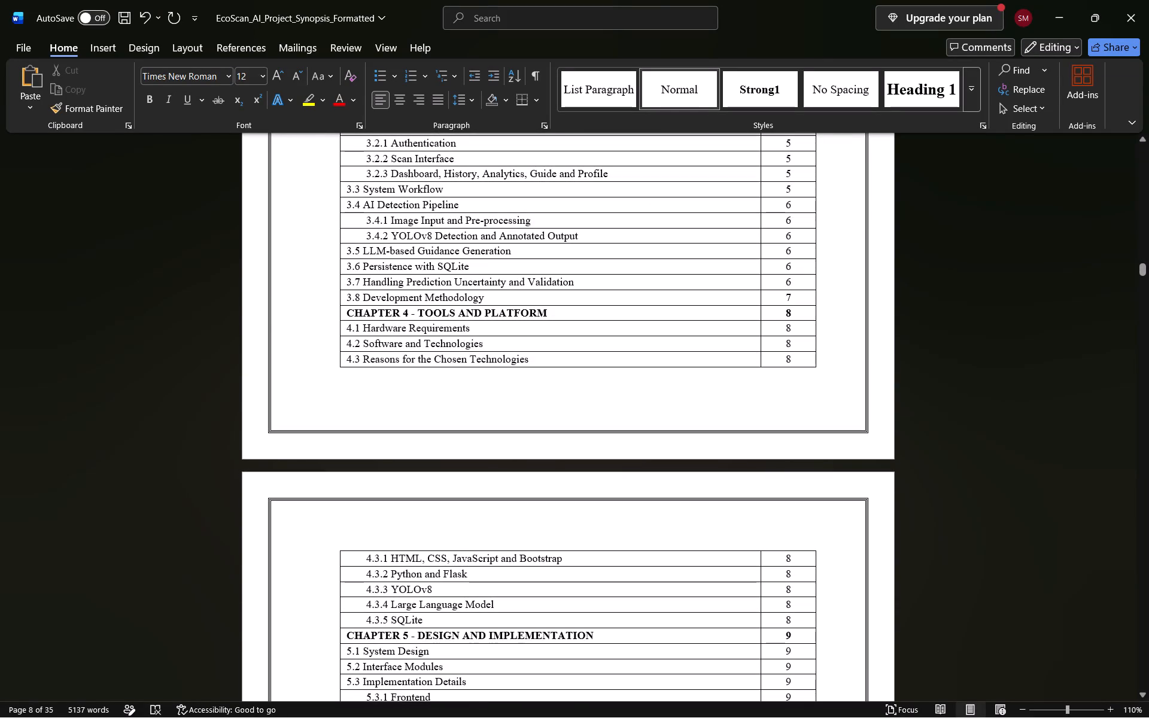
pyautogui.scroll(-6, 452, 380)
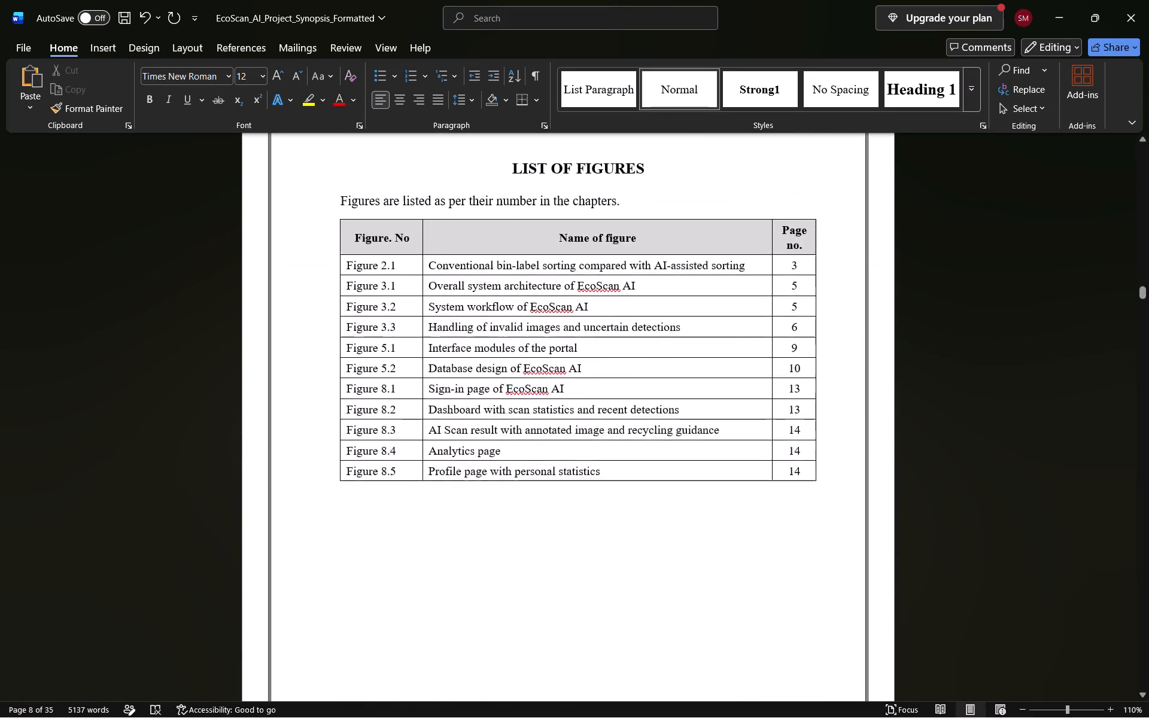
# Enlarge the List of Tables table so it is slightly wider and its rows are taller.
pyautogui.scroll(-5, 452, 380)
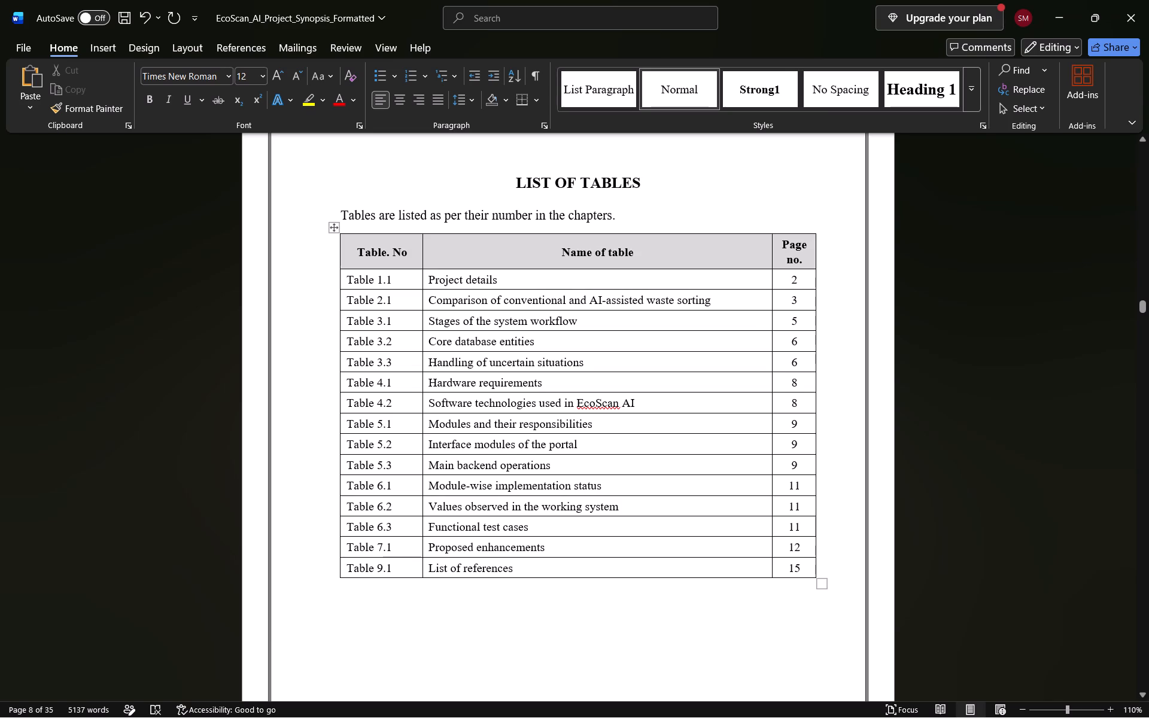
pyautogui.moveTo(822, 588); pyautogui.dragTo(831, 644)
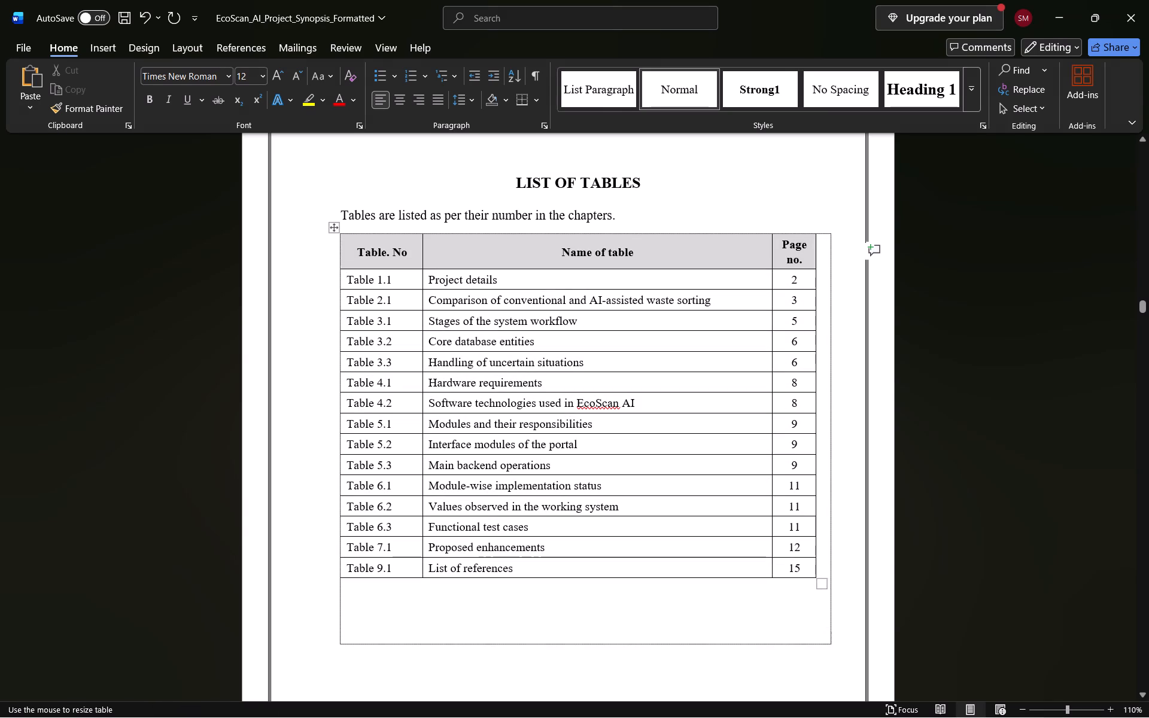
pyautogui.moveTo(831, 644); pyautogui.dragTo(829, 662)
pyautogui.scroll(-1, 674, 502)
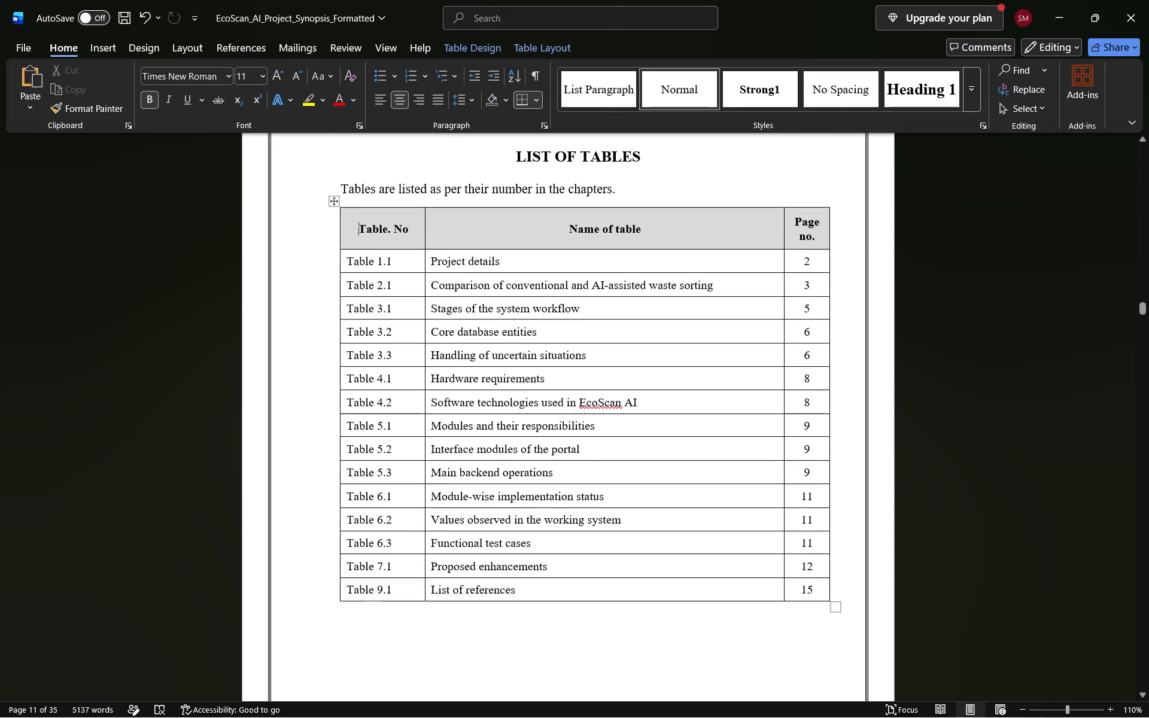
pyautogui.scroll(-1, 674, 502)
# Resize the List of Figures table so it is narrower and its rows are noticeably taller.
pyautogui.scroll(2, 674, 502)
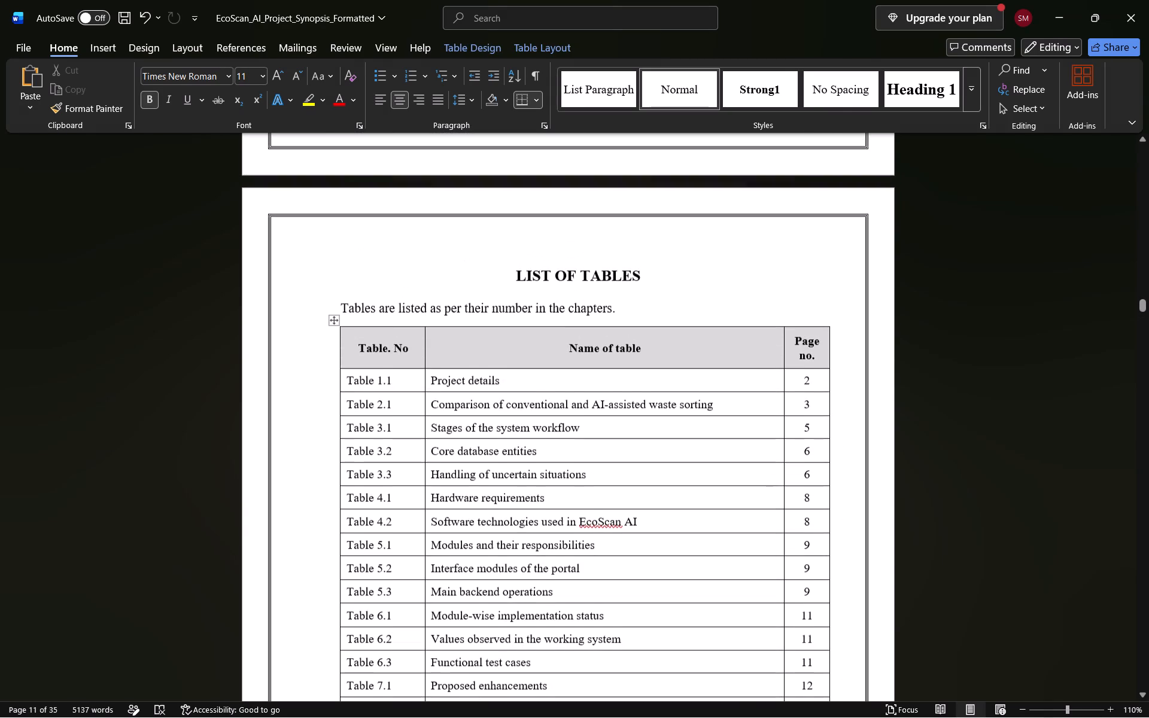
pyautogui.scroll(6, 674, 502)
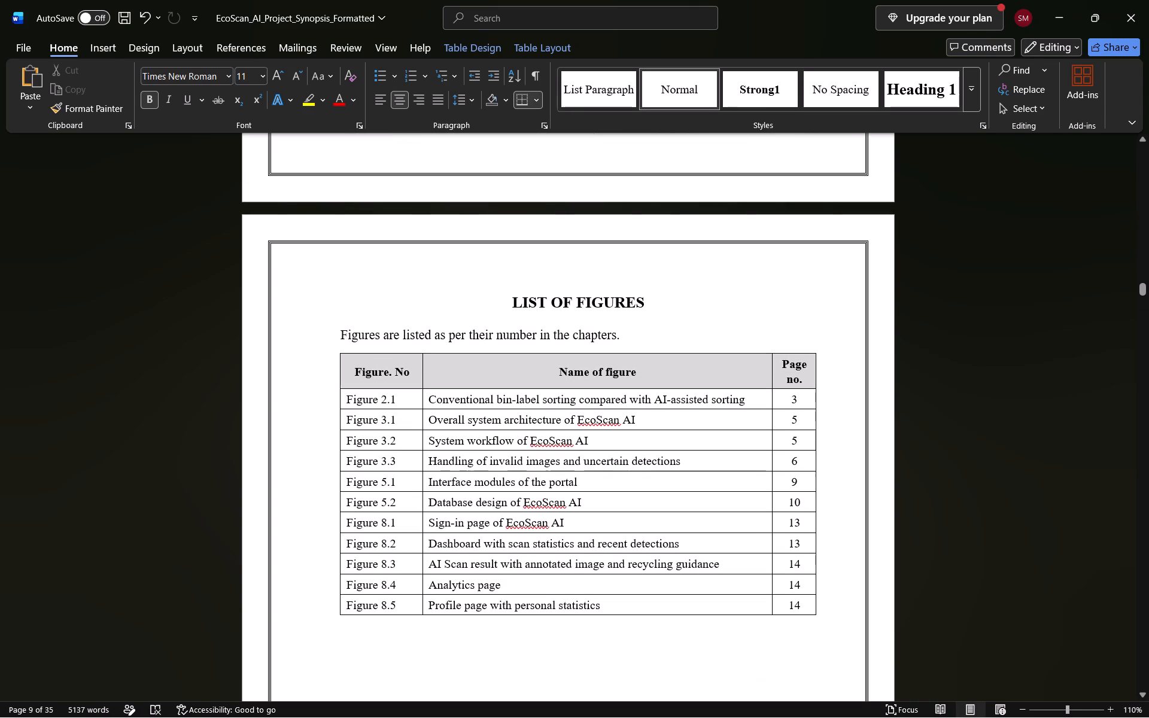
pyautogui.click(729, 515)
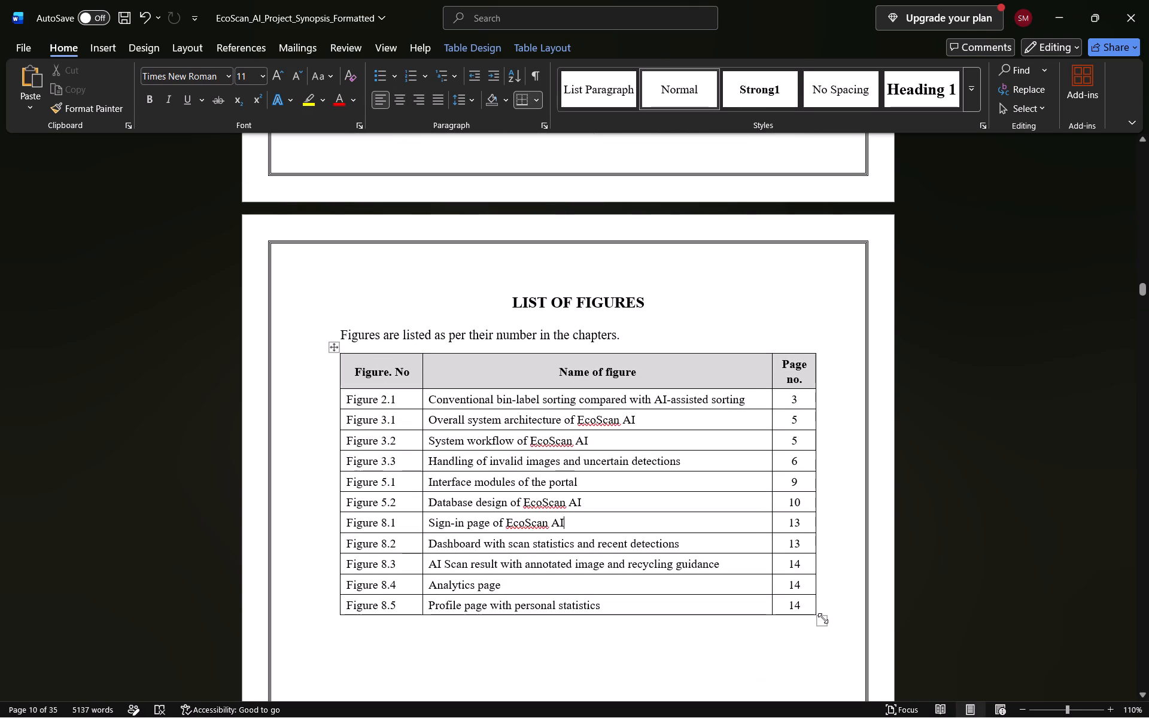
pyautogui.moveTo(823, 618); pyautogui.dragTo(780, 567)
pyautogui.click(746, 625)
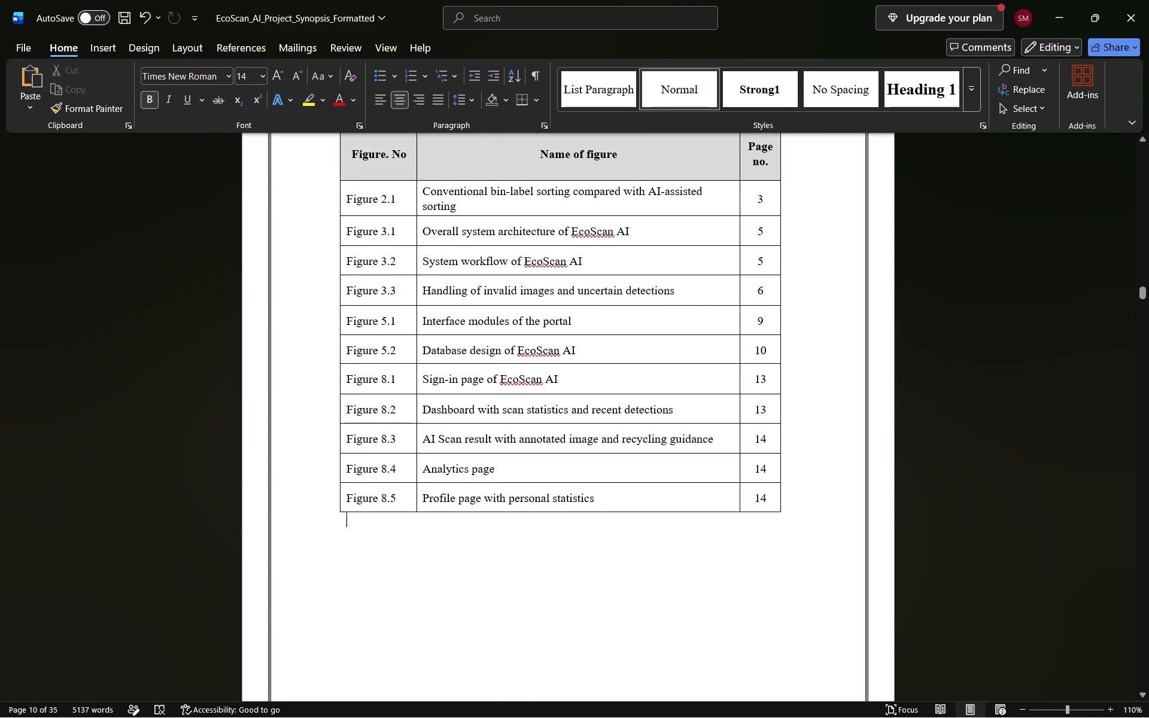
pyautogui.scroll(1, 746, 625)
# Stretch the List of Tables table further down the page to increase its row heights, keeping nearly the same width.
pyautogui.scroll(-1, 746, 625)
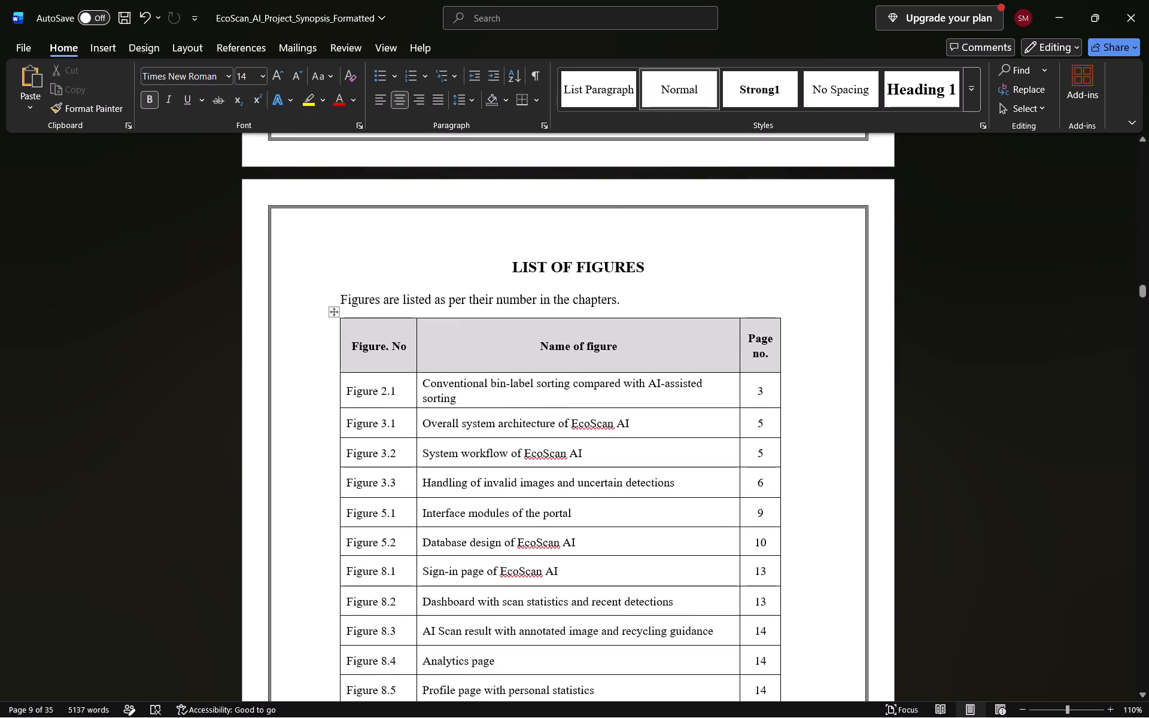
pyautogui.scroll(-7, 746, 625)
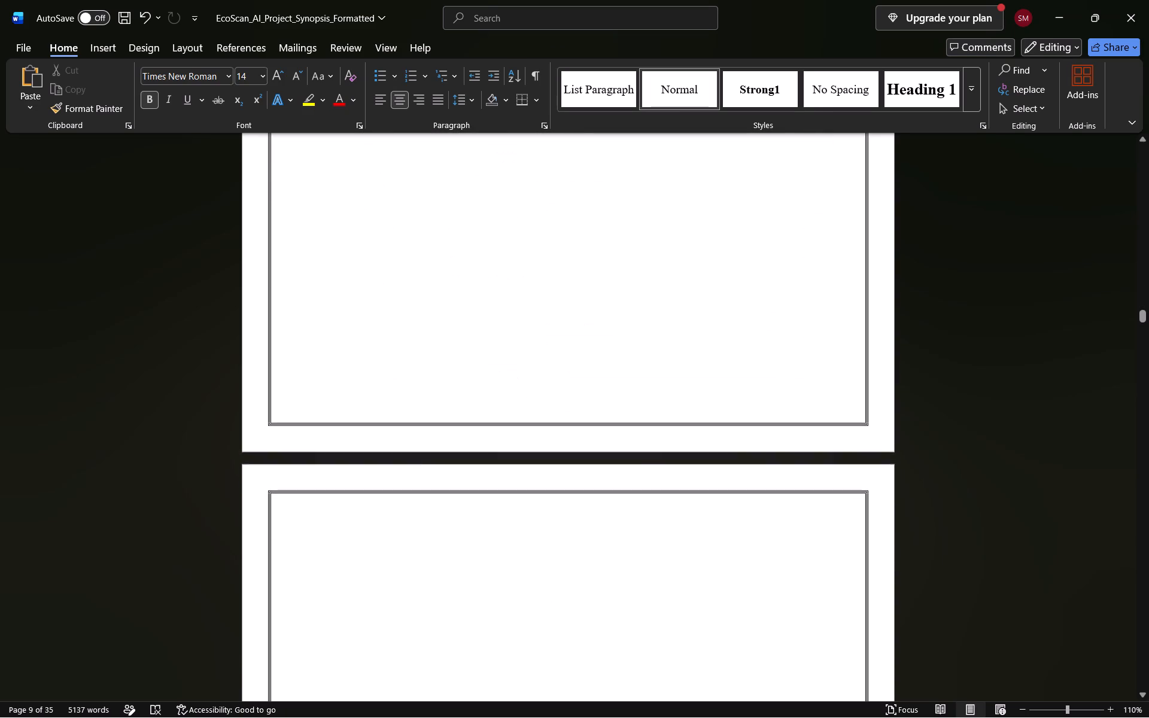
pyautogui.scroll(3, 746, 625)
pyautogui.click(774, 472)
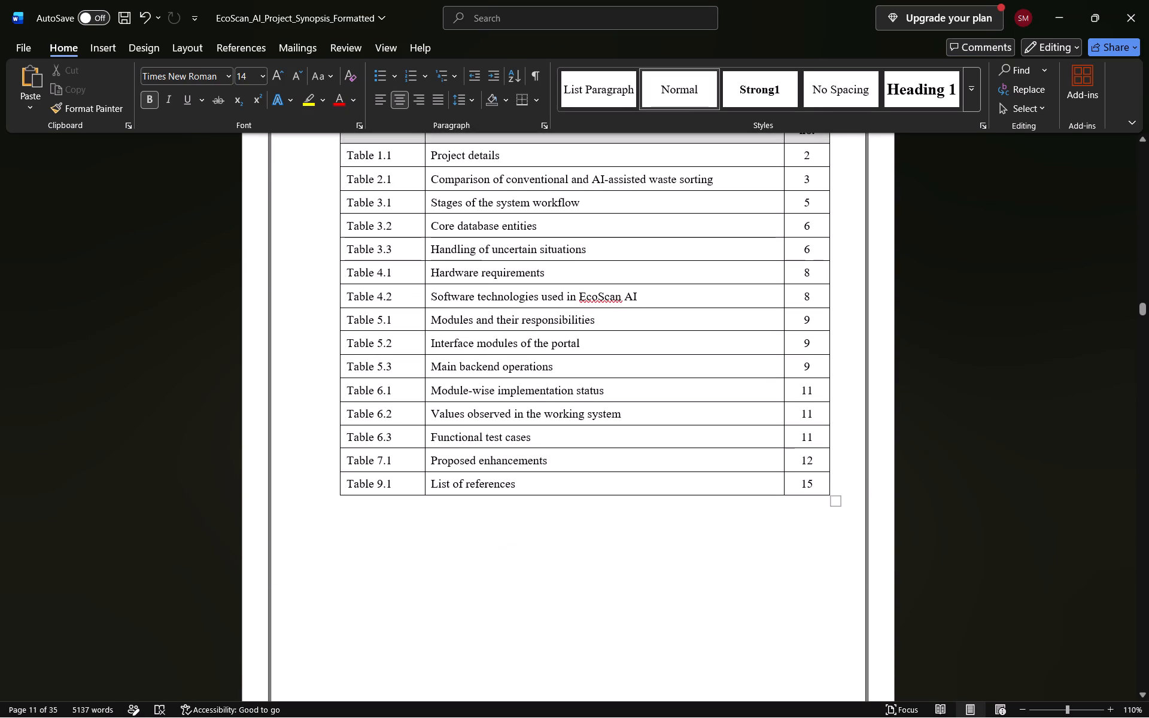
pyautogui.moveTo(837, 501); pyautogui.dragTo(831, 562)
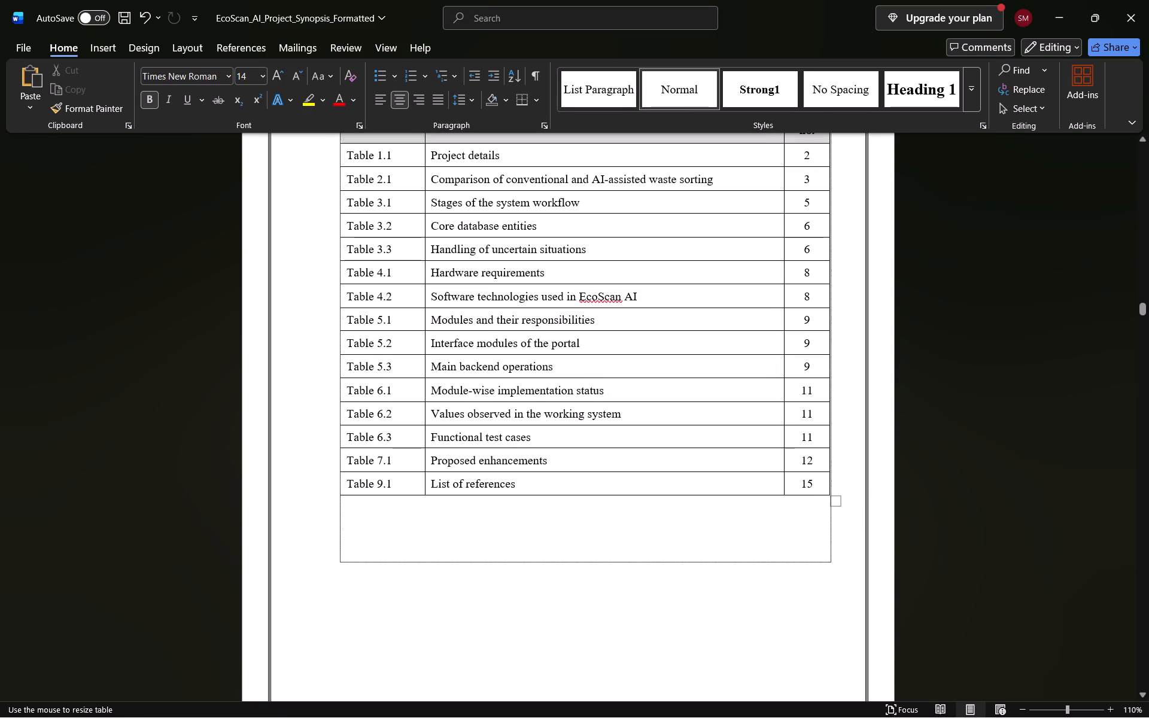
pyautogui.moveTo(831, 562); pyautogui.dragTo(831, 568)
pyautogui.click(756, 630)
# Enlarge Table 1.1: Project details in section 1.6 so it is slightly wider and its rows are about twice as tall.
pyautogui.scroll(-1, 756, 630)
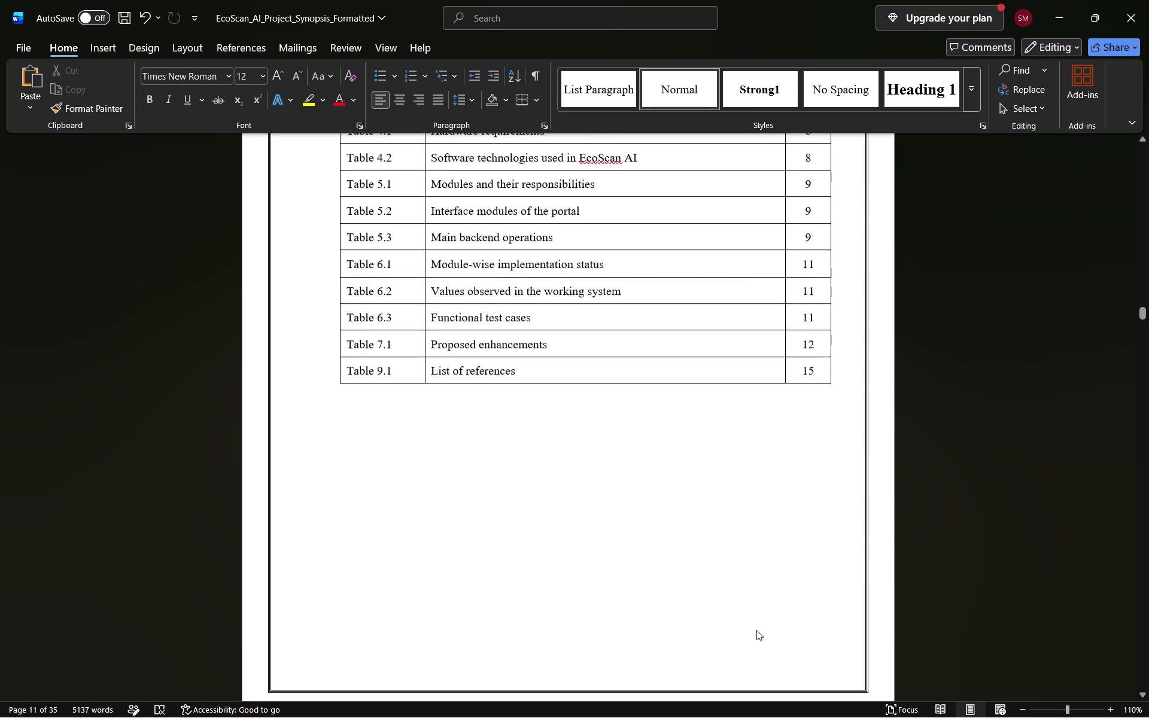
pyautogui.scroll(-5, 756, 630)
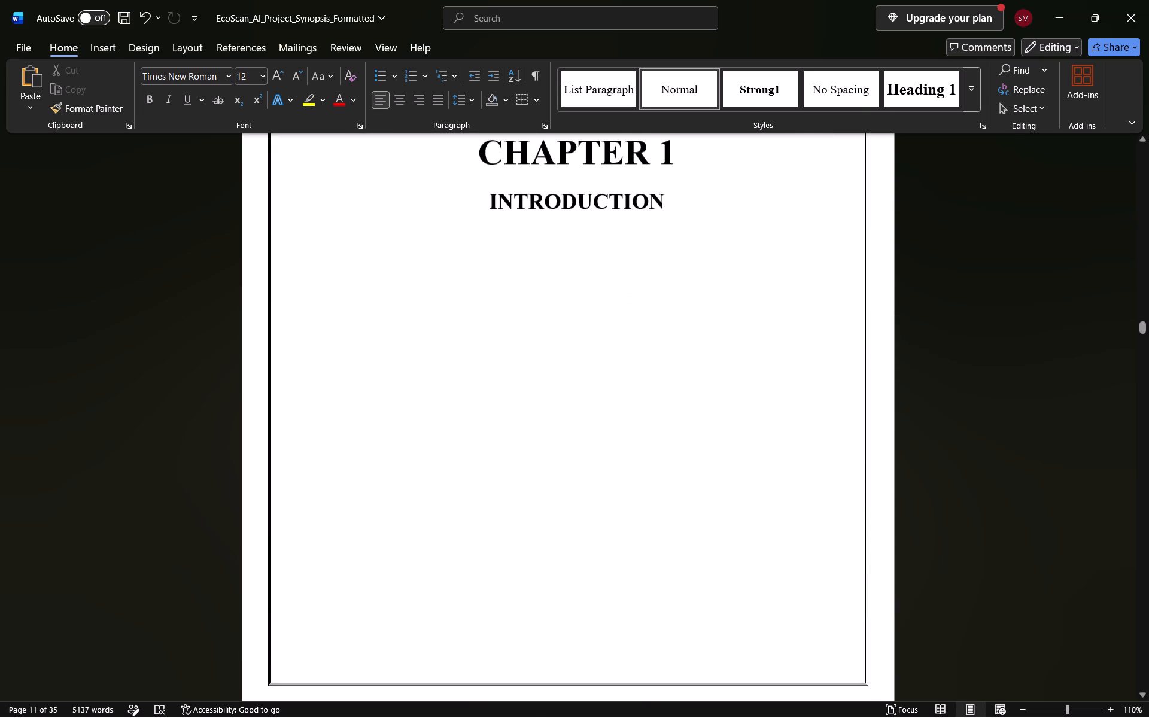
pyautogui.scroll(-7, 756, 630)
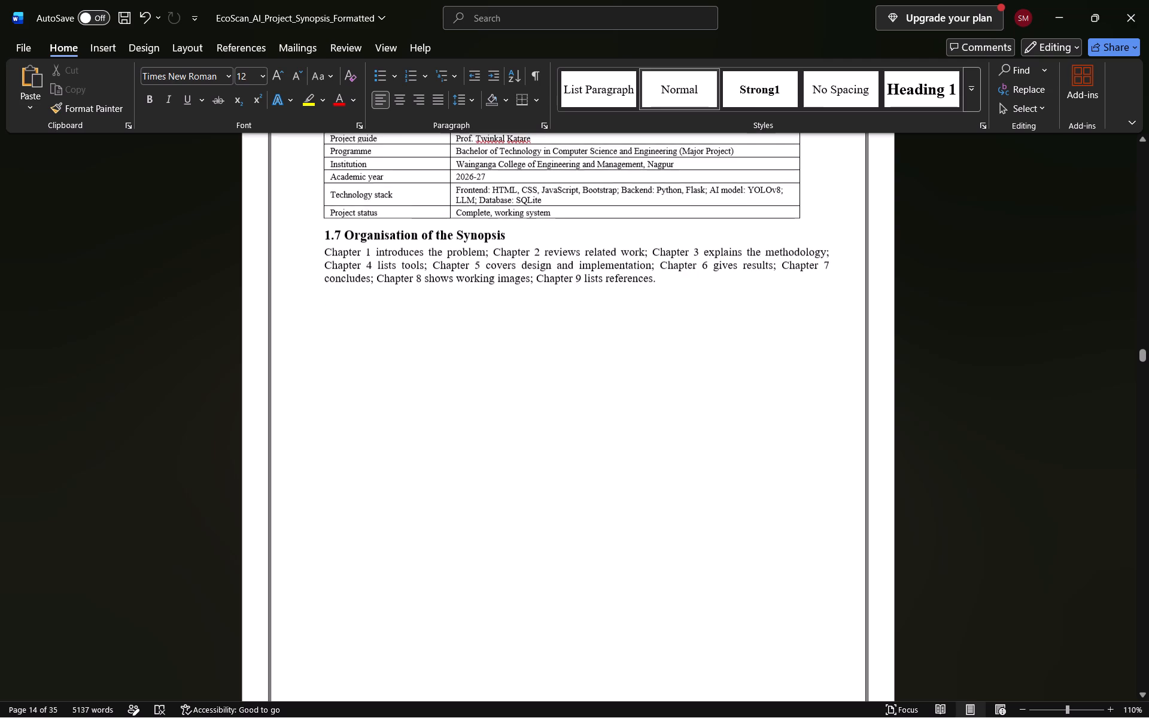
pyautogui.click(777, 296)
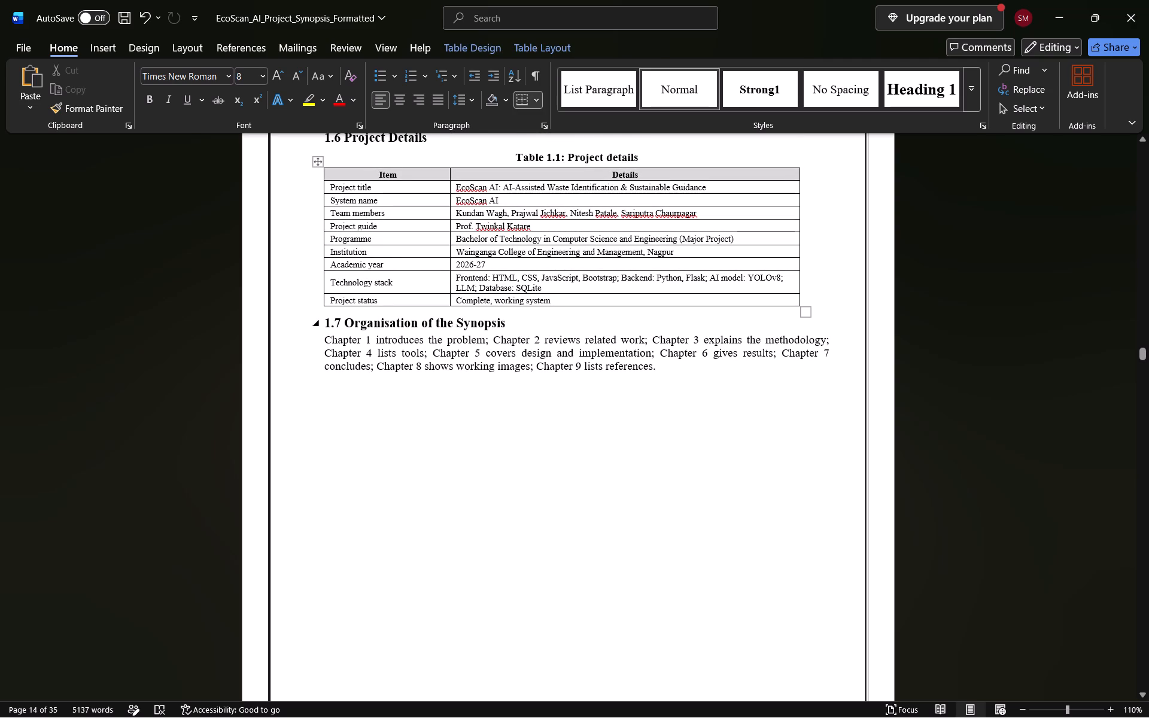
pyautogui.click(813, 317)
pyautogui.click(783, 293)
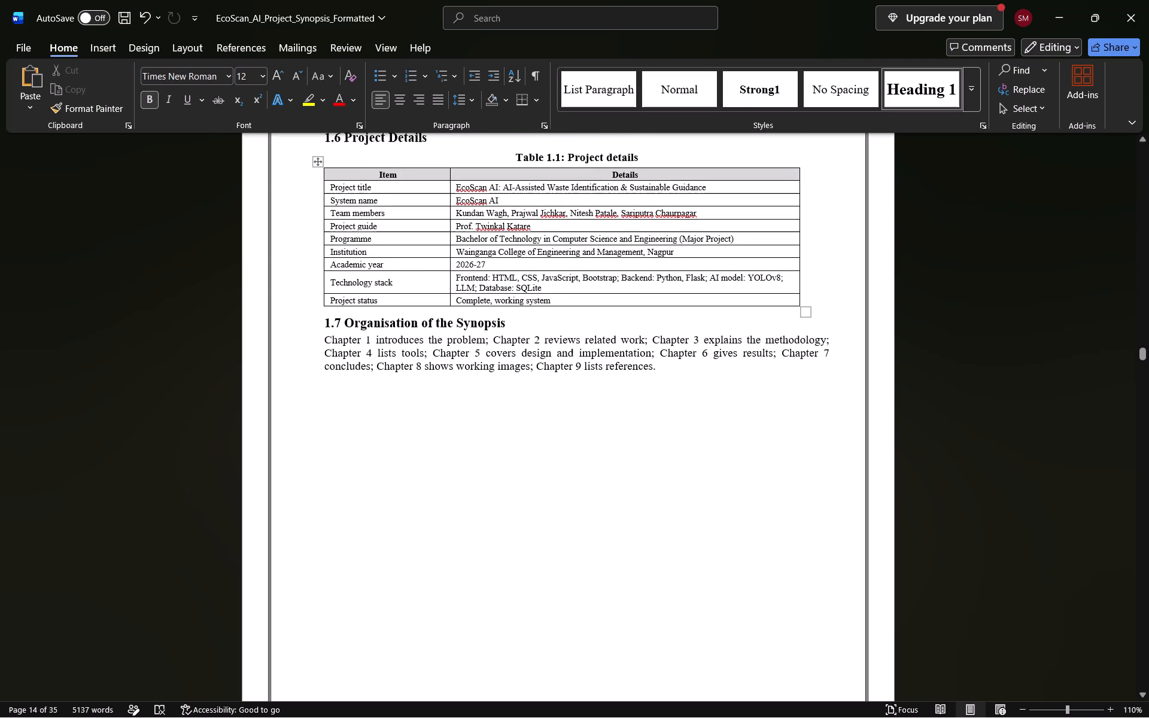
pyautogui.moveTo(808, 309); pyautogui.dragTo(807, 358)
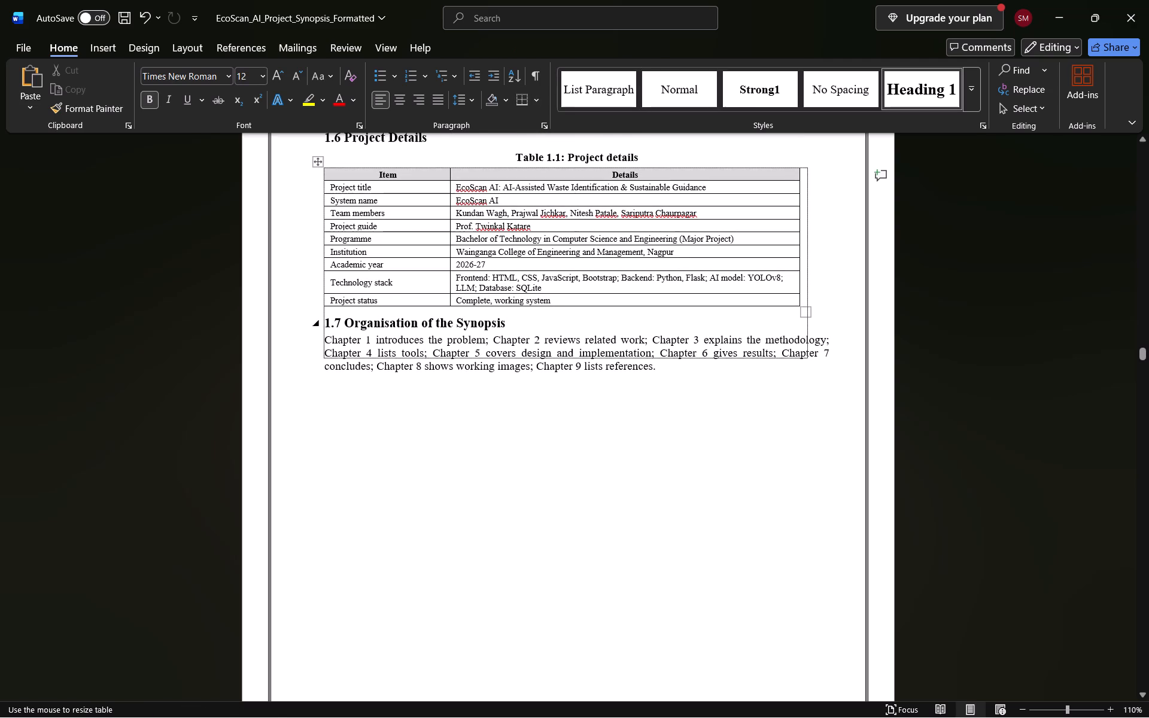
pyautogui.moveTo(807, 358); pyautogui.dragTo(807, 397)
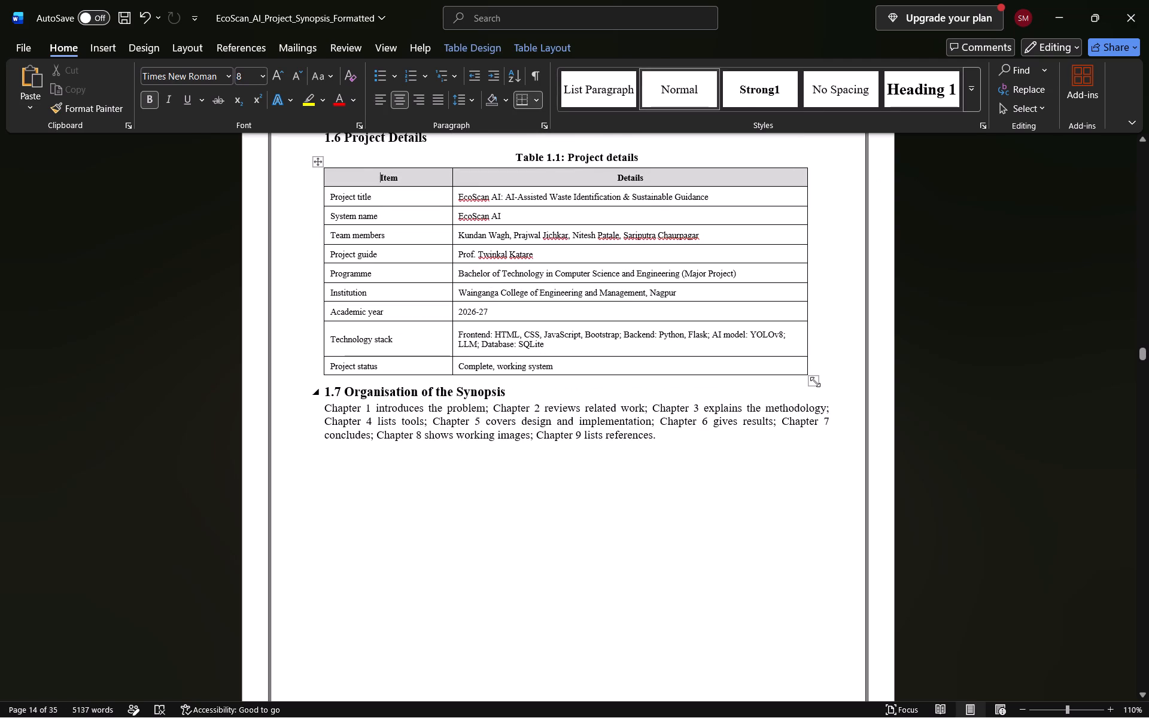
pyautogui.moveTo(815, 382); pyautogui.dragTo(816, 452)
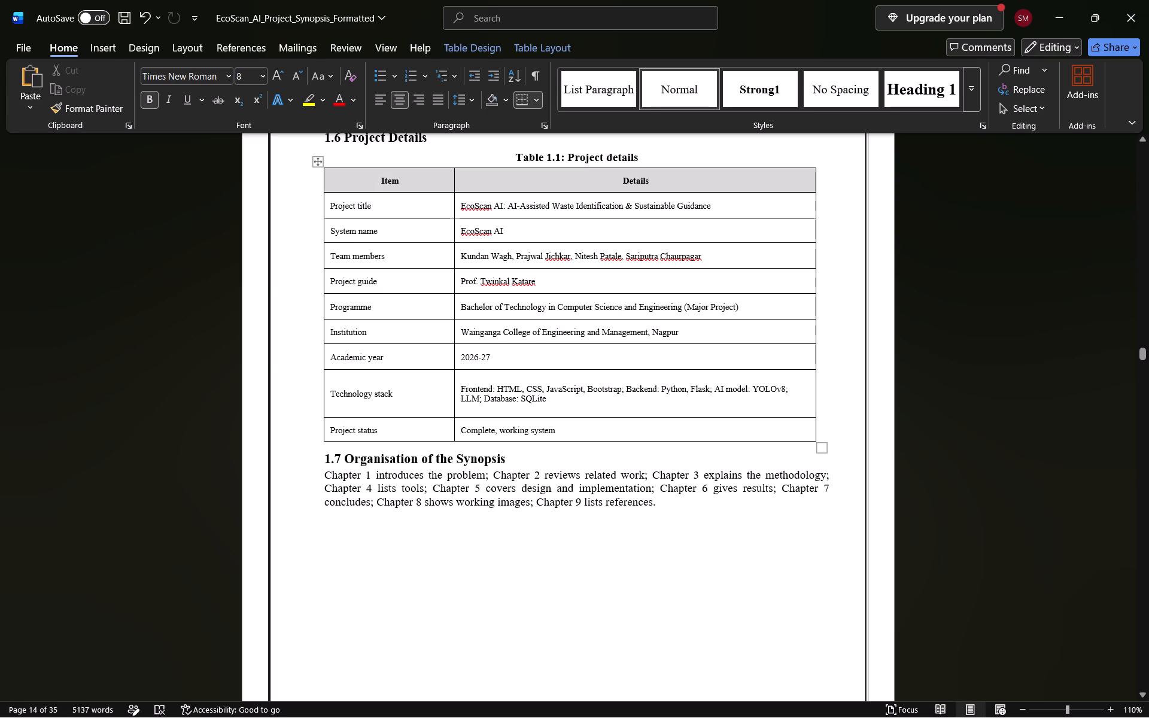
# Set the text below the header row of Table 1.1: Project details to font size 12.
pyautogui.moveTo(334, 203); pyautogui.dragTo(676, 436)
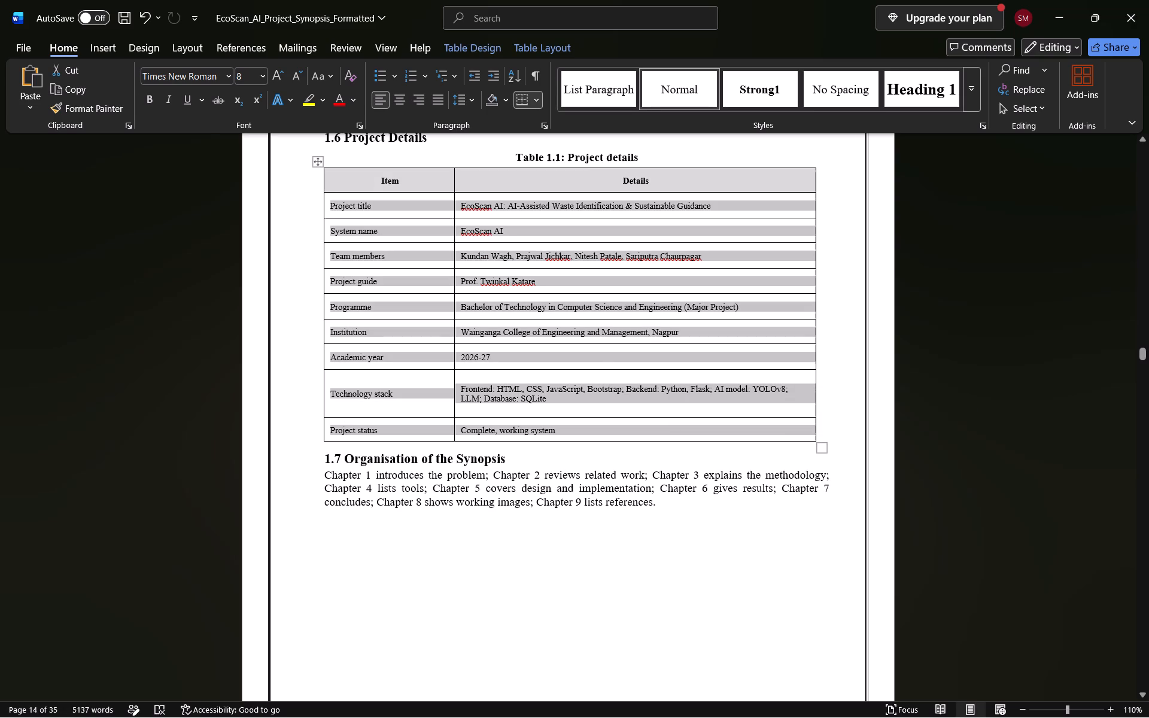
pyautogui.click(259, 78)
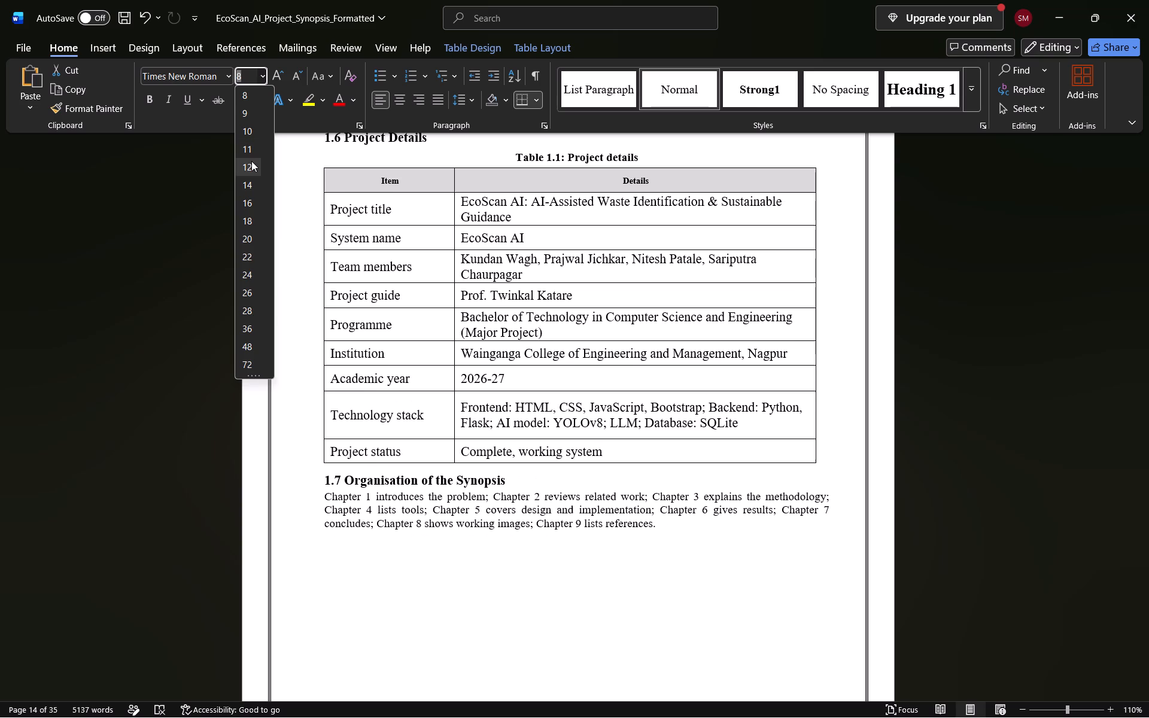
pyautogui.click(251, 161)
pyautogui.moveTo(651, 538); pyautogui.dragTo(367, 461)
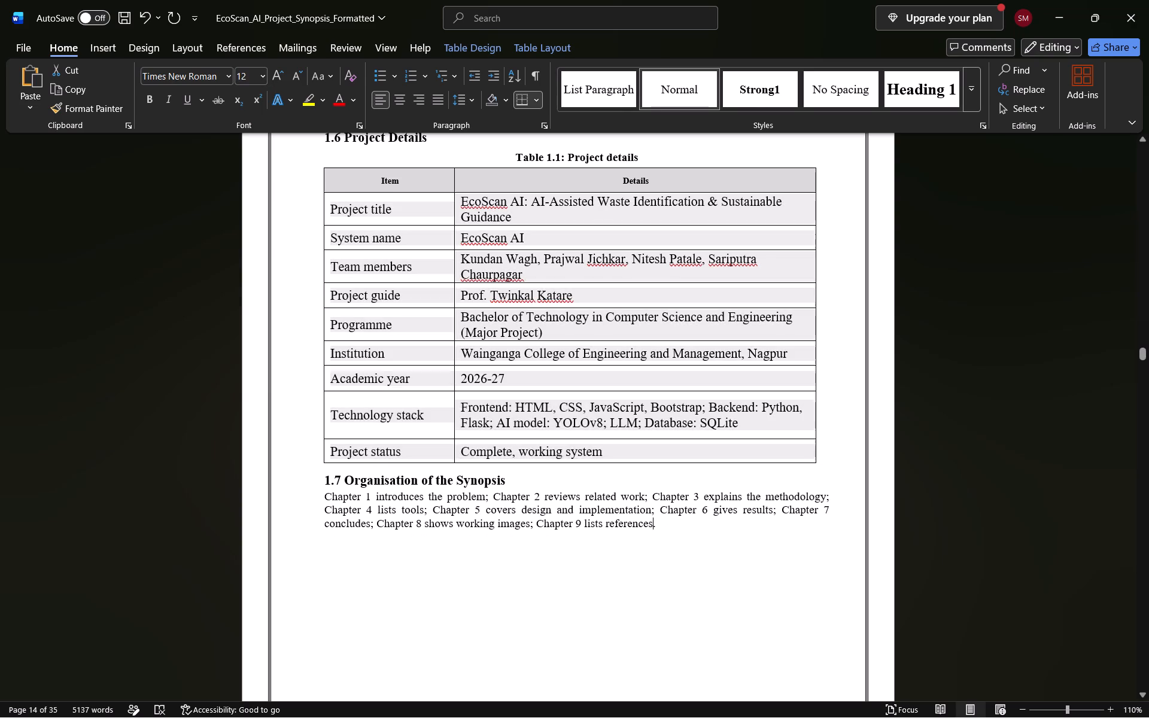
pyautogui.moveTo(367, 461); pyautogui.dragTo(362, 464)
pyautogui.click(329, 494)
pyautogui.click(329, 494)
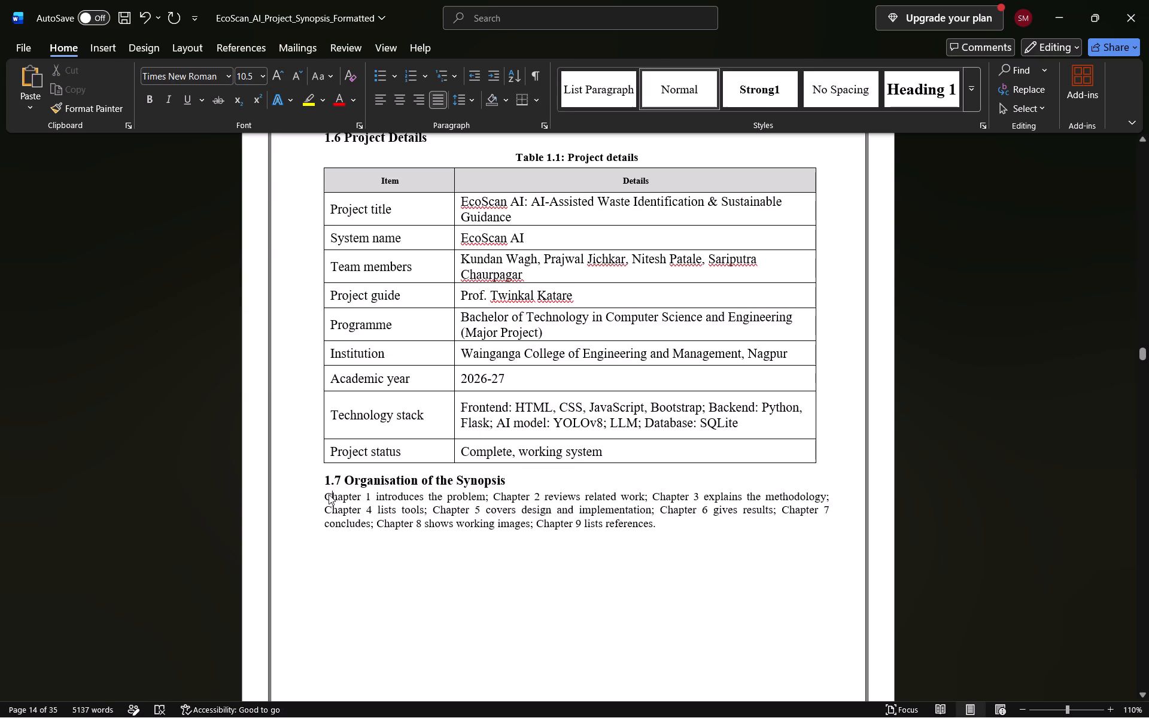
# Add an "e" to the end of the guide's first name in the Project guide row of Table 1.1.
pyautogui.click(536, 299)
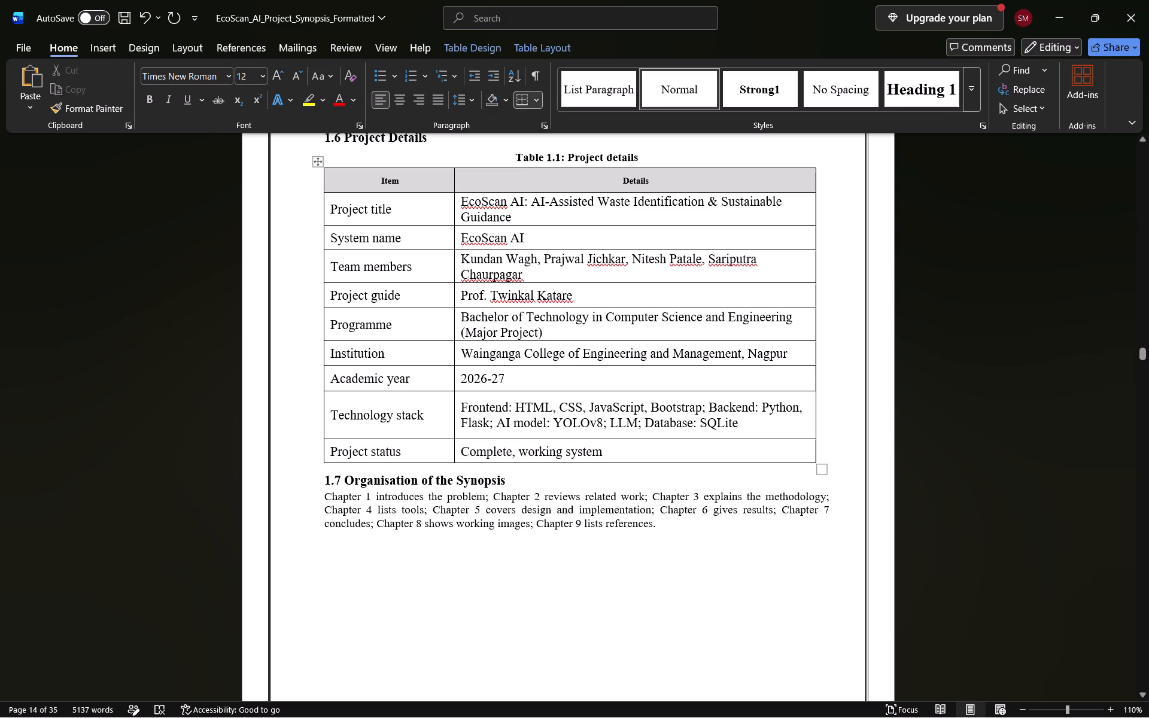
pyautogui.press('Left')
pyautogui.press('e')
# Set the paragraph under 1.7 Organisation of the Synopsis to font size 12.
pyautogui.moveTo(323, 494); pyautogui.dragTo(669, 527)
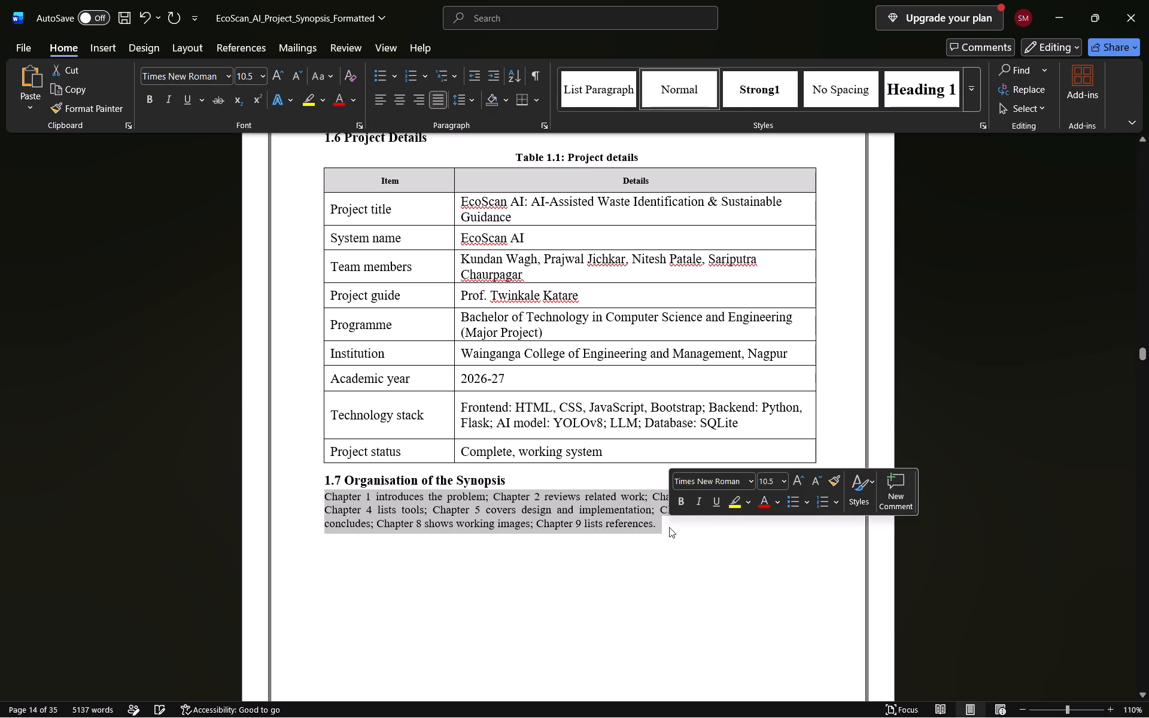
pyautogui.click(783, 485)
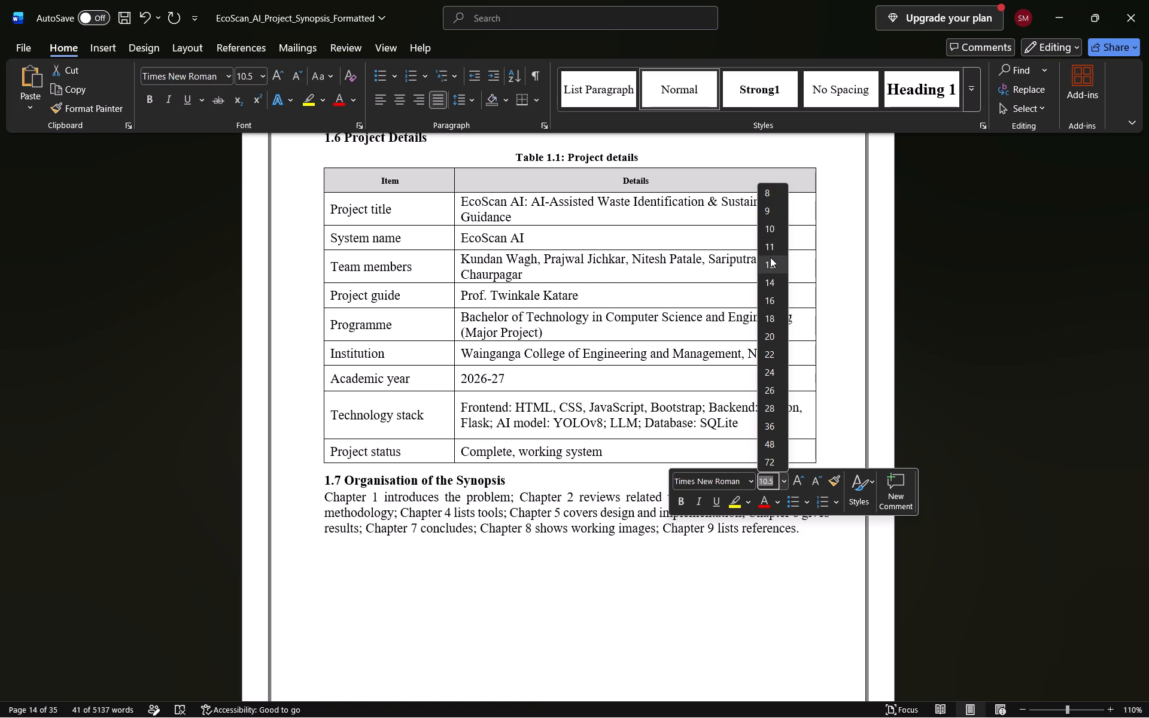
pyautogui.click(770, 257)
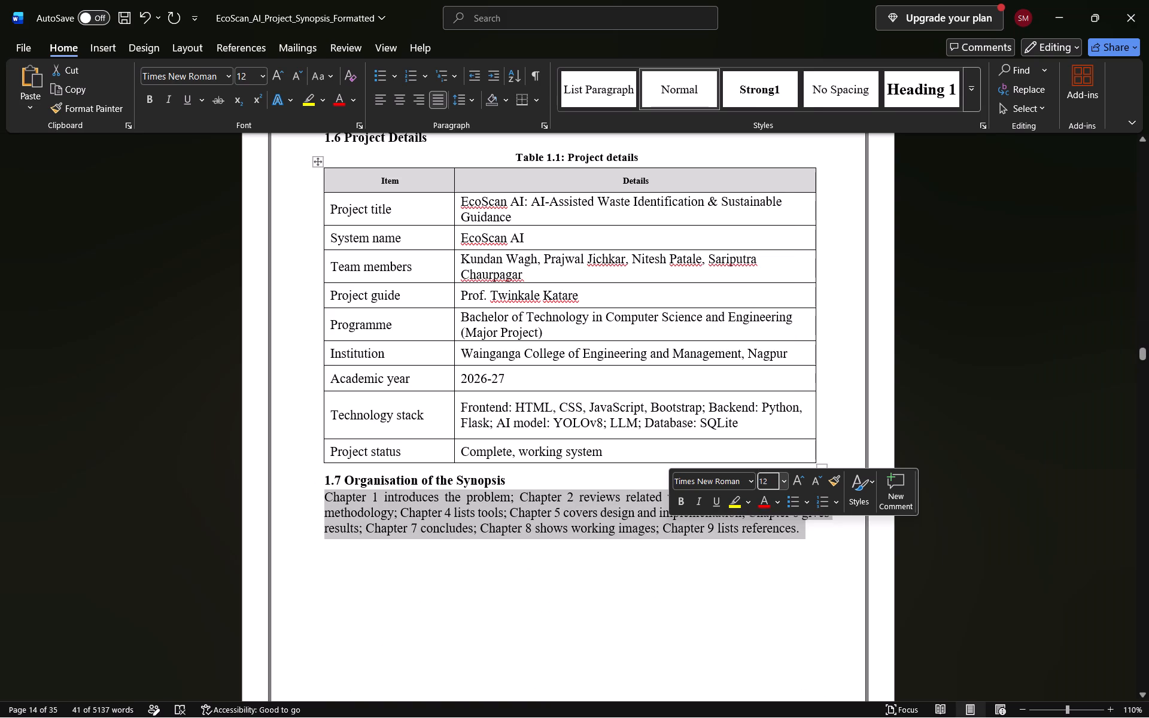
# Insert a blank line between the 1.7 Organisation of the Synopsis heading and its paragraph.
pyautogui.click(530, 478)
pyautogui.press('Return')
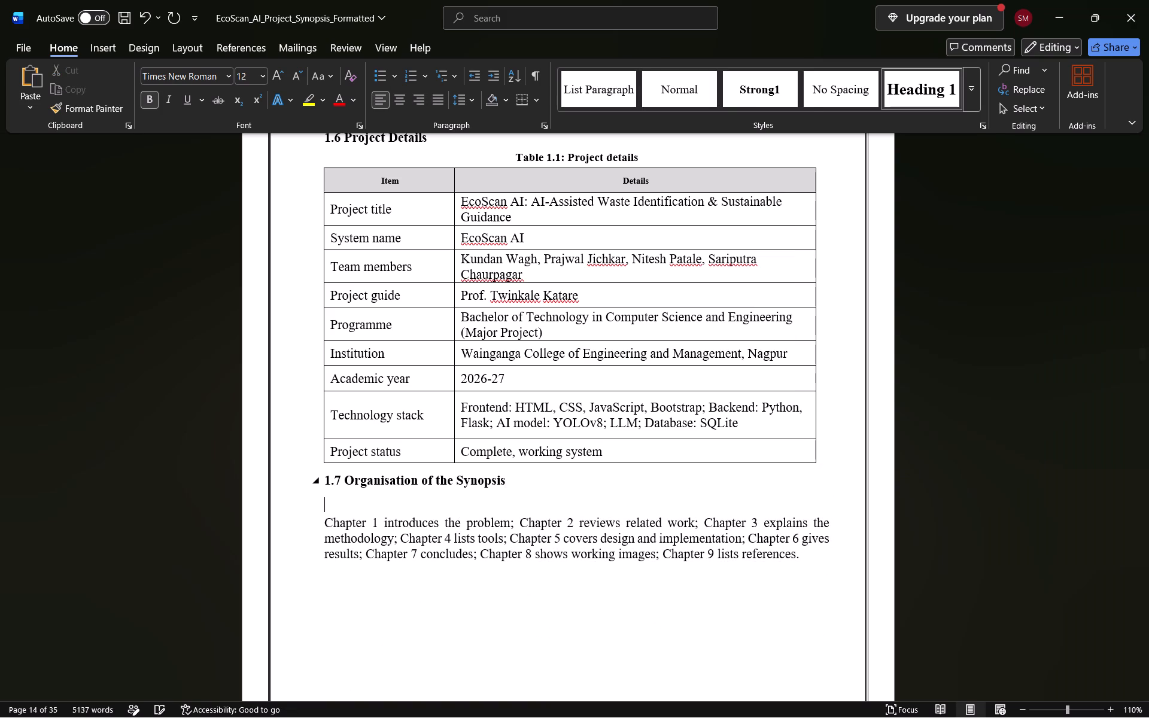
pyautogui.click(657, 481)
# Insert a blank line above the 1.6 Project Details heading, after the end of the section 1.5 paragraph.
pyautogui.scroll(1, 657, 481)
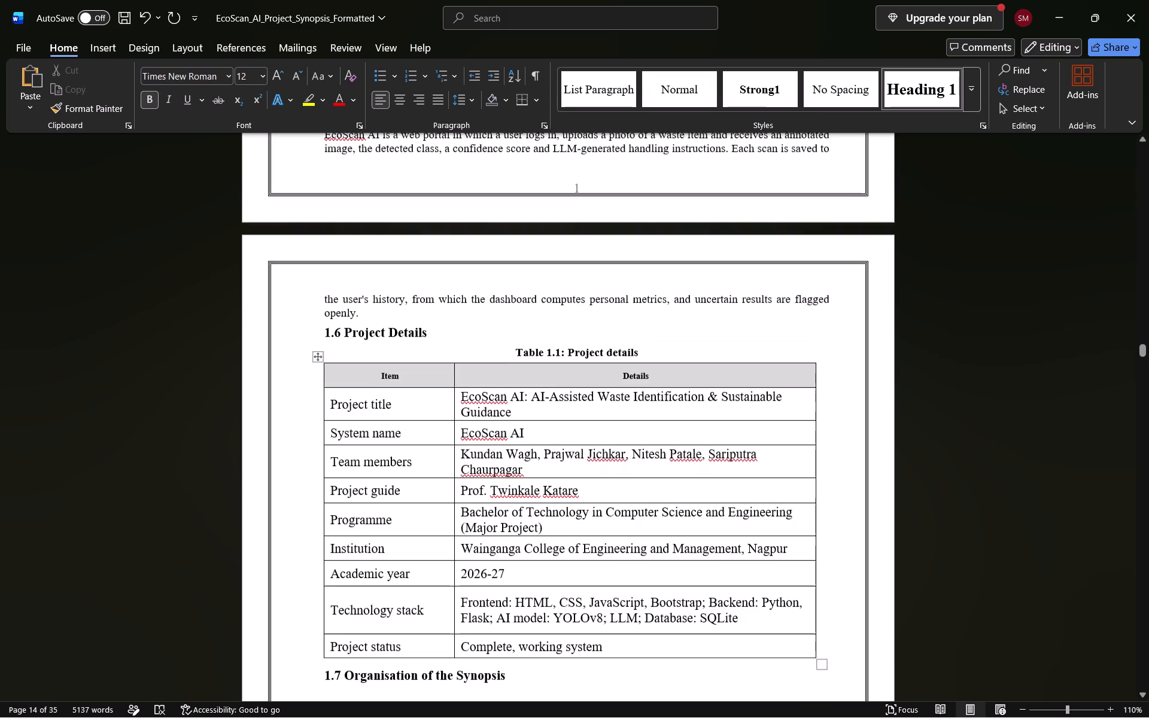
pyautogui.scroll(1, 657, 481)
pyautogui.scroll(1, 493, 327)
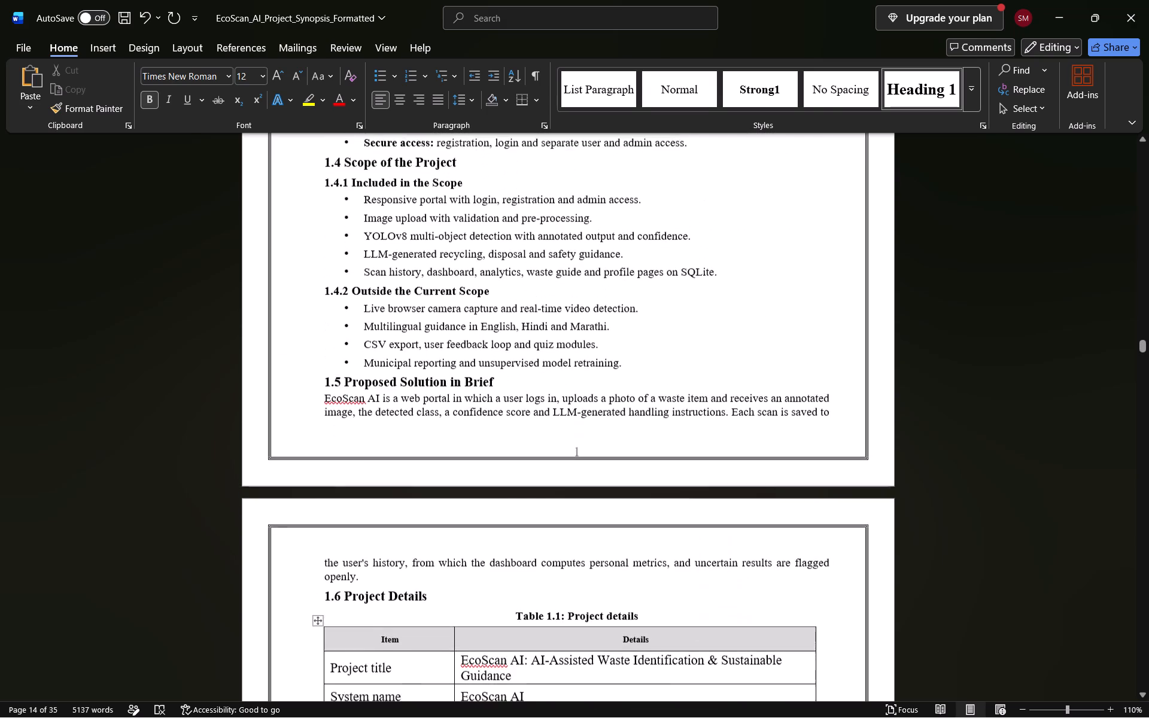
pyautogui.scroll(-1, 493, 327)
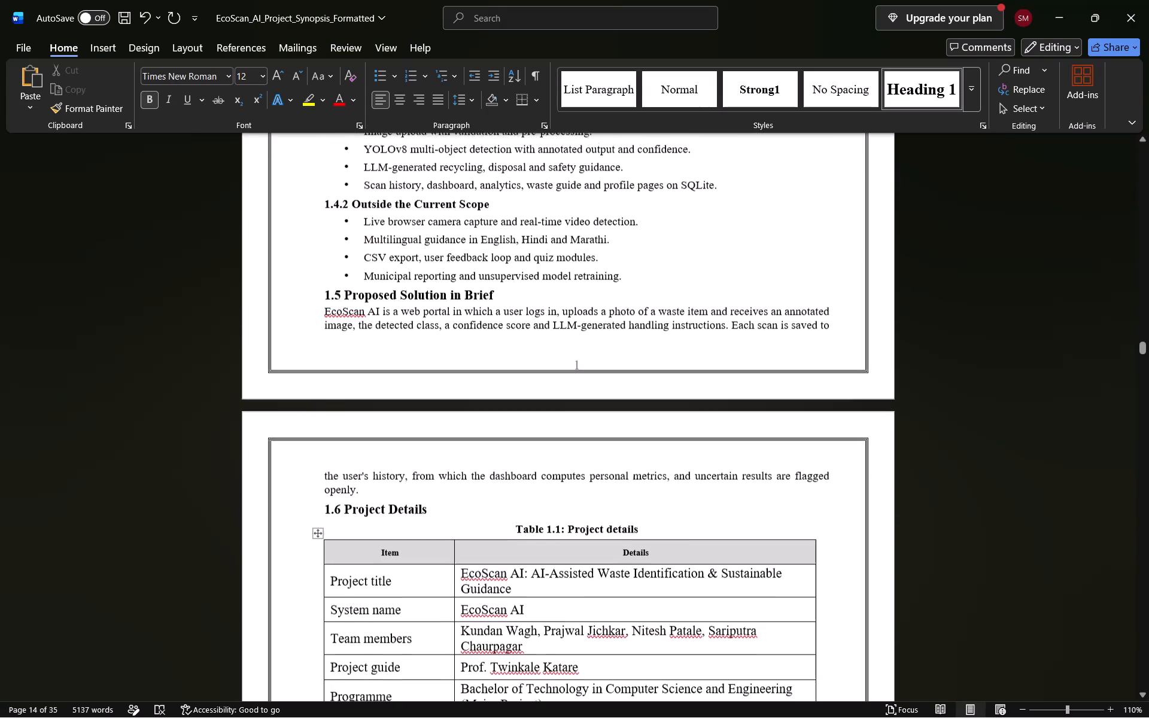
pyautogui.scroll(-1, 493, 327)
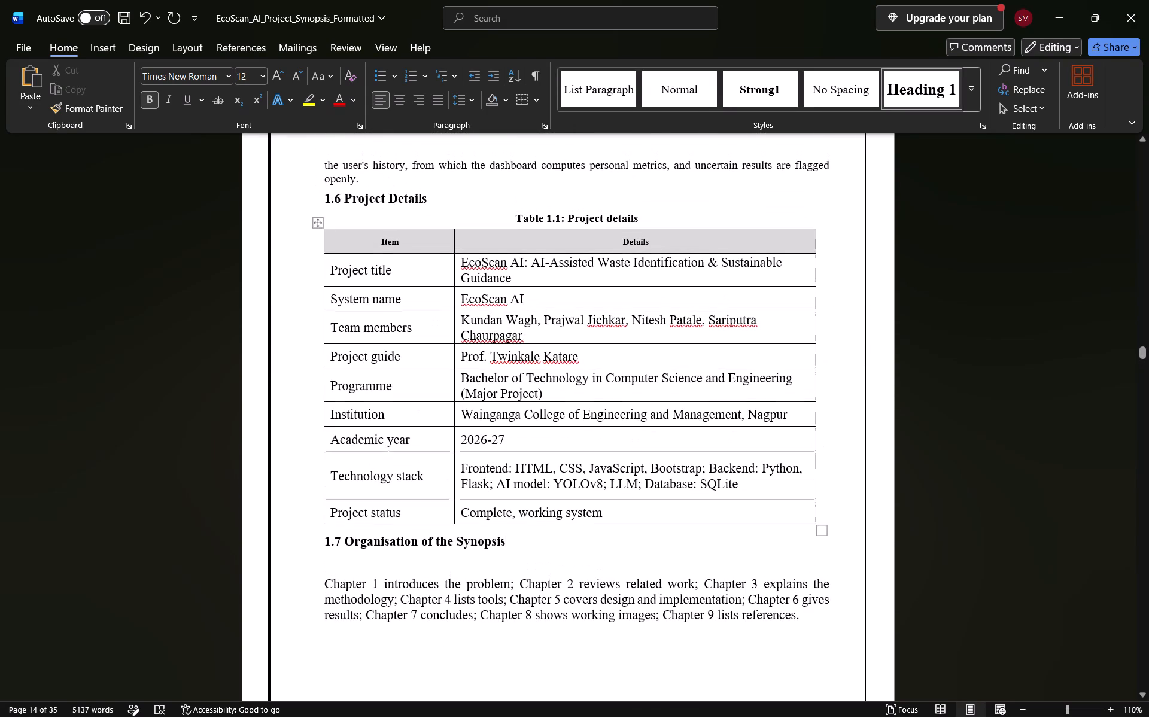
pyautogui.click(399, 184)
pyautogui.press('Return')
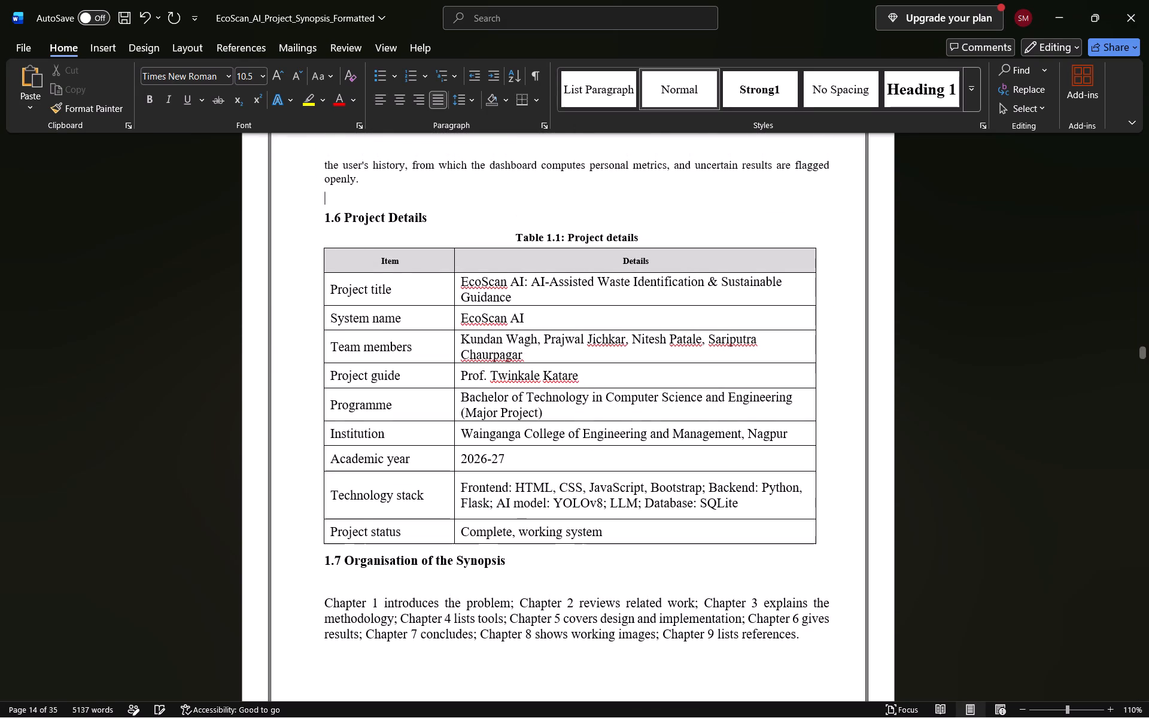
# In Chapter 2, set the paragraph under 2.1 Waste Generation and the Need for Source Separation to font size 11.
pyautogui.scroll(-4, 487, 209)
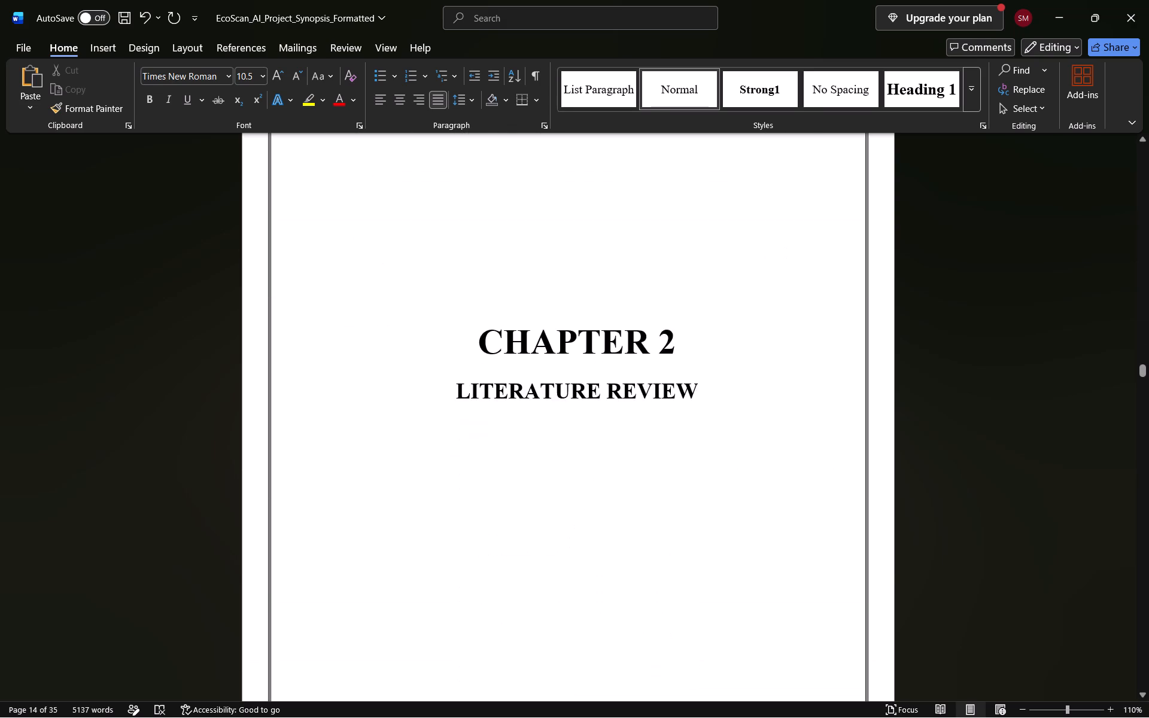
pyautogui.scroll(-5, 487, 209)
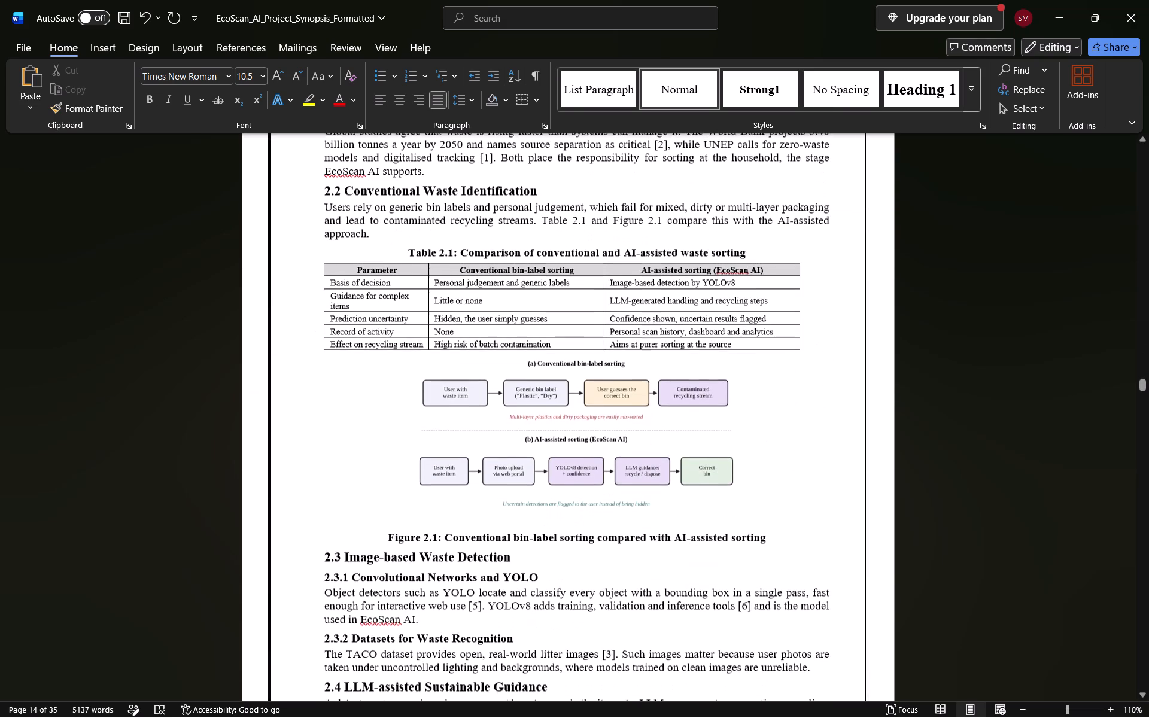
pyautogui.scroll(-3, 487, 209)
pyautogui.scroll(1, 487, 209)
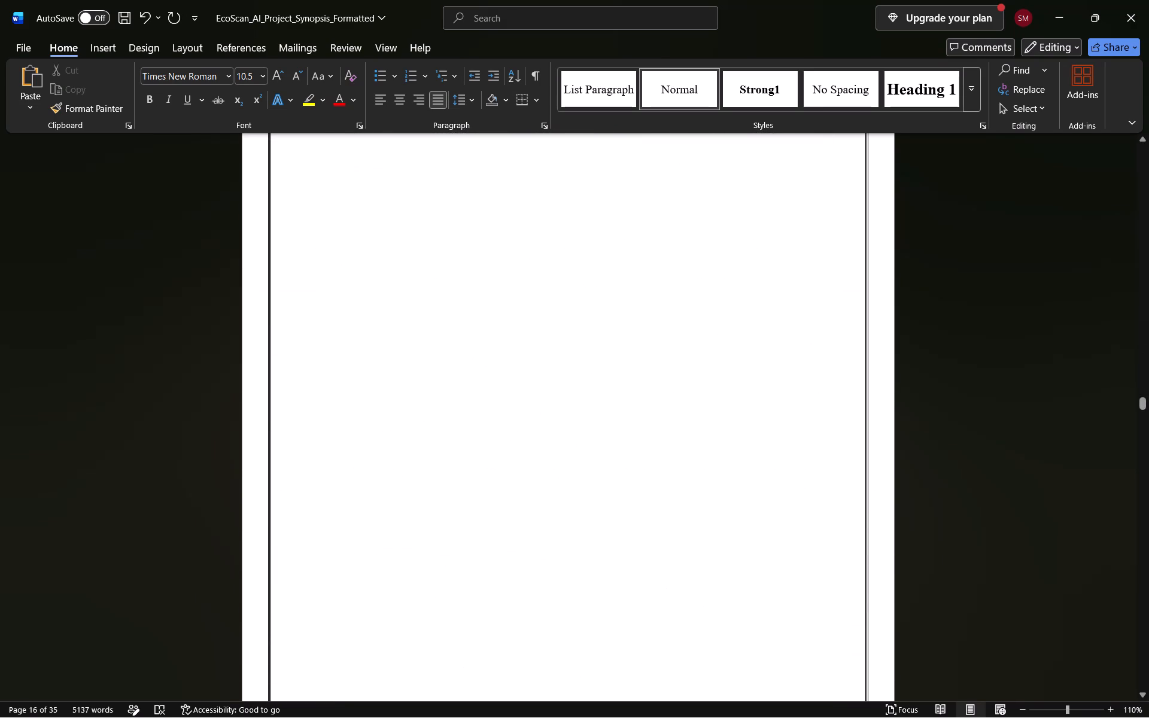
pyautogui.scroll(2, 487, 209)
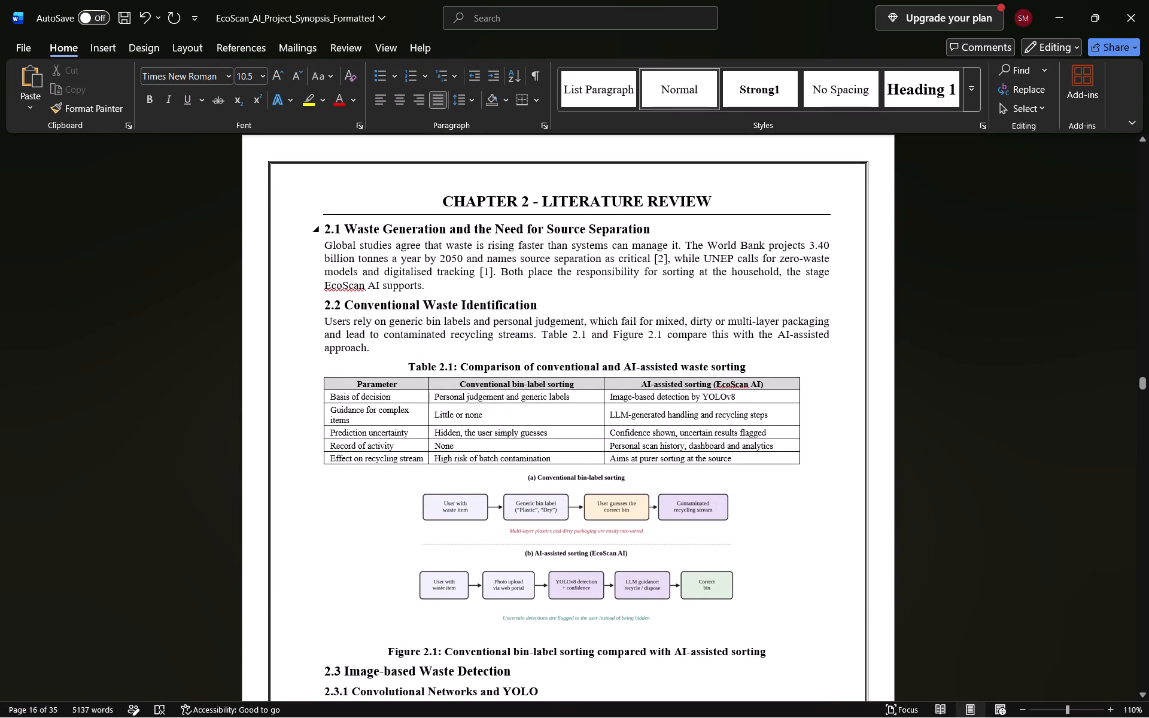
pyautogui.moveTo(324, 245); pyautogui.dragTo(424, 256)
pyautogui.doubleClick(424, 256)
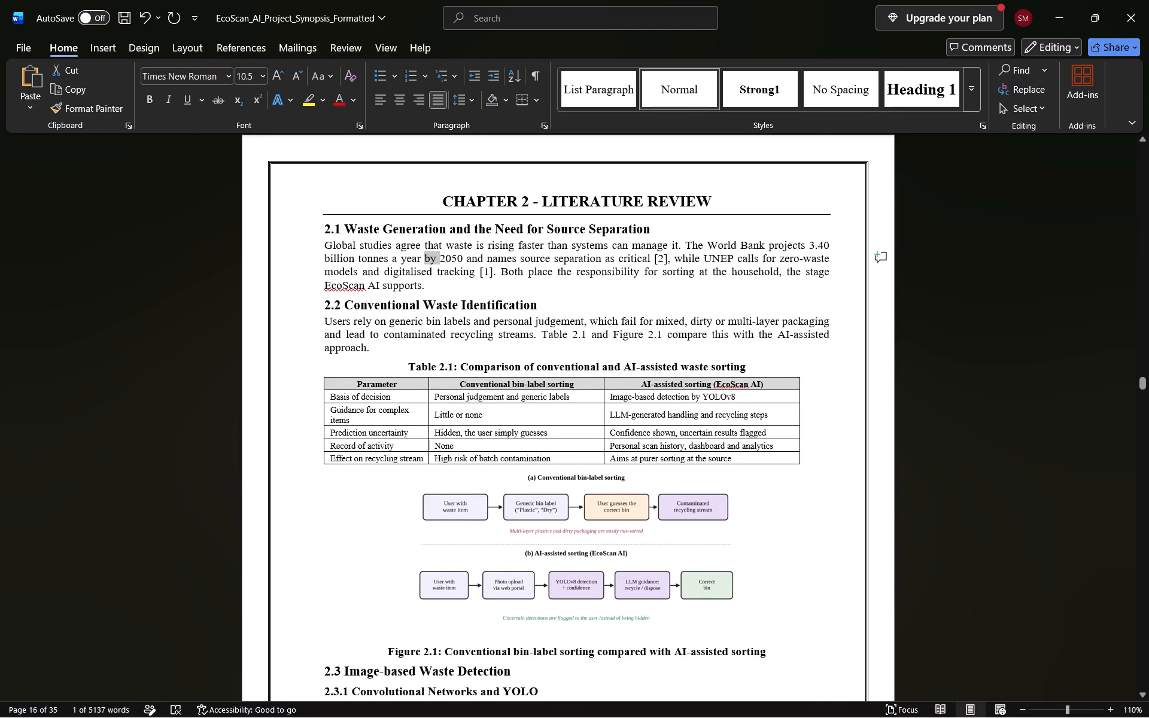
pyautogui.click(319, 247)
pyautogui.moveTo(319, 247); pyautogui.dragTo(393, 276)
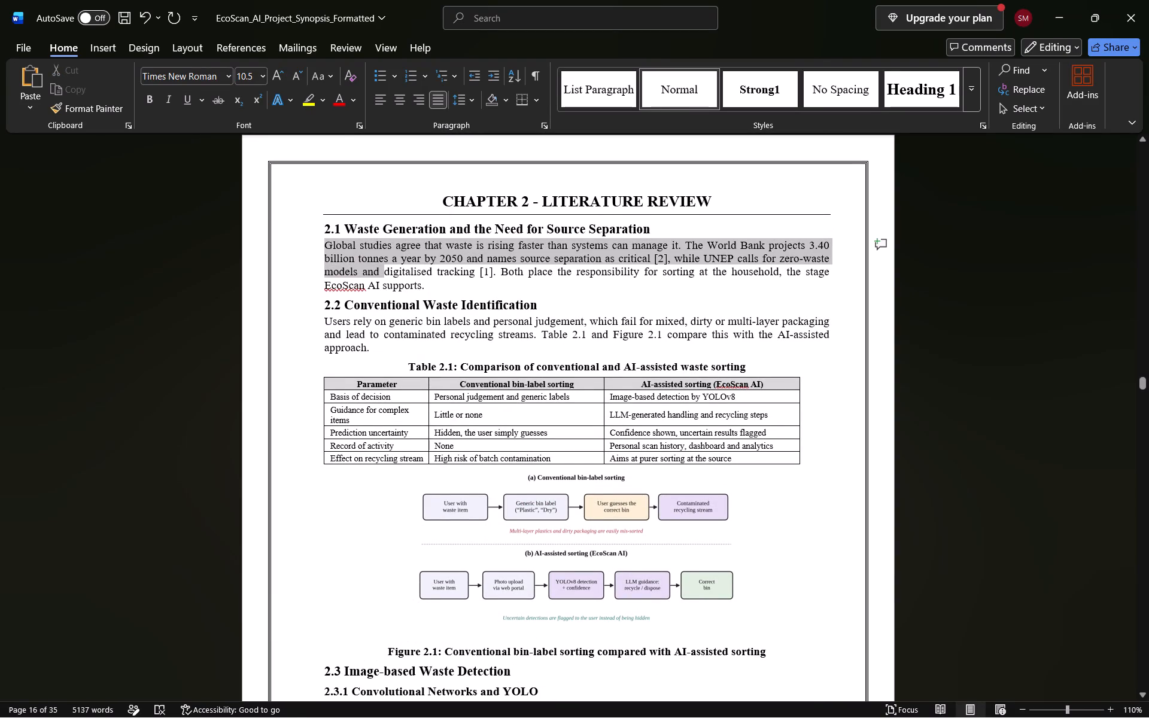
pyautogui.moveTo(393, 276); pyautogui.dragTo(411, 285)
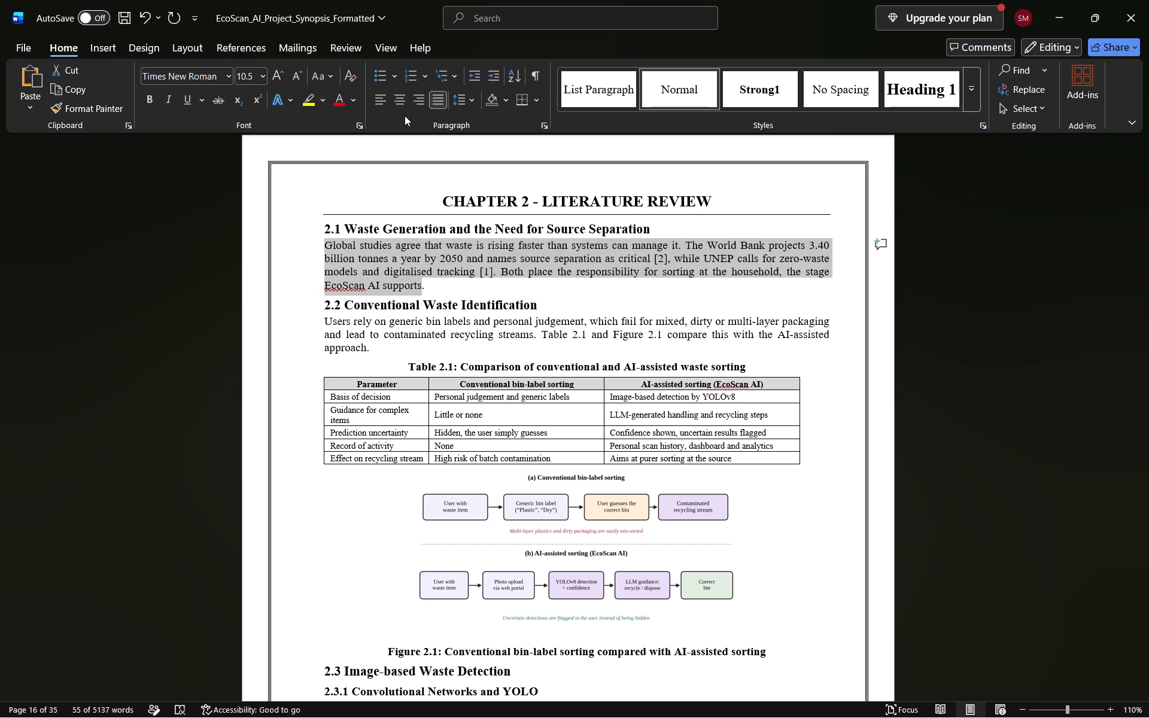
pyautogui.click(259, 72)
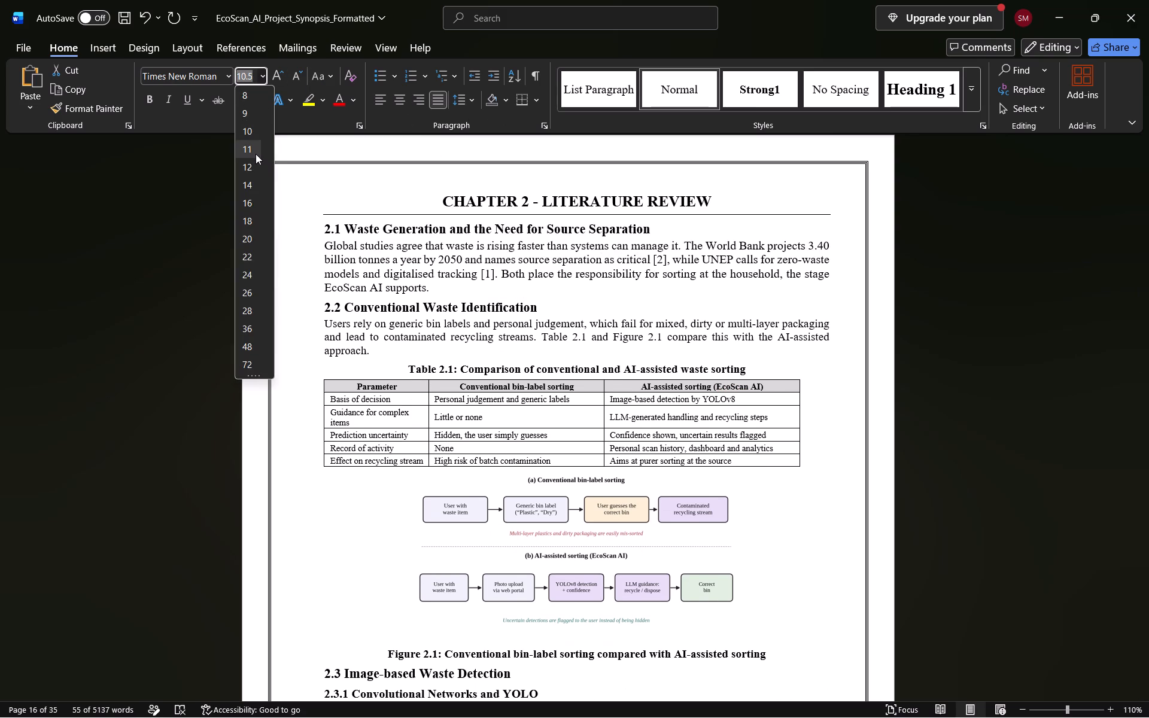
pyautogui.click(256, 154)
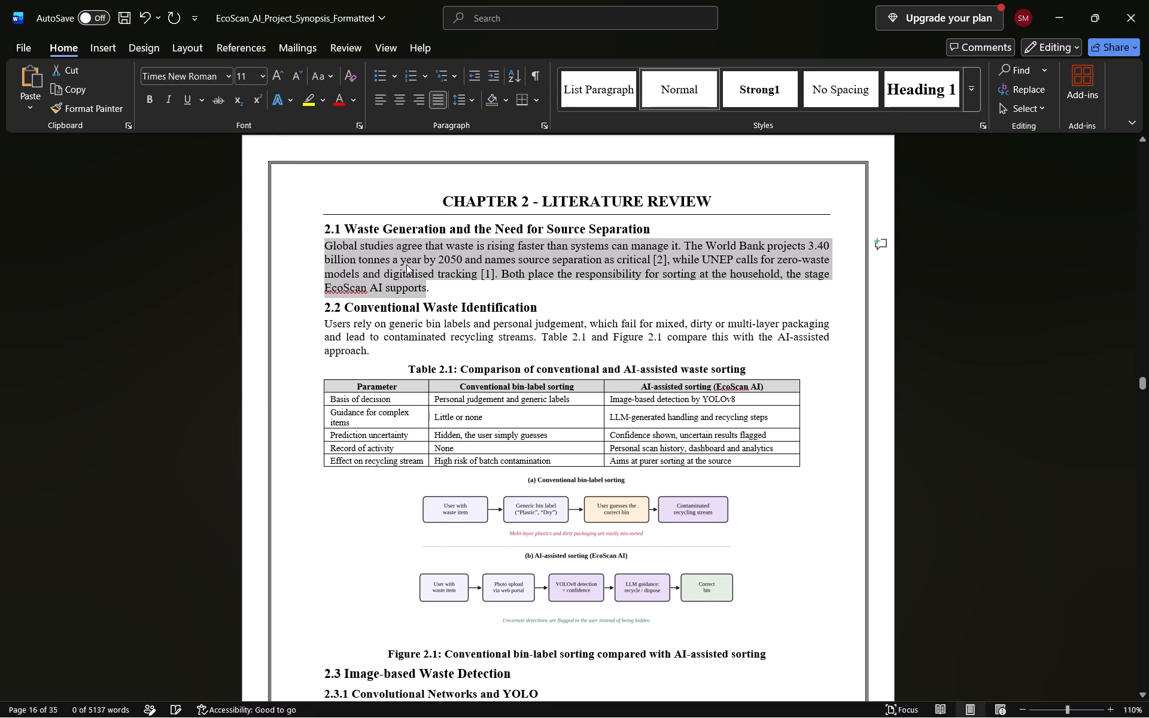
# Set the paragraph under 2.2 Conventional Waste Identification to font size 11.
pyautogui.moveTo(325, 322); pyautogui.dragTo(378, 354)
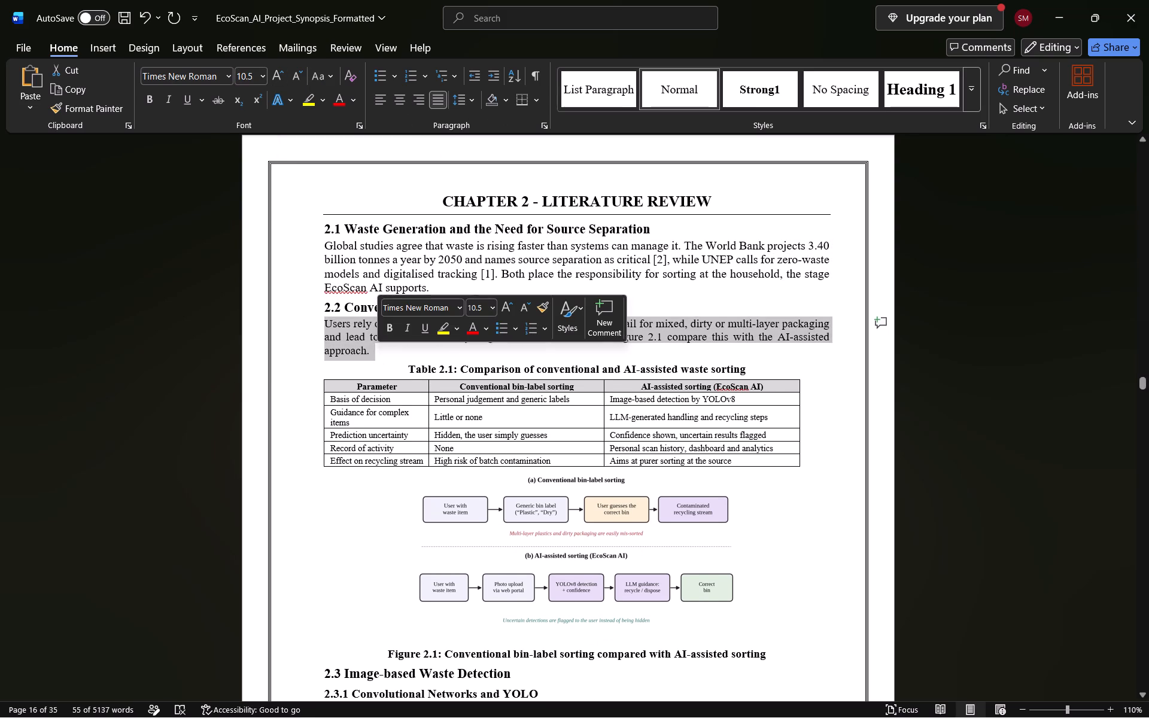
pyautogui.click(490, 305)
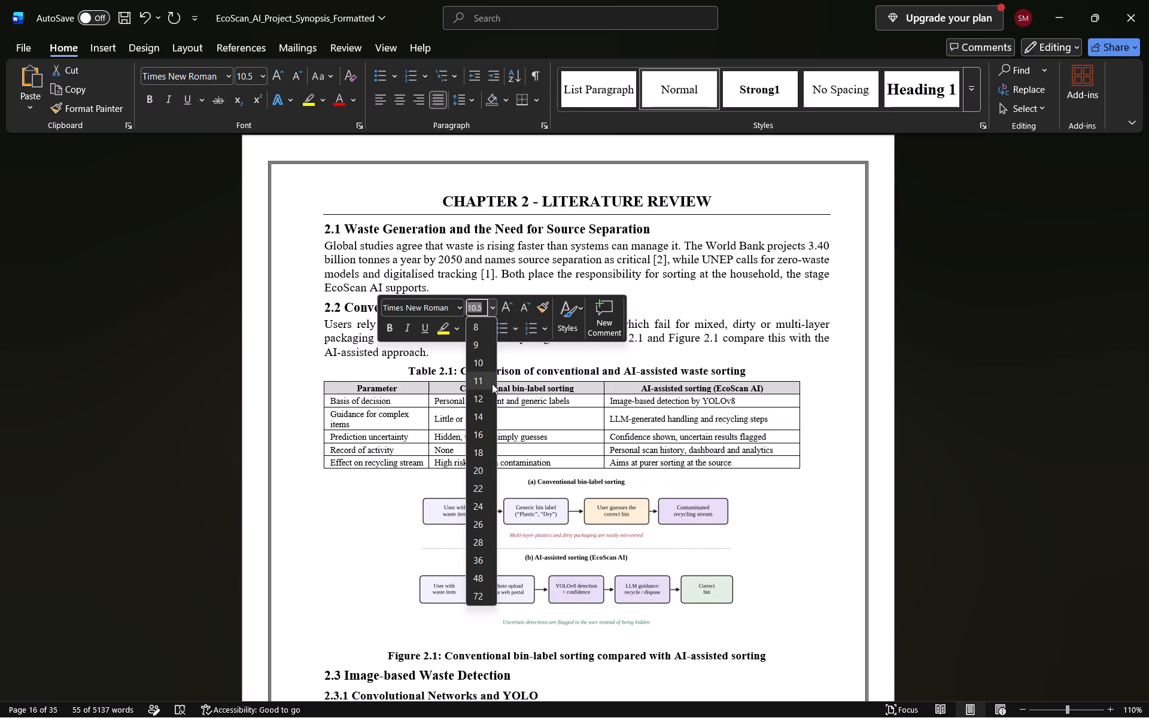
pyautogui.click(492, 384)
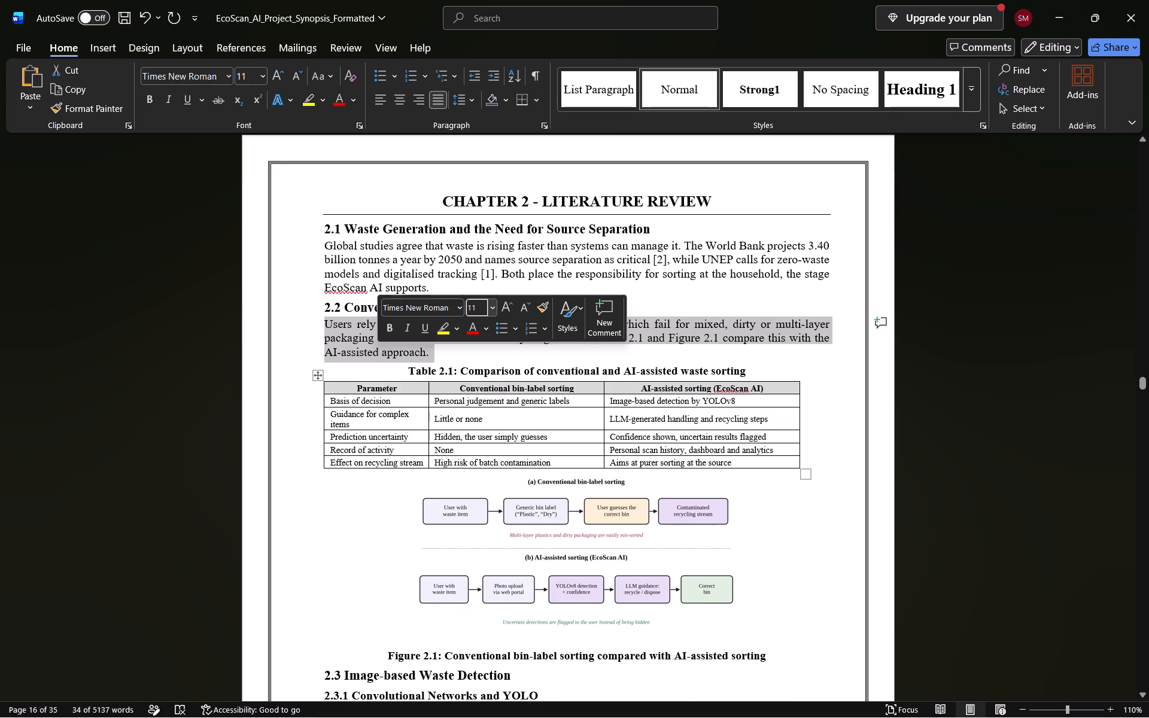
# Set the text below the header row of Table 2.1, the conventional and AI-assisted sorting comparison, to font size 11.
pyautogui.moveTo(329, 401); pyautogui.dragTo(375, 404)
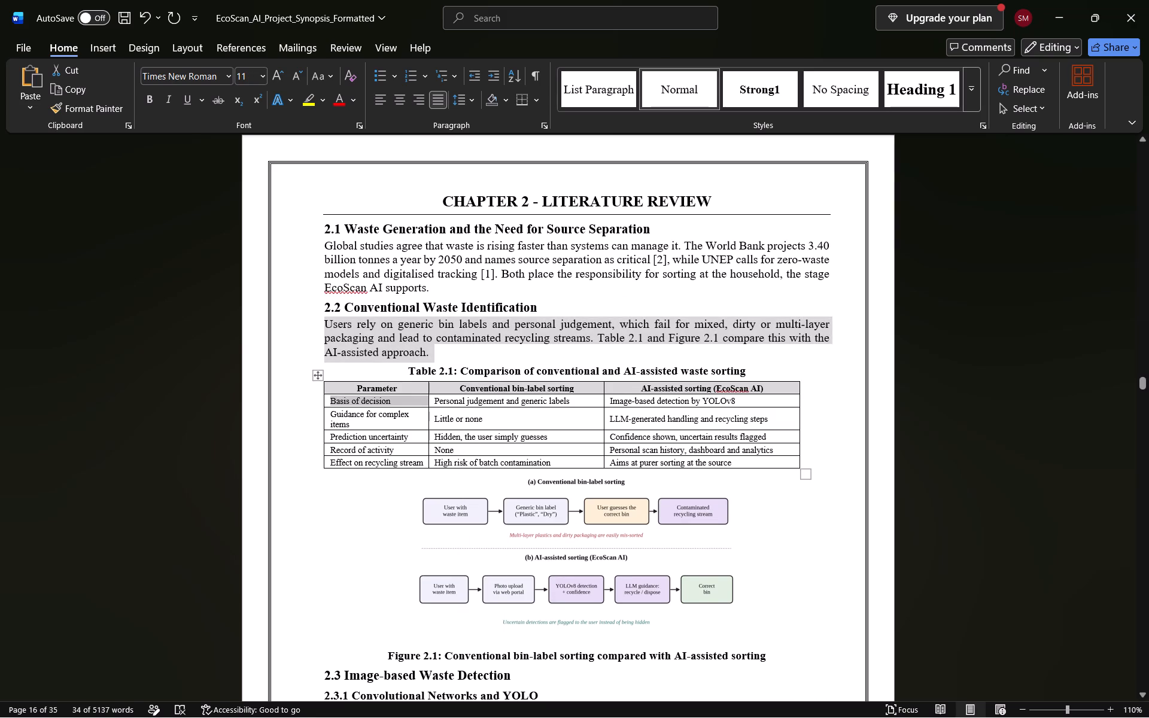
pyautogui.moveTo(375, 404); pyautogui.dragTo(738, 460)
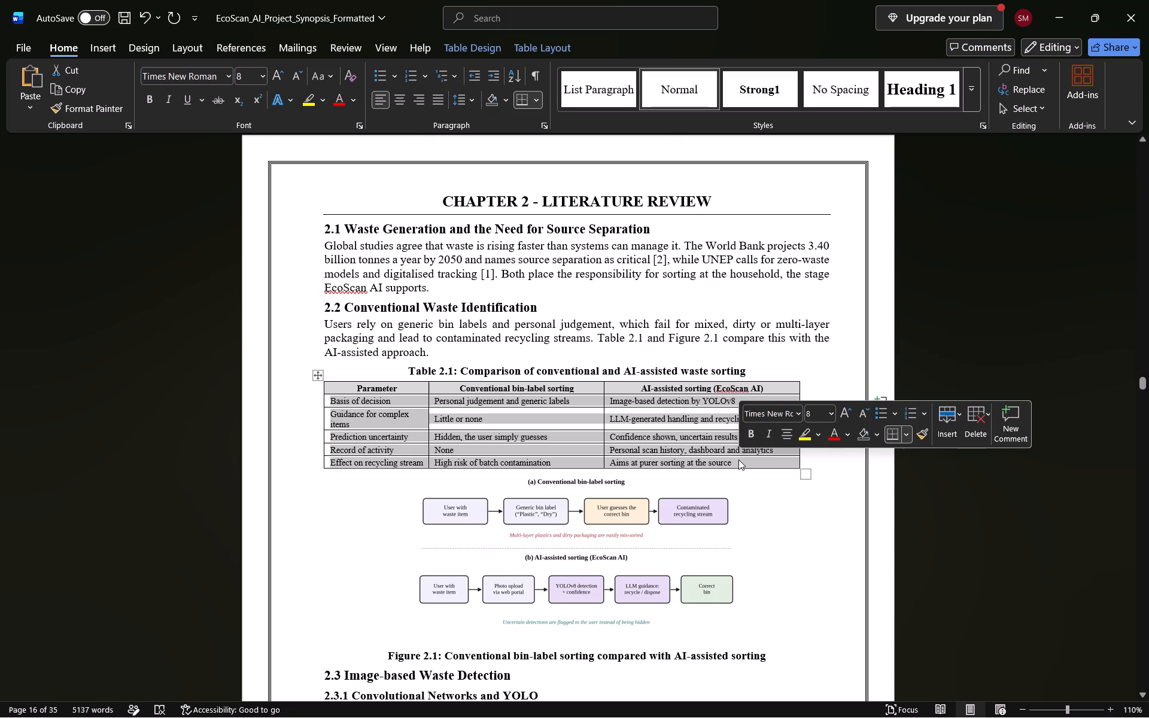
pyautogui.click(832, 412)
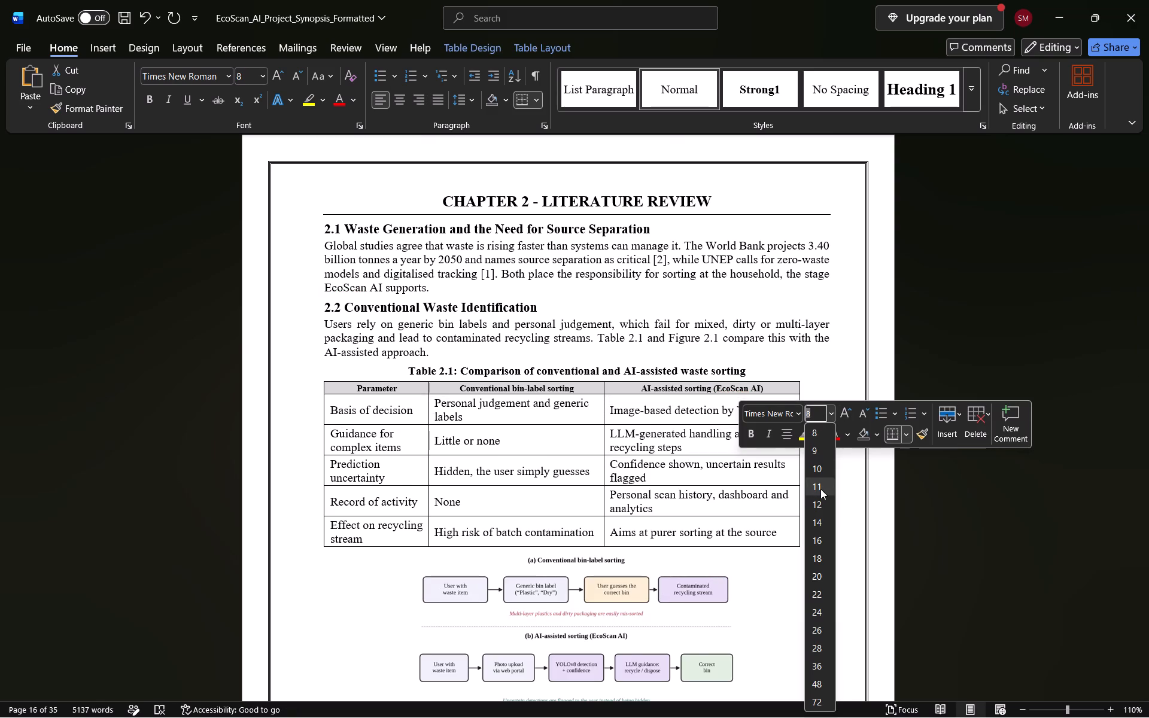
pyautogui.click(820, 489)
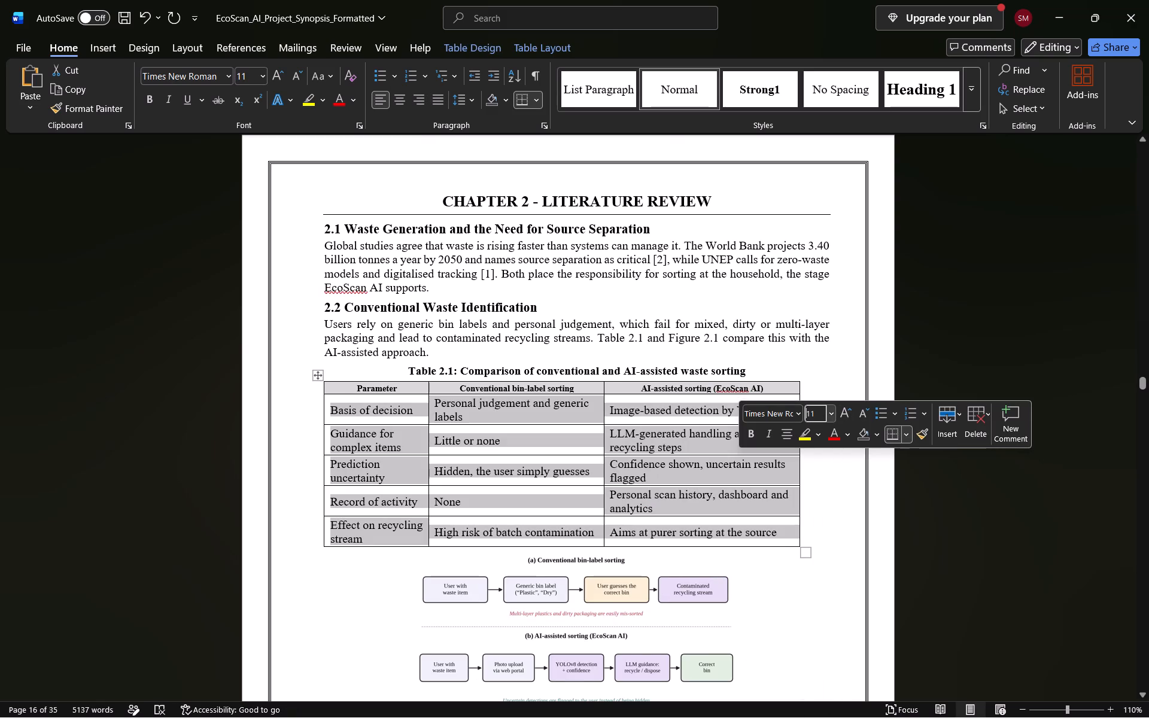
pyautogui.click(796, 585)
# Set the paragraph under 2.3.1 Convolutional Networks and YOLO to font size 11.
pyautogui.scroll(-6, 801, 525)
pyautogui.scroll(1, 801, 525)
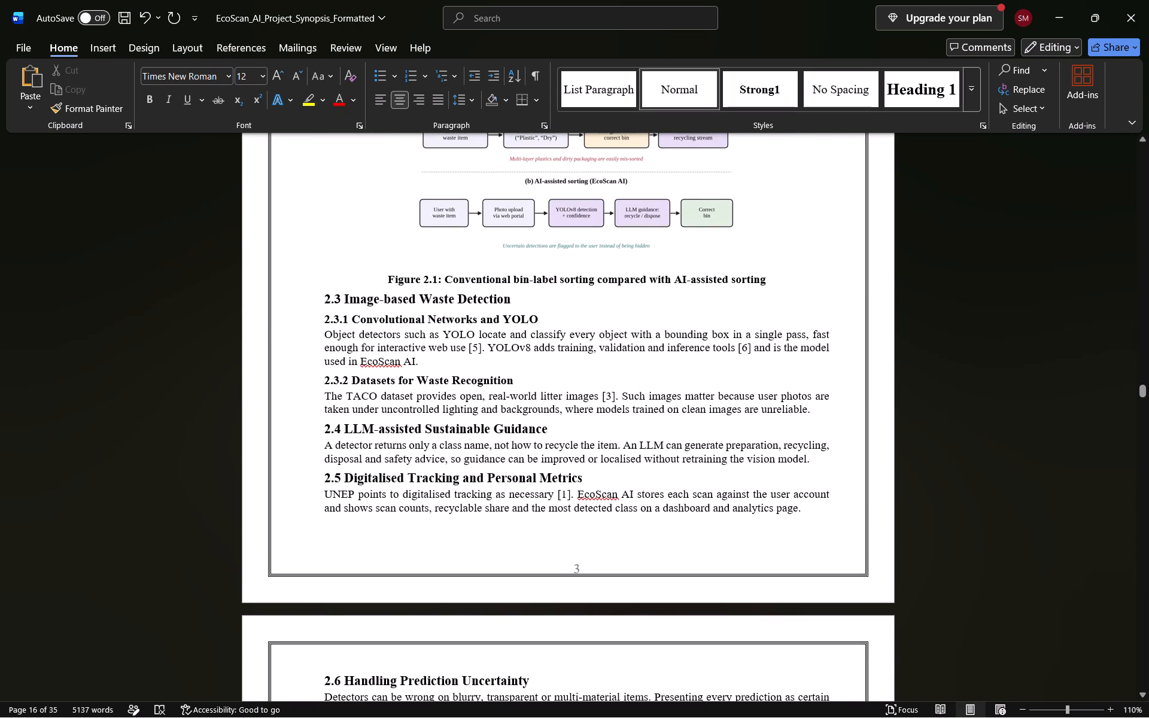
pyautogui.scroll(2, 801, 525)
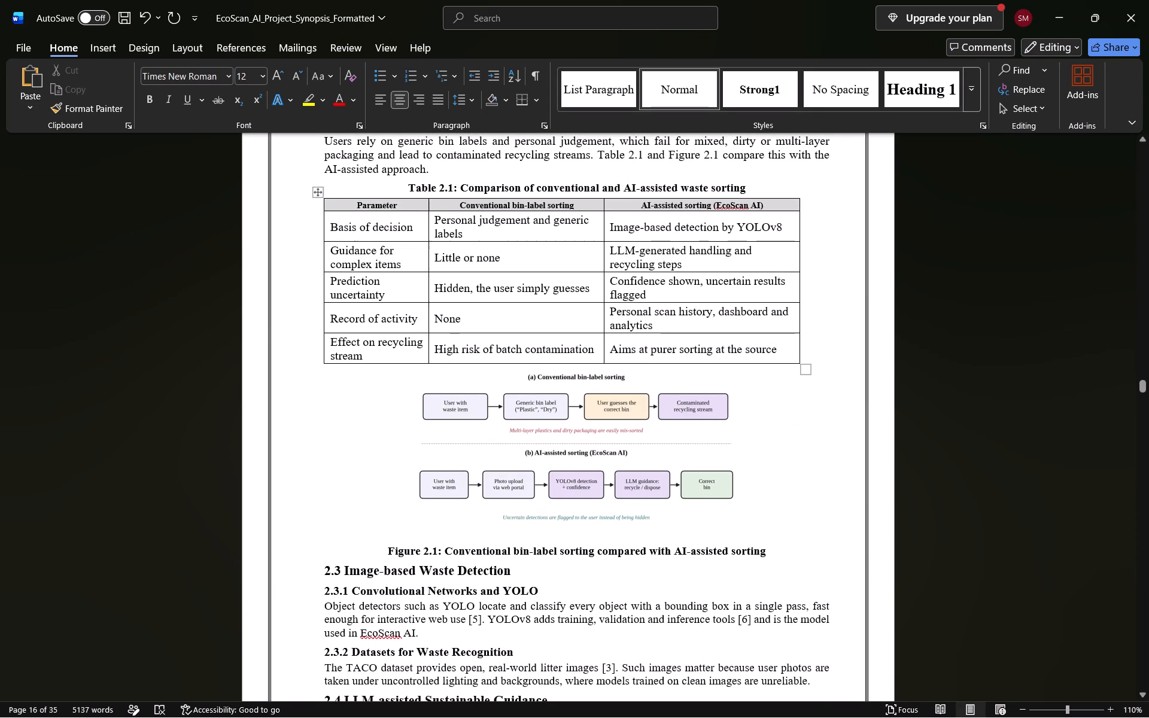
pyautogui.scroll(-1, 788, 357)
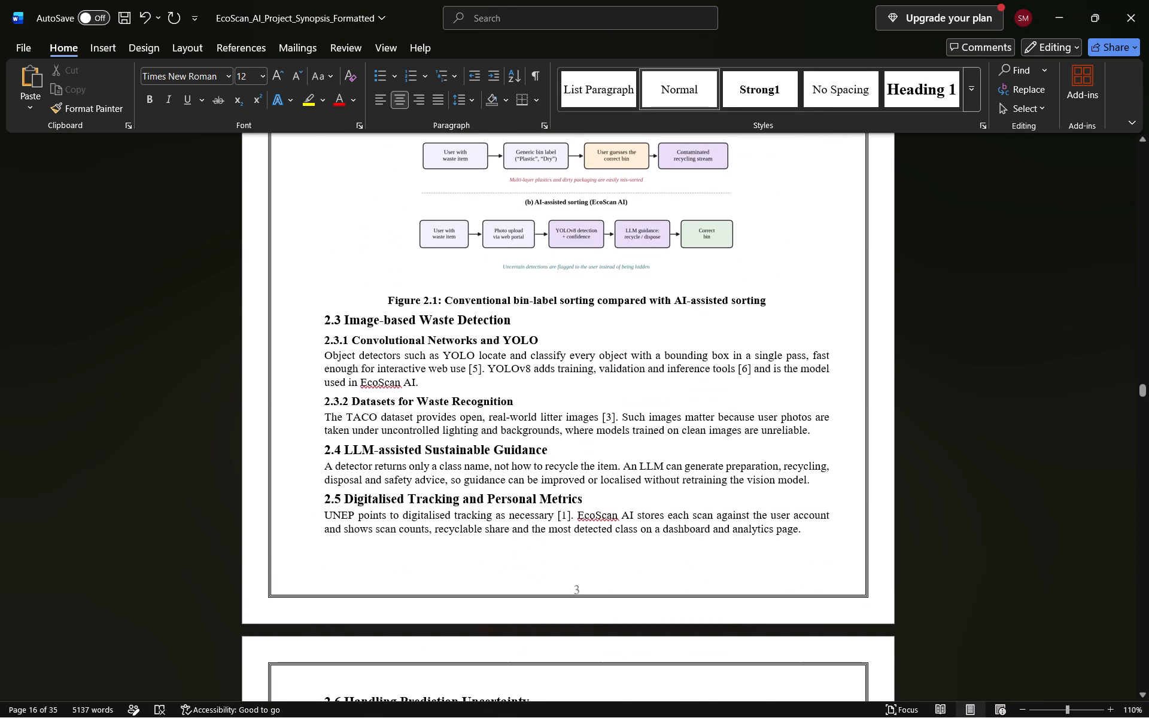
pyautogui.moveTo(323, 355); pyautogui.dragTo(382, 371)
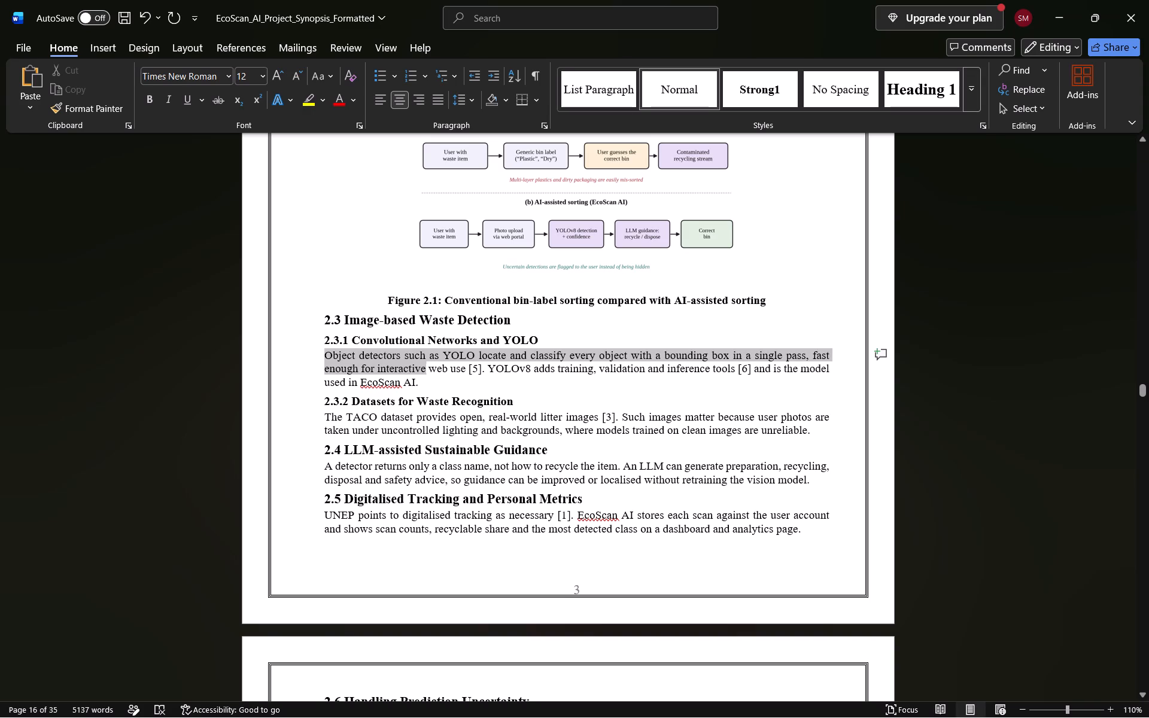
pyautogui.moveTo(382, 371); pyautogui.dragTo(415, 387)
pyautogui.click(524, 343)
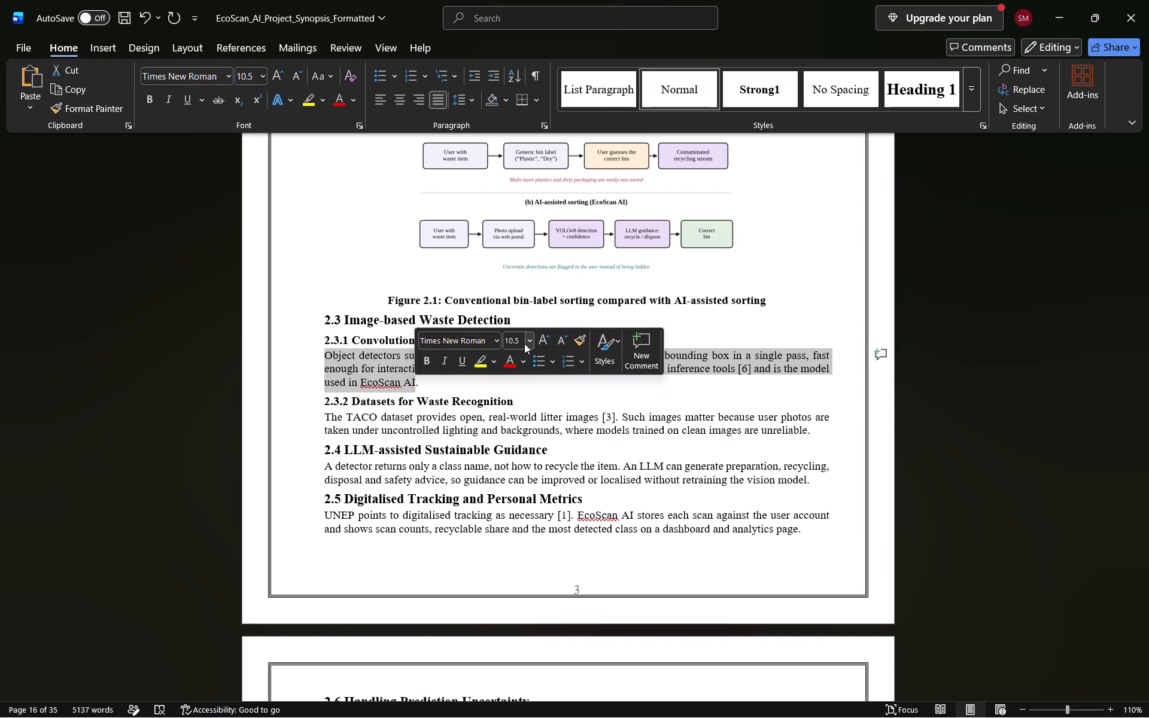
pyautogui.click(534, 346)
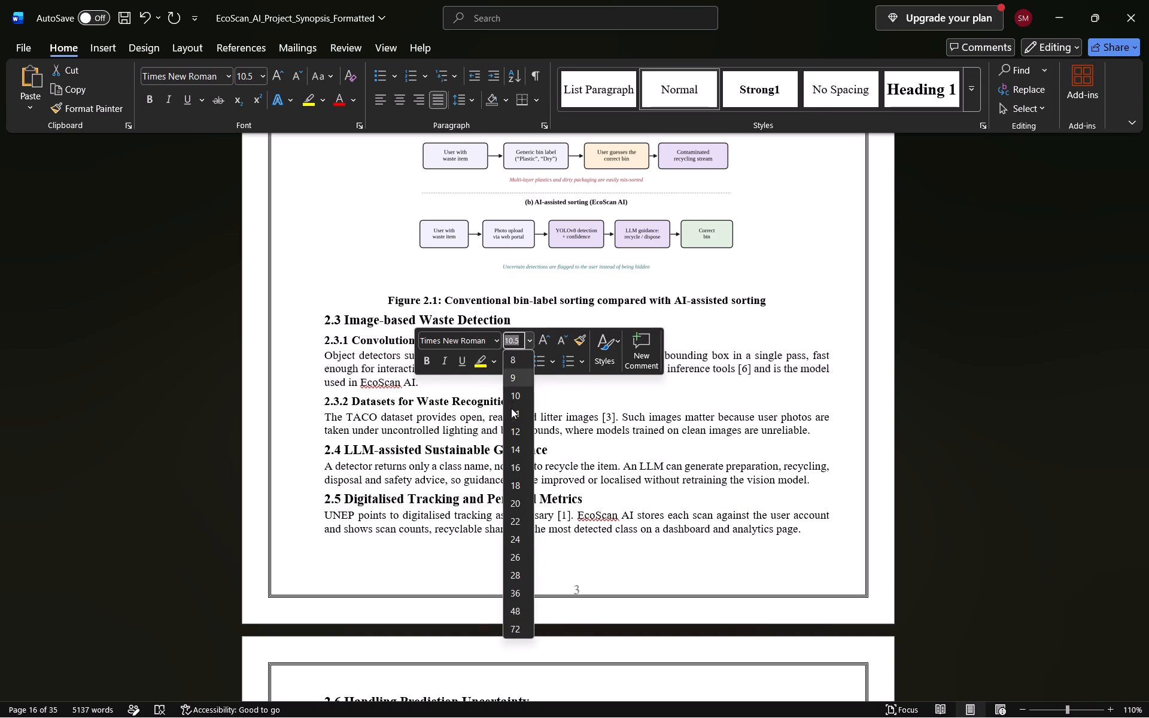
pyautogui.click(517, 410)
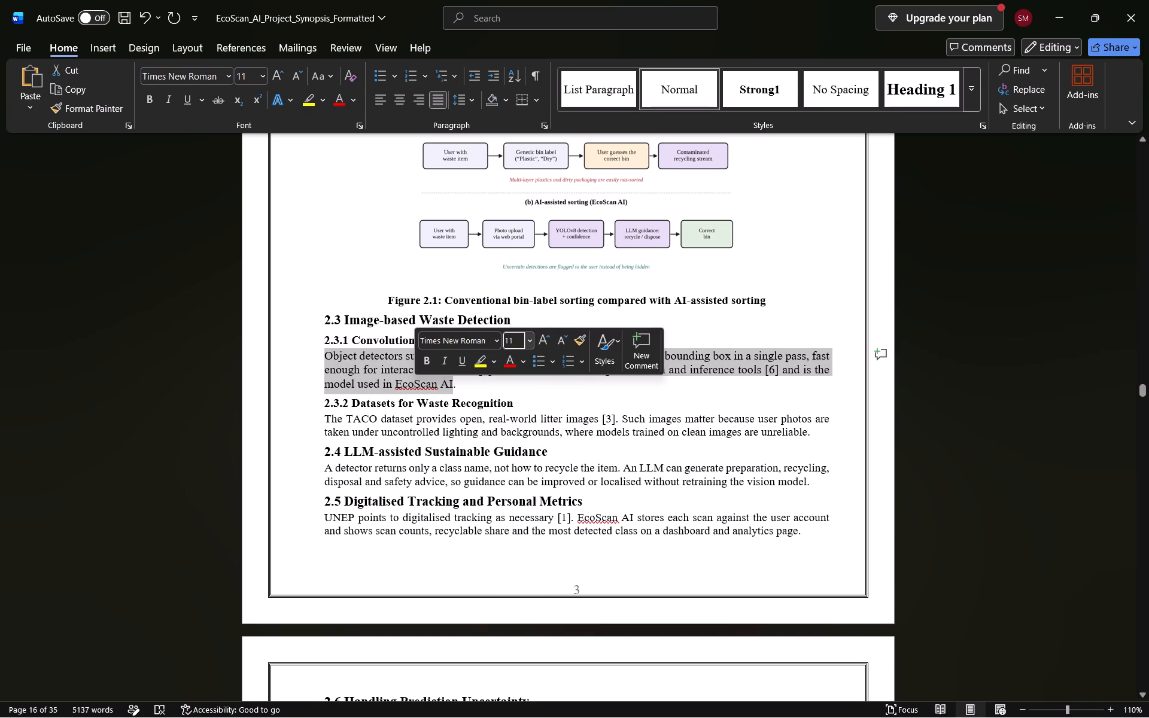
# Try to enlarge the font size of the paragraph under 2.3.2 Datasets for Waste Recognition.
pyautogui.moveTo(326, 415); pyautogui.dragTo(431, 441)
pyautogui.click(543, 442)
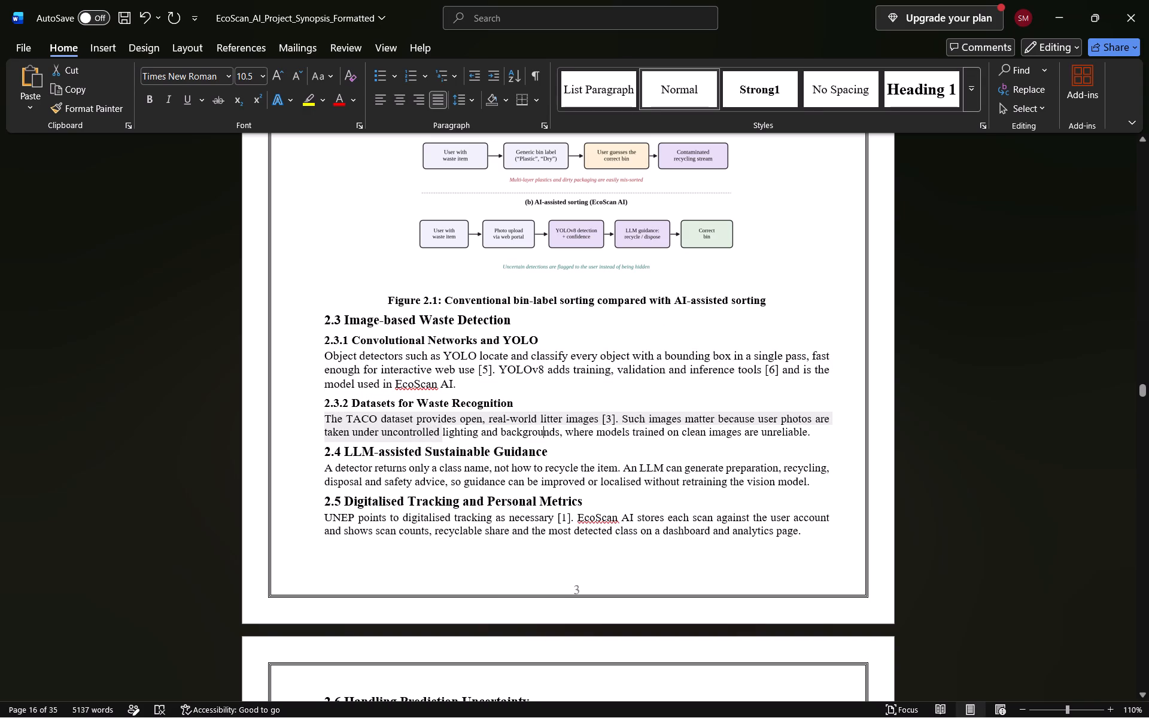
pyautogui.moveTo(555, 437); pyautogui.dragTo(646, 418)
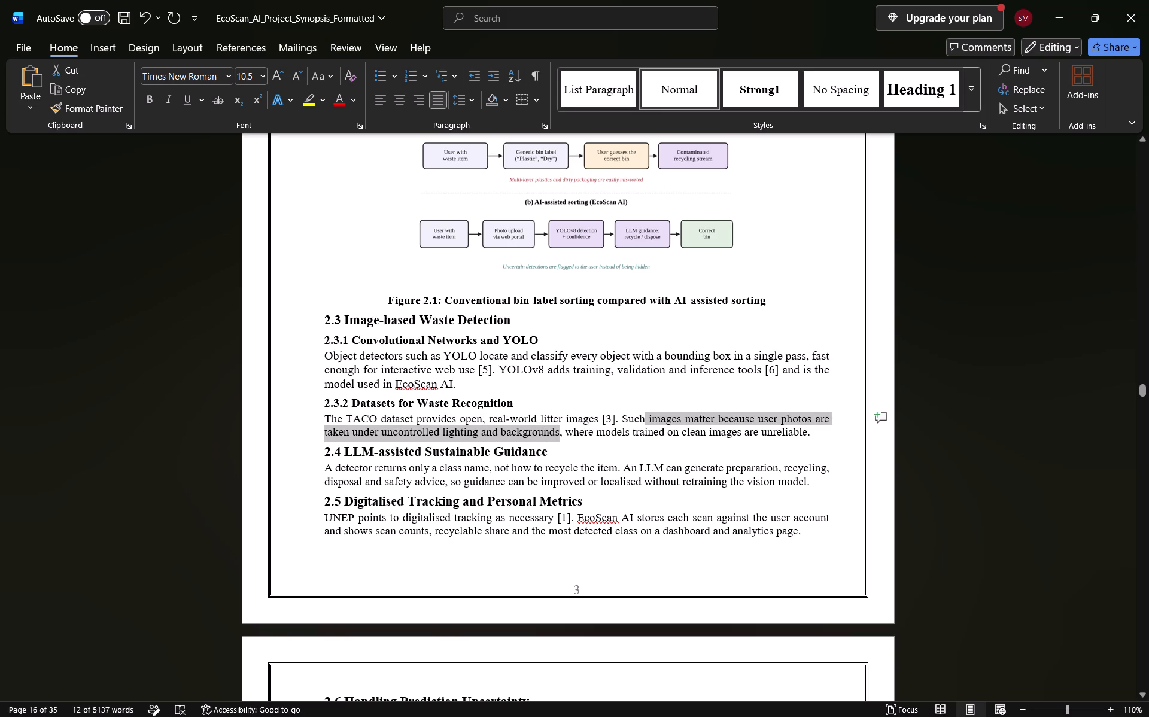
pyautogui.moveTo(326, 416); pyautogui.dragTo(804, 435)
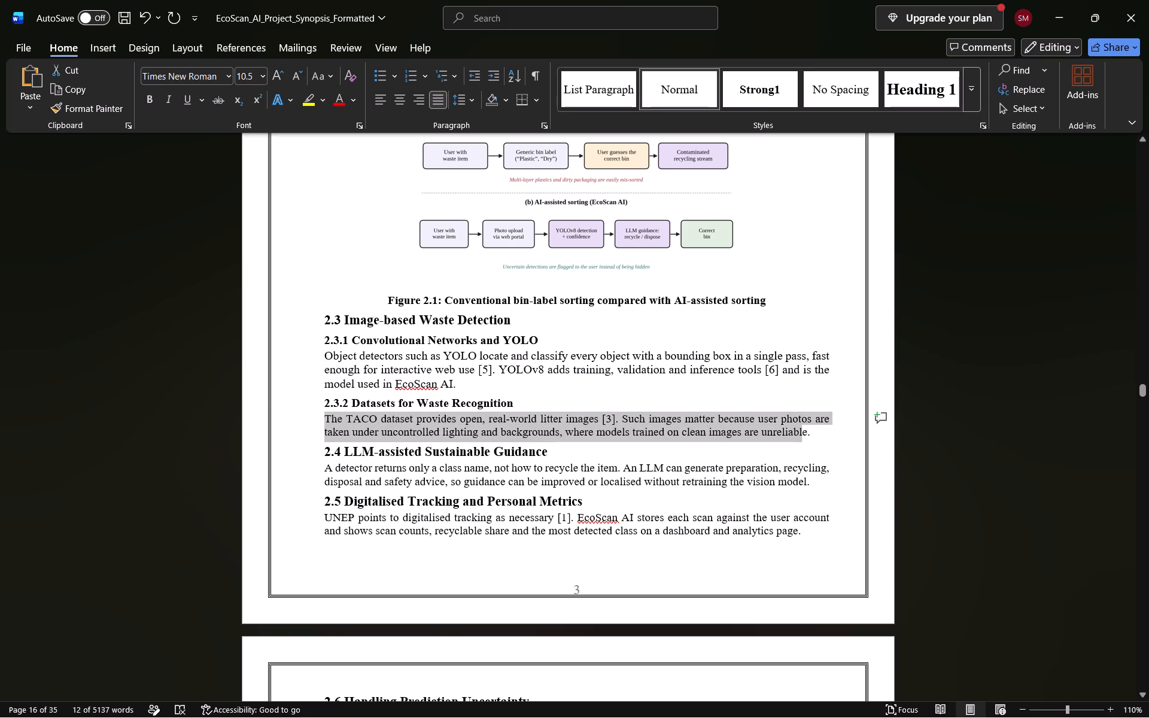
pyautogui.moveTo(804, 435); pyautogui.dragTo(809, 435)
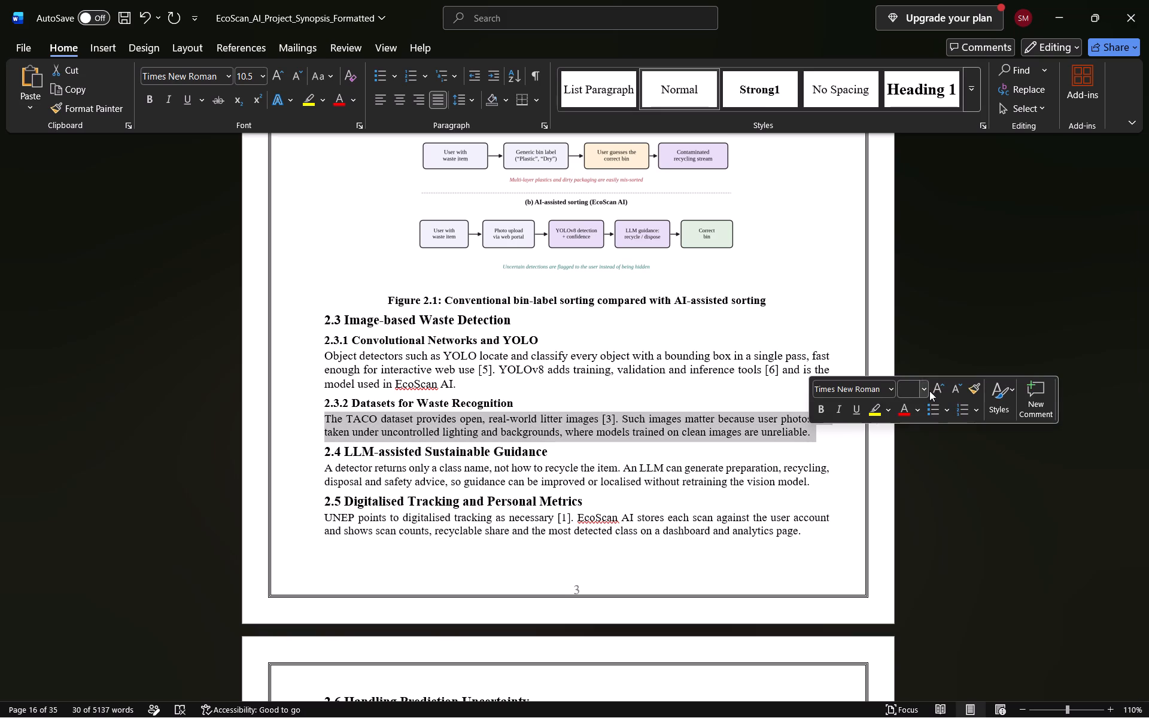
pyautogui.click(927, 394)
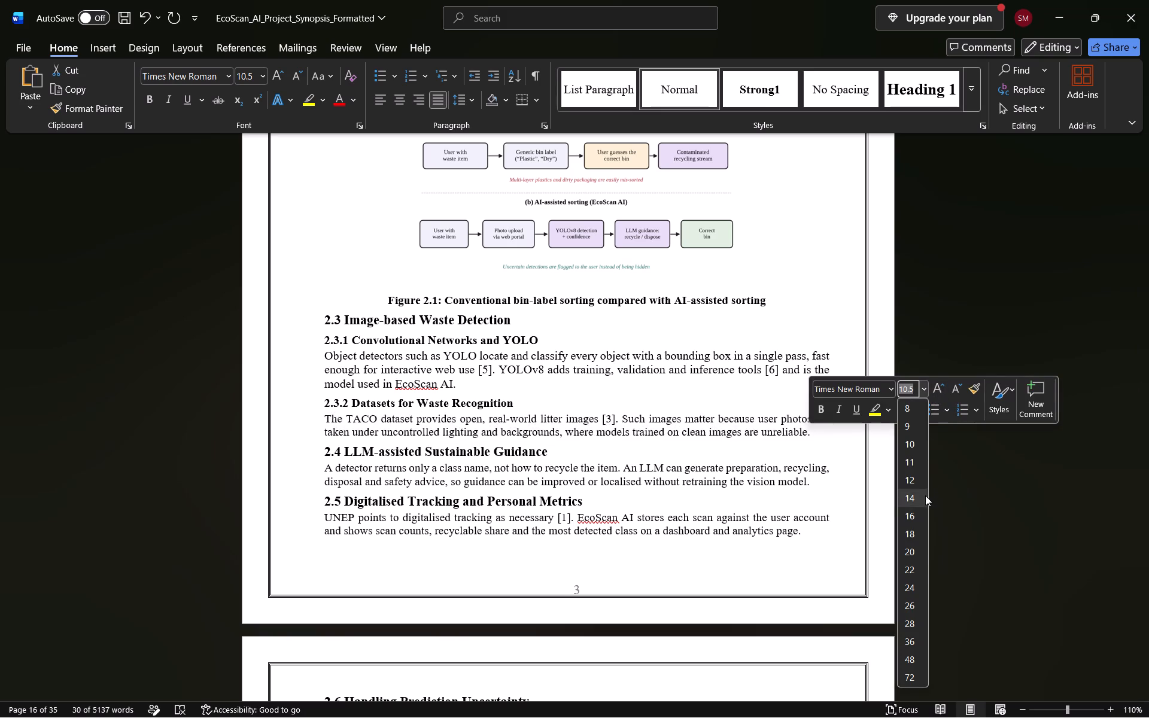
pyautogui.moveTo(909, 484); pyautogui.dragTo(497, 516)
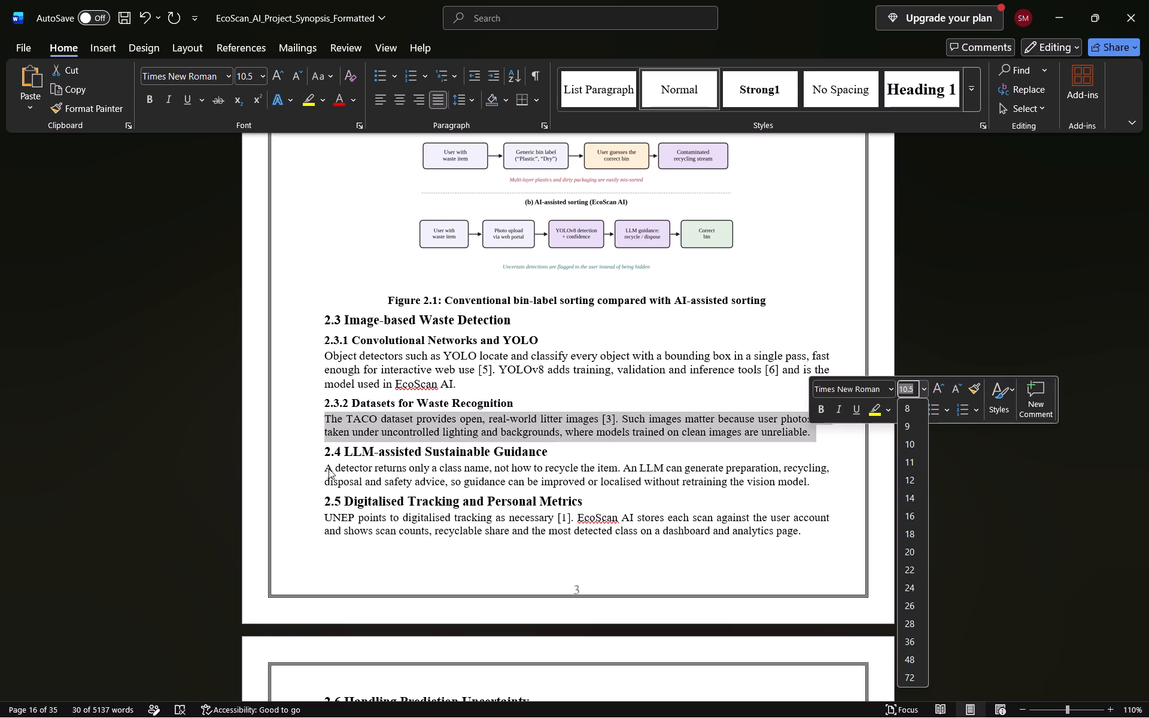
# Set the paragraph under 2.4 LLM-assisted Sustainable Guidance to font size 11.
pyautogui.click(327, 468)
pyautogui.moveTo(327, 468); pyautogui.dragTo(464, 490)
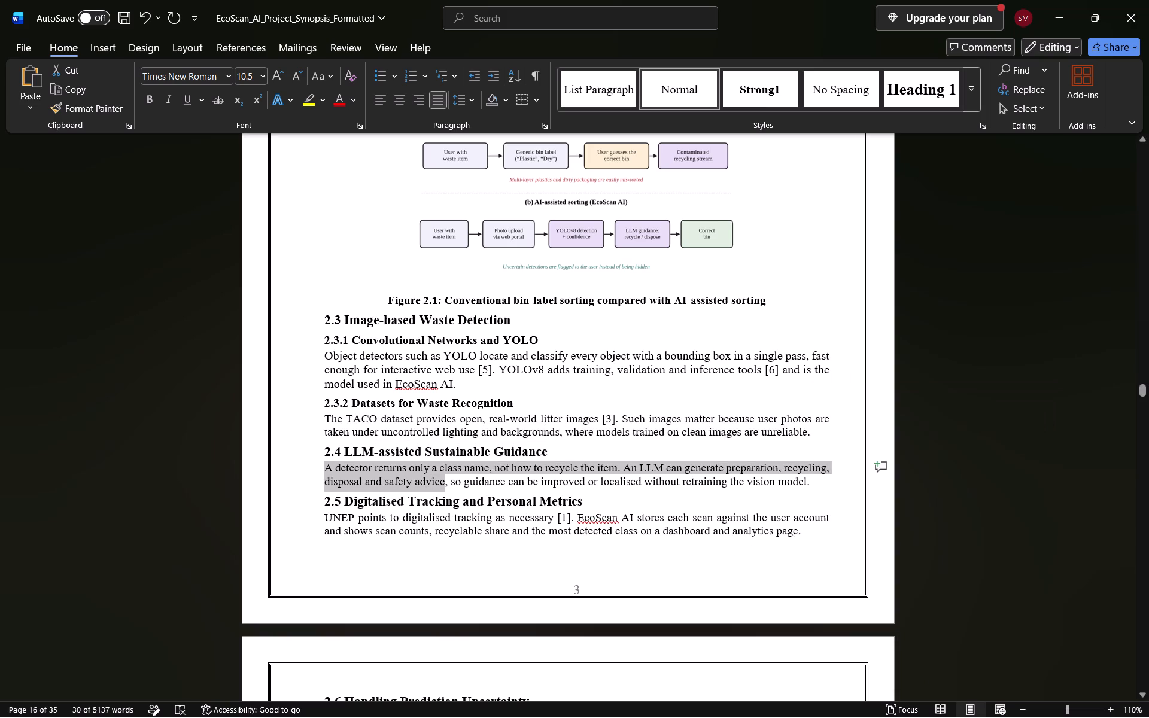
pyautogui.moveTo(464, 490); pyautogui.dragTo(505, 490)
pyautogui.moveTo(519, 488); pyautogui.dragTo(656, 442)
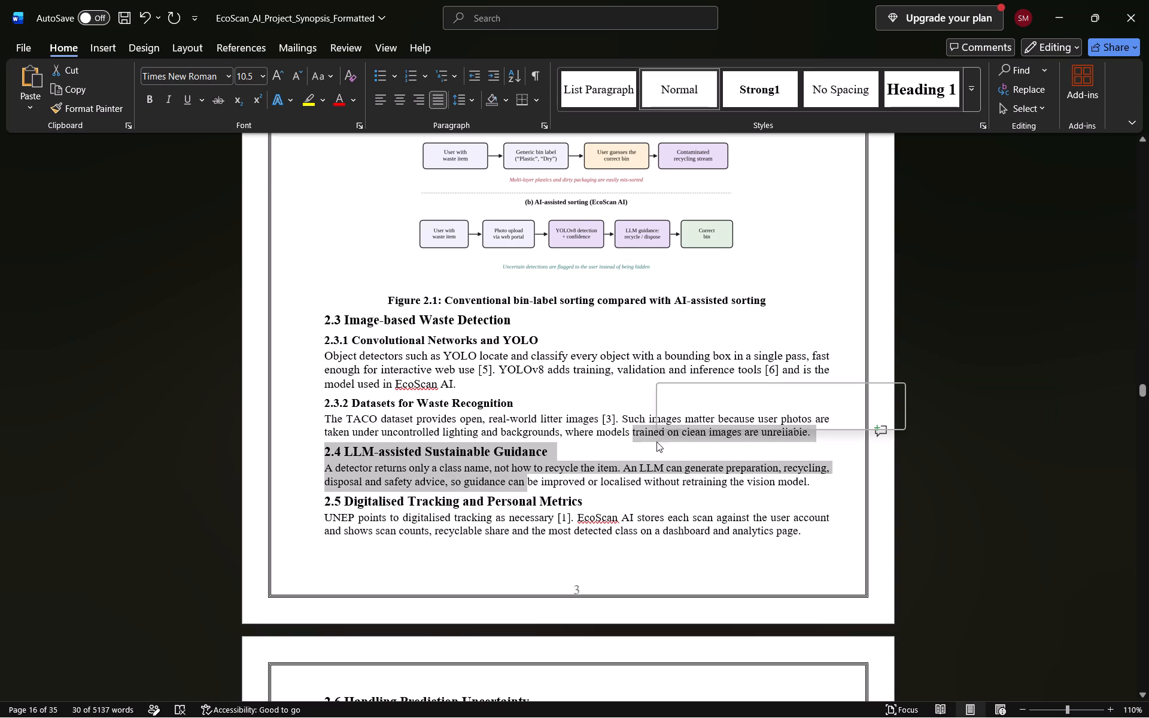
pyautogui.click(411, 466)
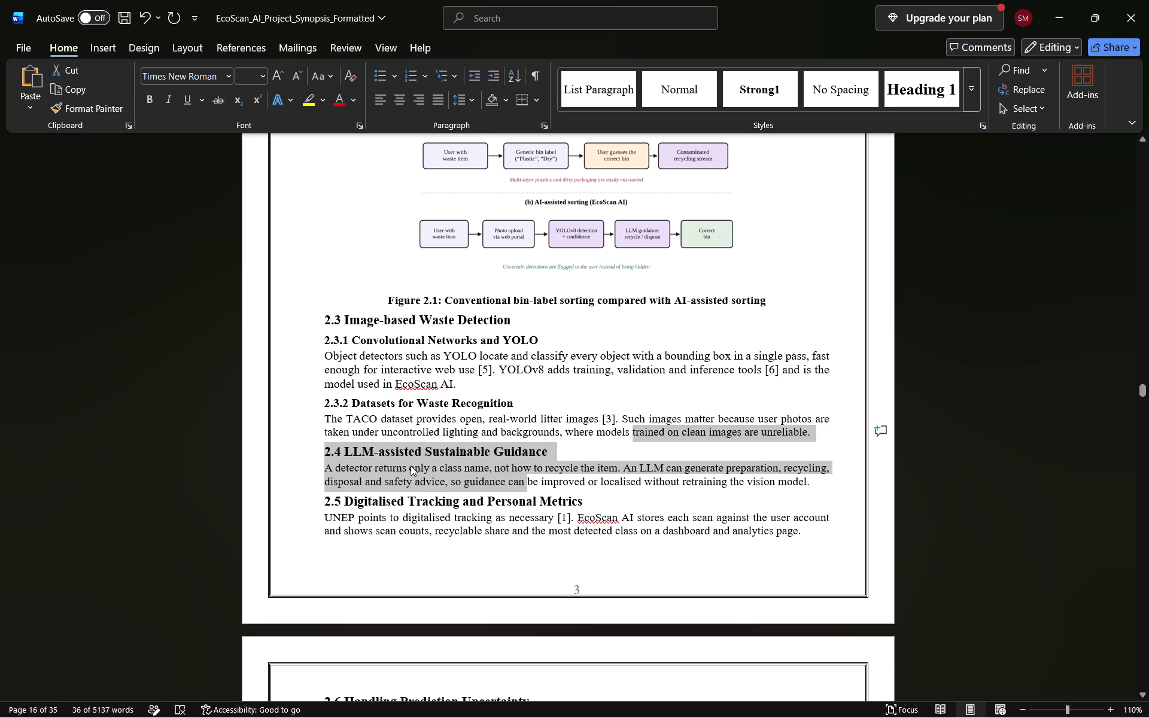
pyautogui.moveTo(326, 468); pyautogui.dragTo(701, 448)
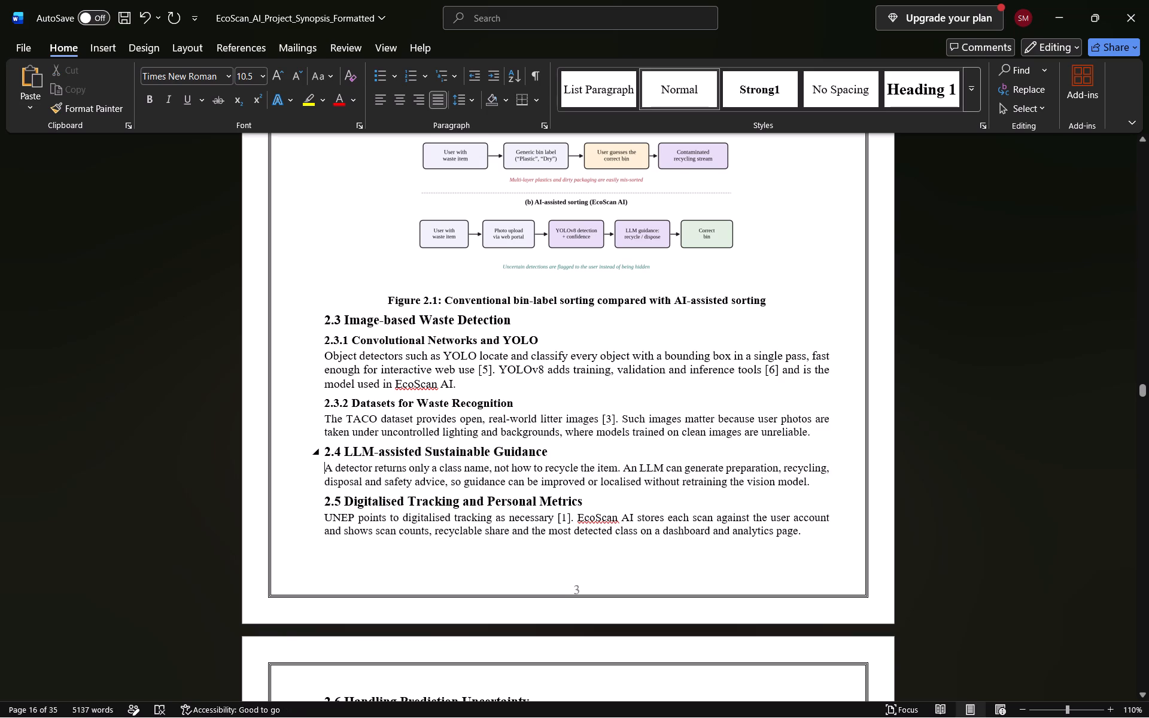
pyautogui.moveTo(701, 448); pyautogui.dragTo(810, 480)
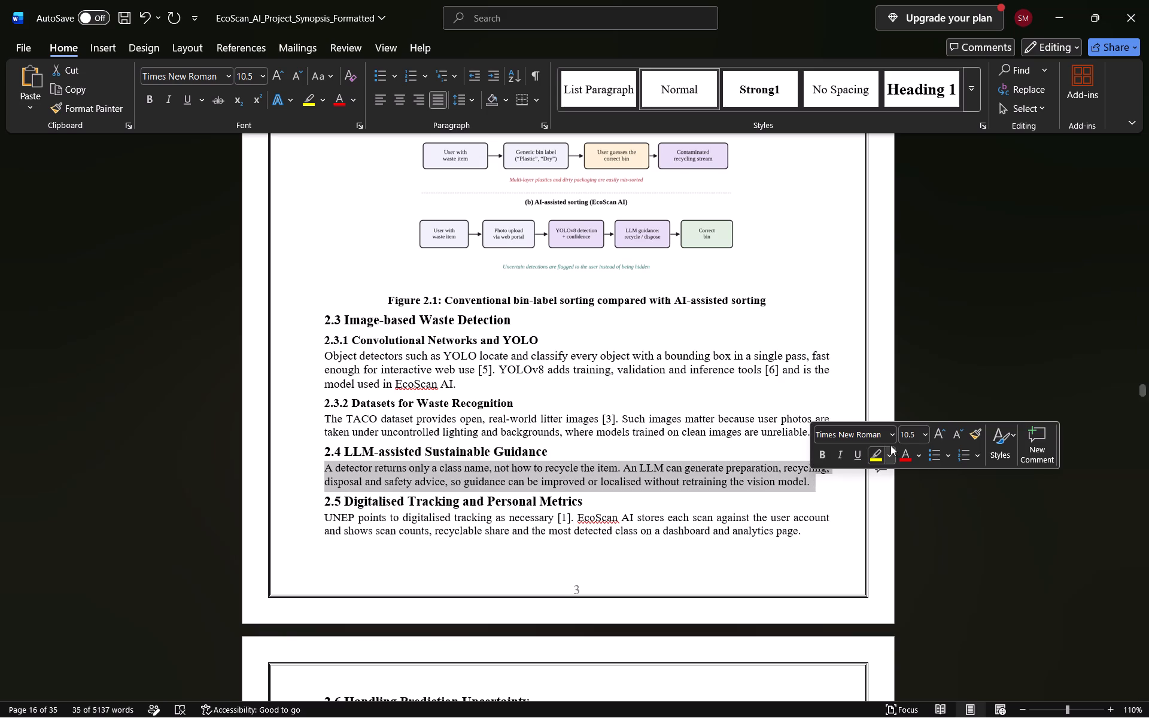
pyautogui.click(923, 435)
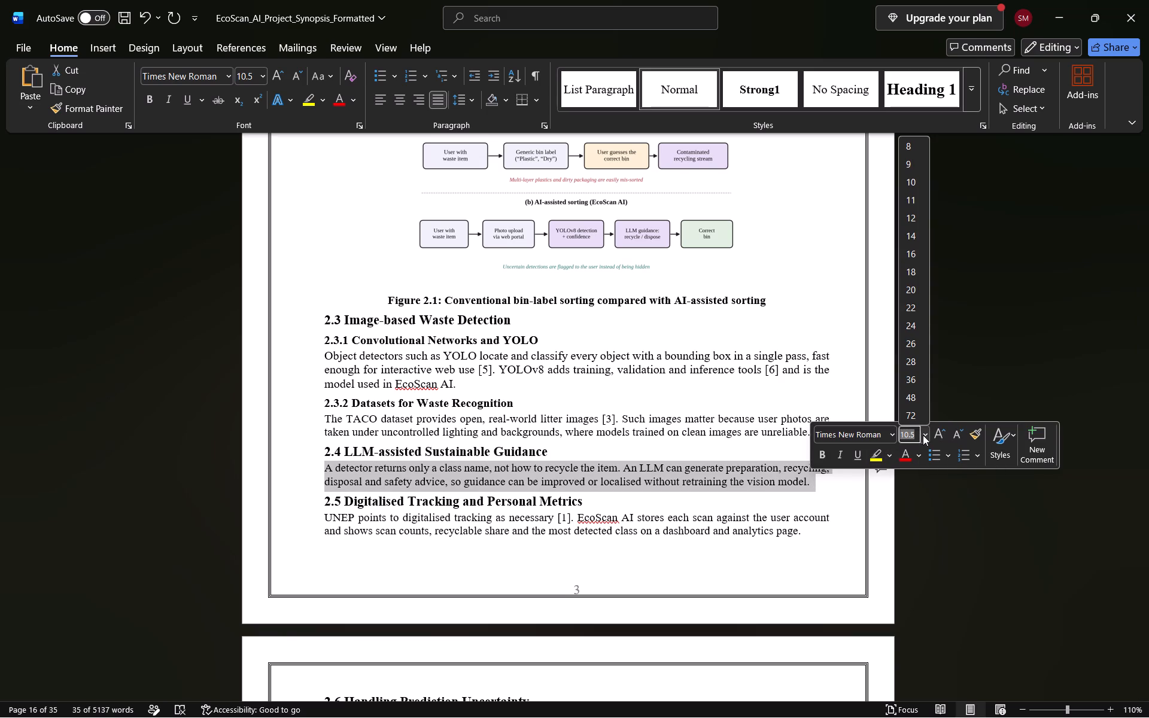
pyautogui.click(925, 200)
# Set the paragraph under 2.5 Digitalised Tracking and Personal Metrics to font size 11.
pyautogui.scroll(-1, 750, 317)
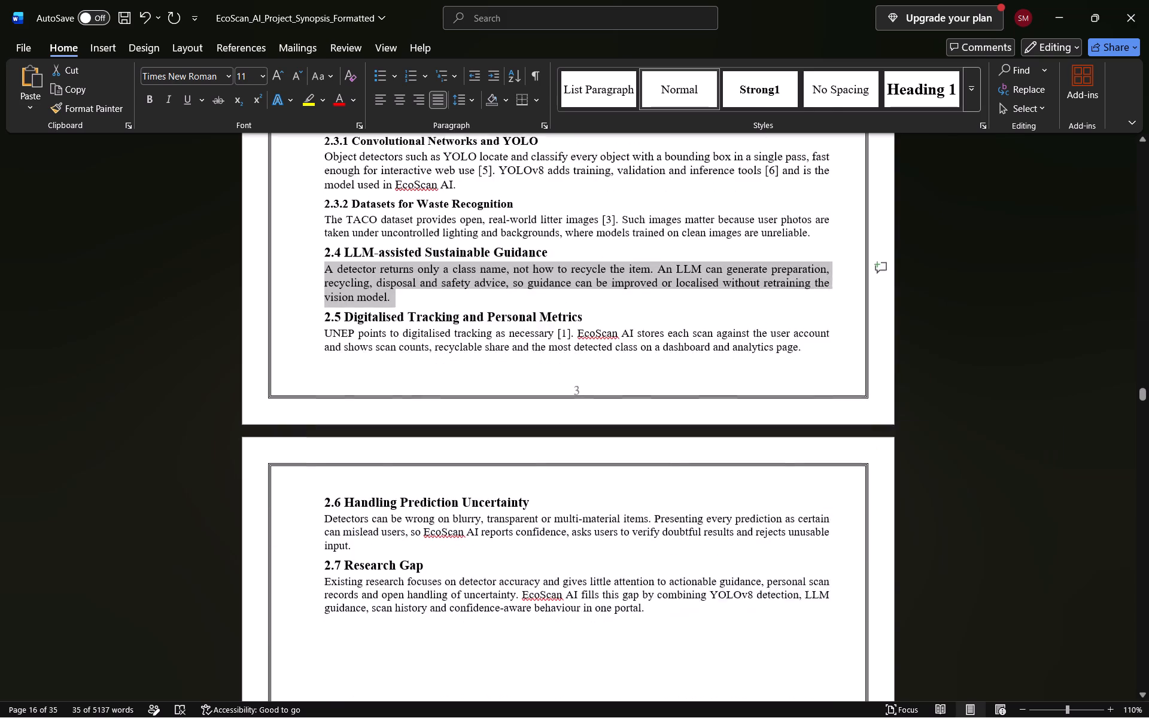
pyautogui.scroll(-1, 750, 317)
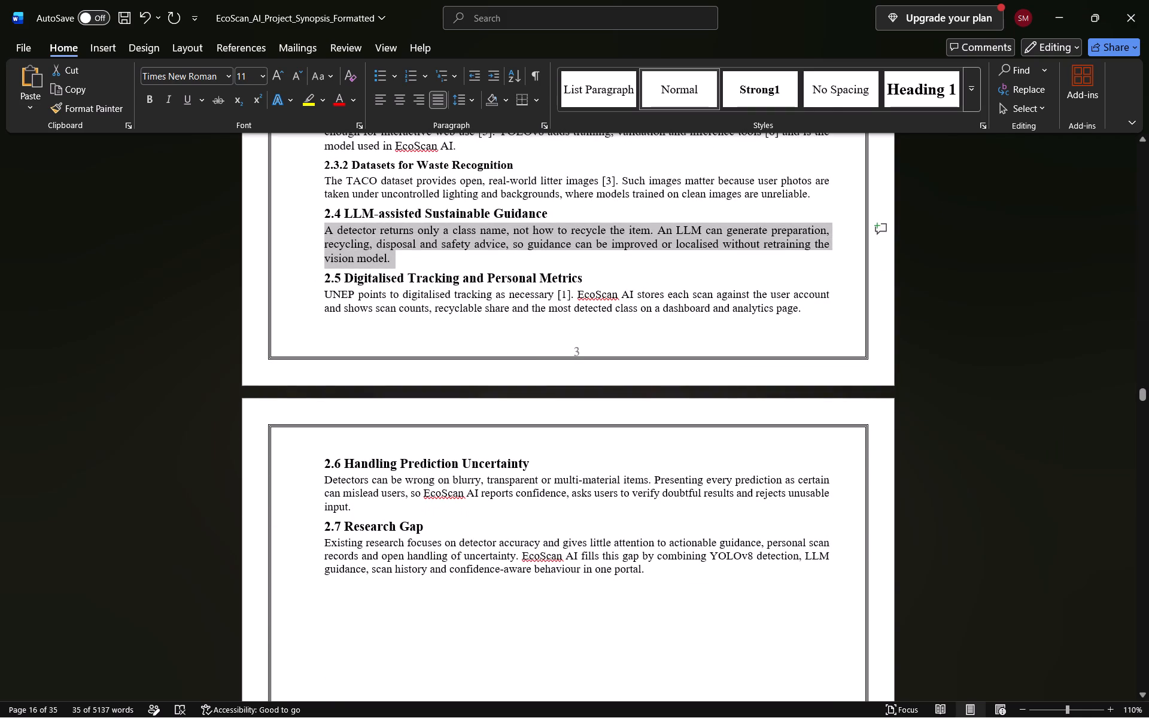
pyautogui.moveTo(327, 293); pyautogui.dragTo(768, 330)
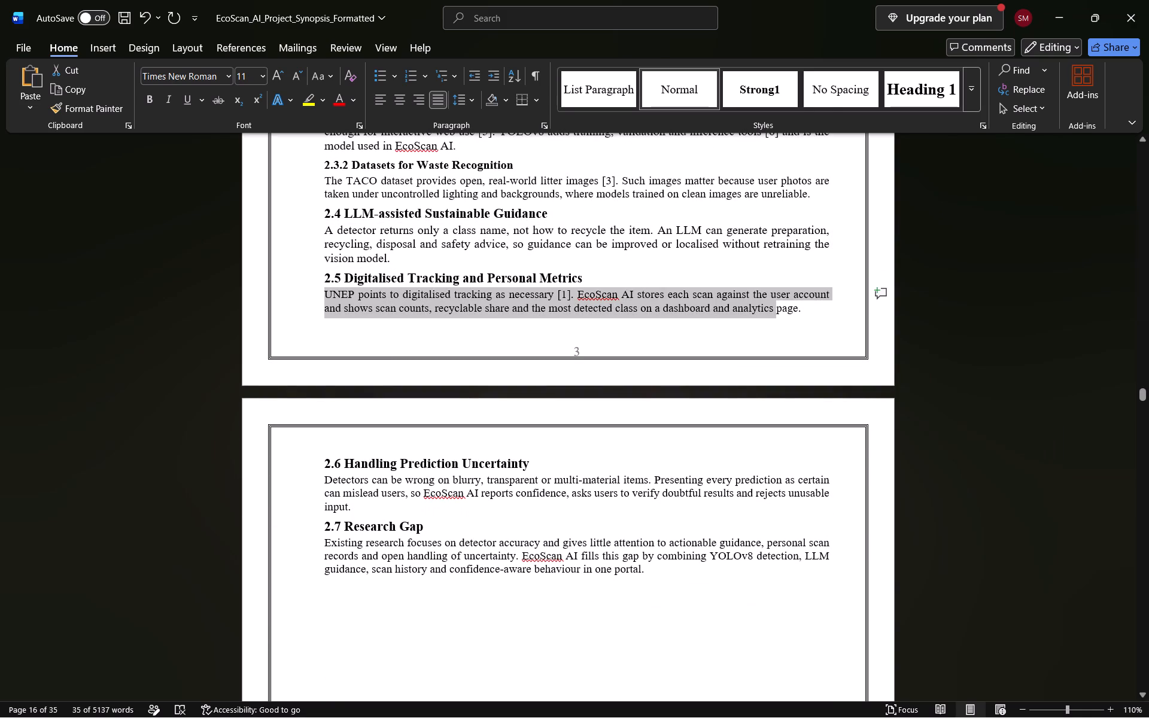
pyautogui.moveTo(768, 330); pyautogui.dragTo(805, 327)
pyautogui.click(922, 279)
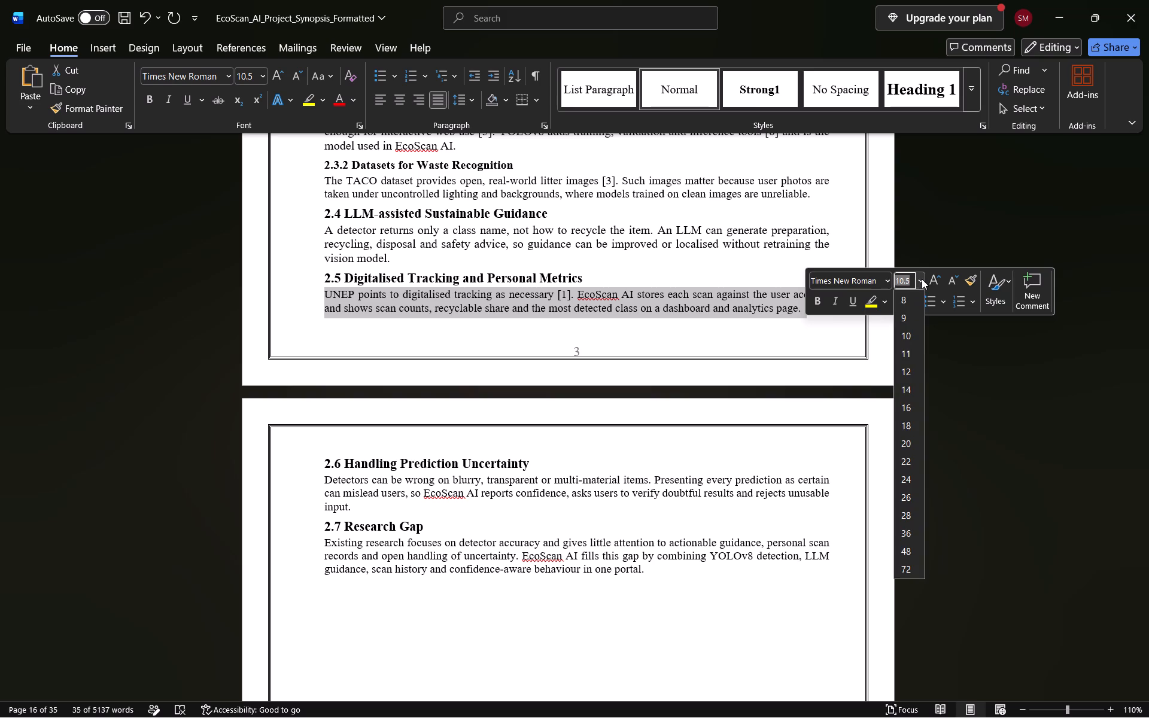
pyautogui.click(908, 360)
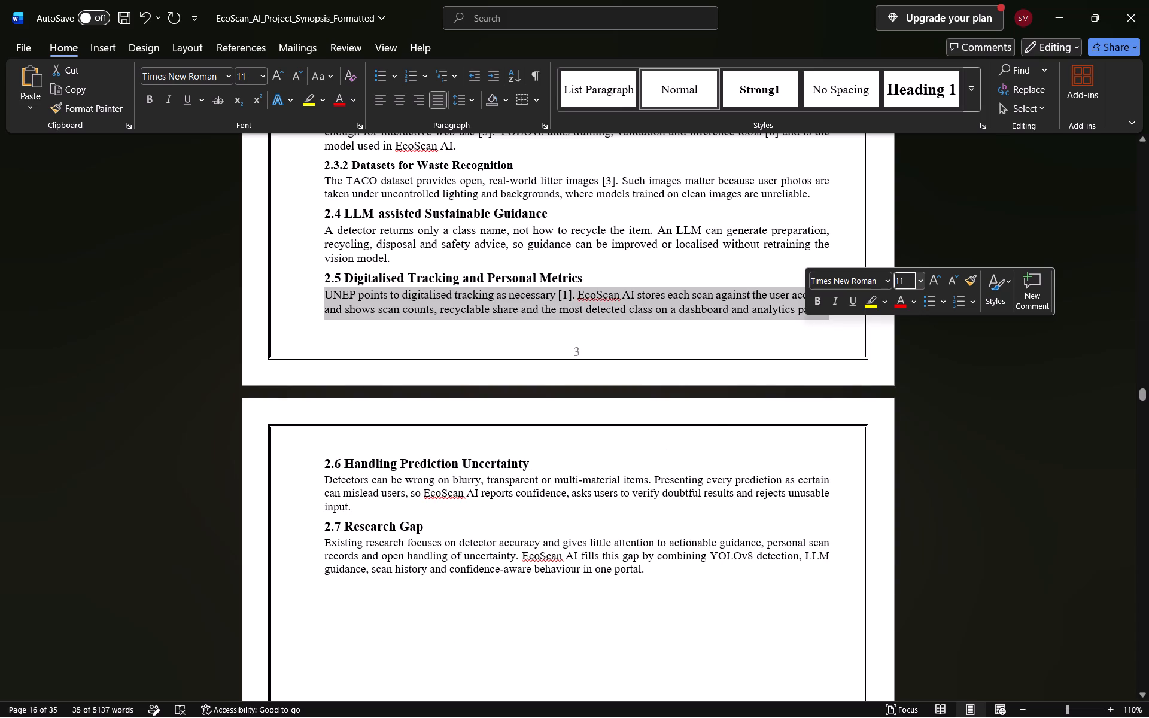
# Set the paragraph under 2.6 Handling Prediction Uncertainty to font size 12.
pyautogui.moveTo(324, 480); pyautogui.dragTo(361, 509)
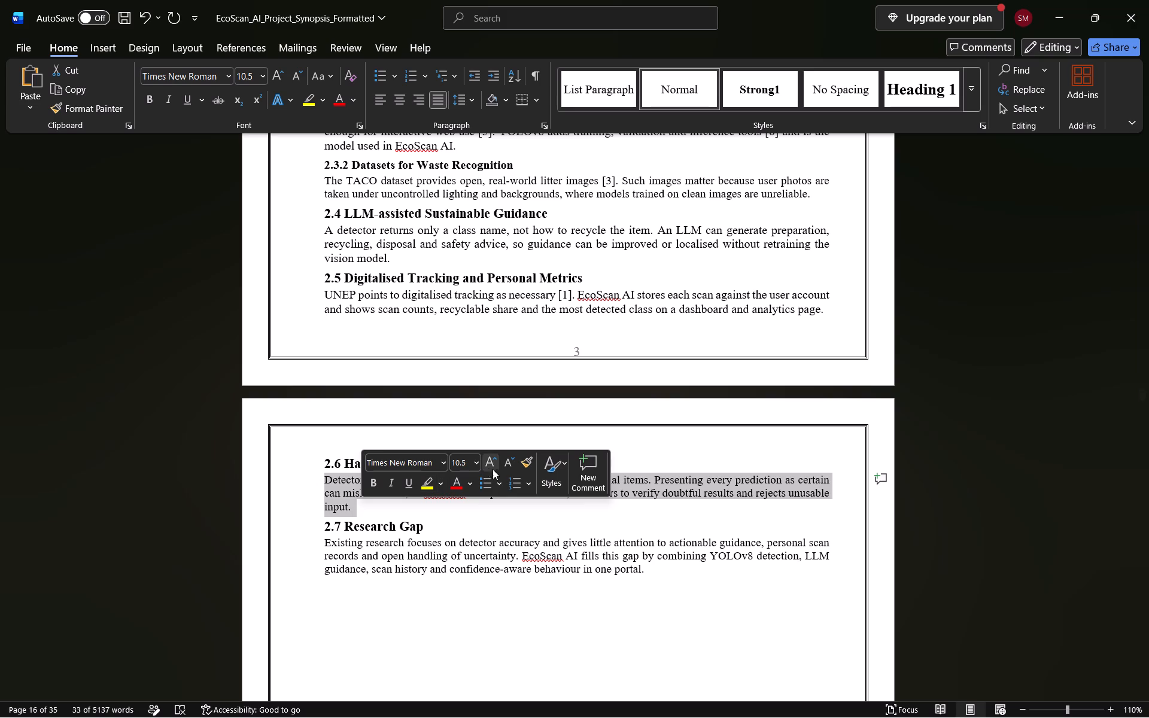
pyautogui.click(478, 464)
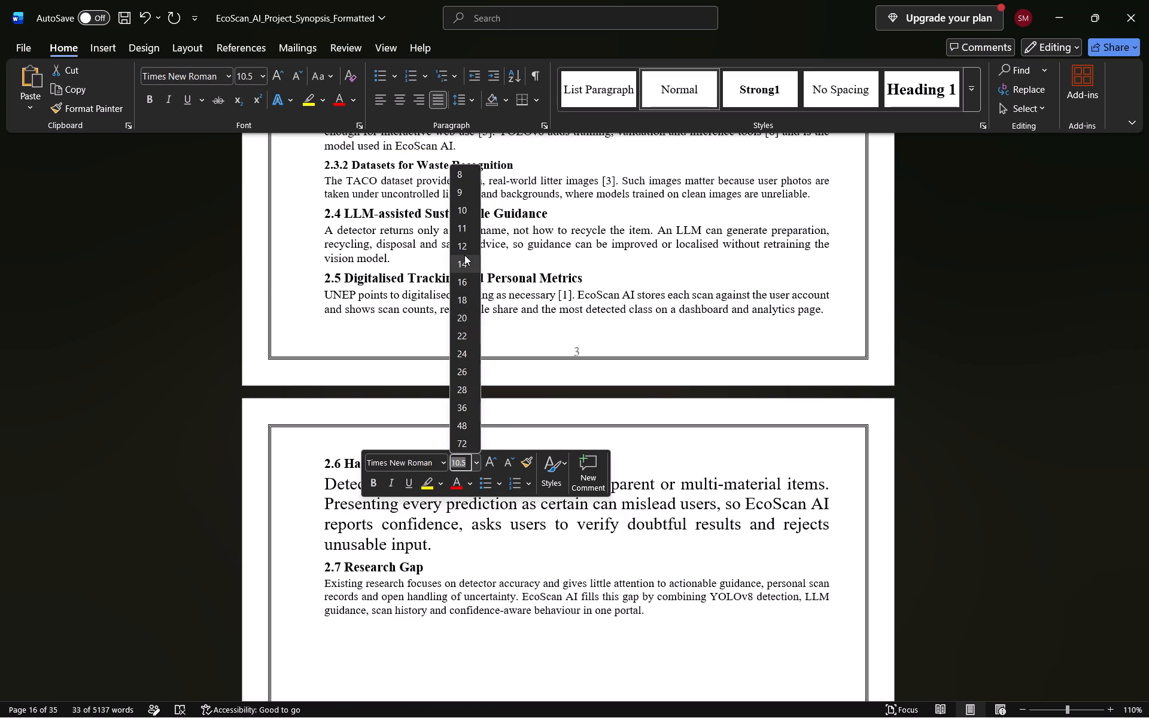
pyautogui.click(464, 252)
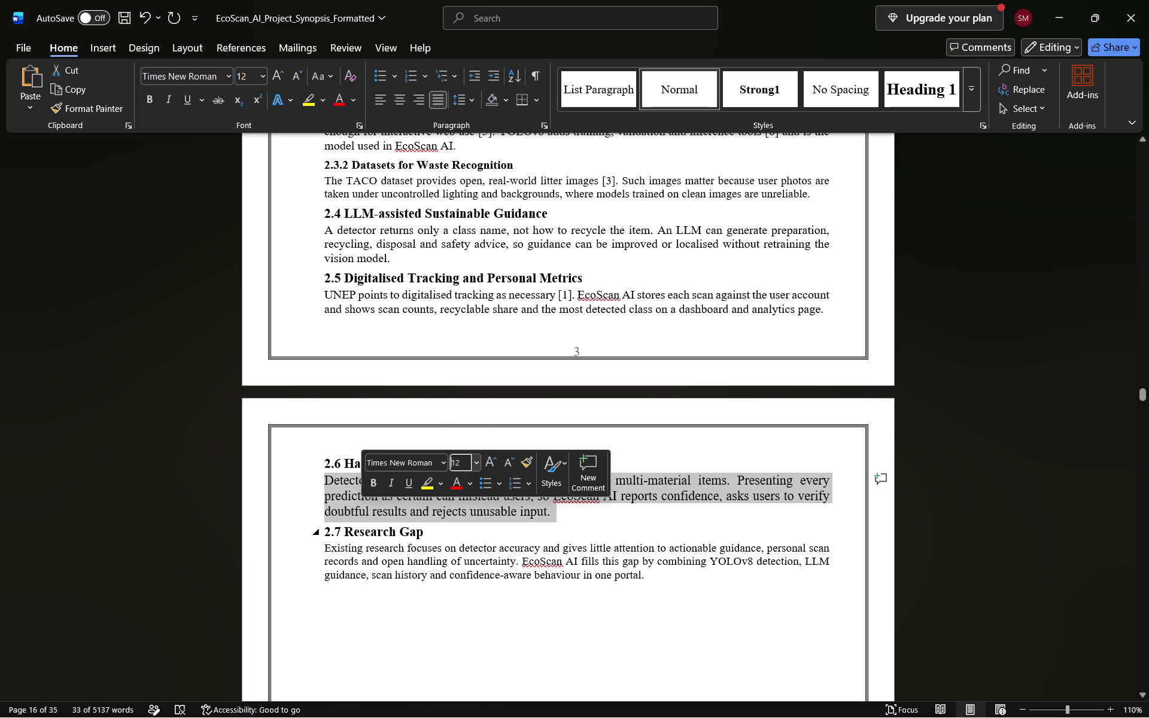
# Set the paragraph under 2.7 Research Gap to font size 12.
pyautogui.moveTo(324, 548); pyautogui.dragTo(644, 576)
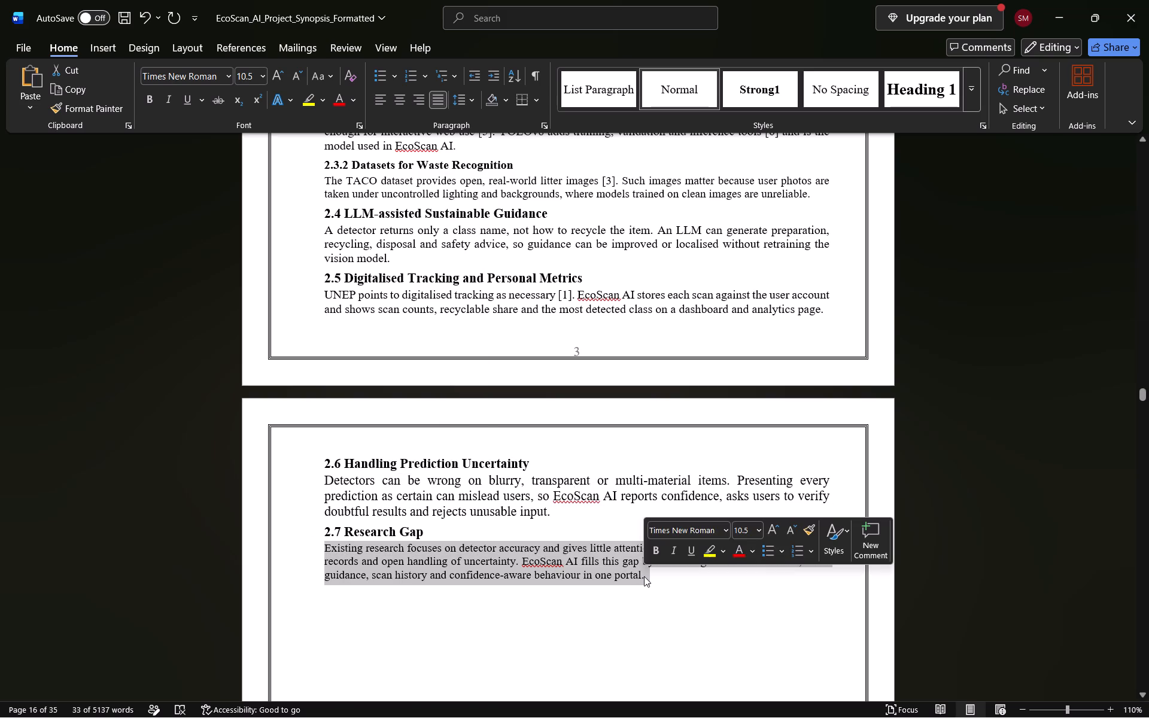
pyautogui.click(753, 531)
pyautogui.click(761, 531)
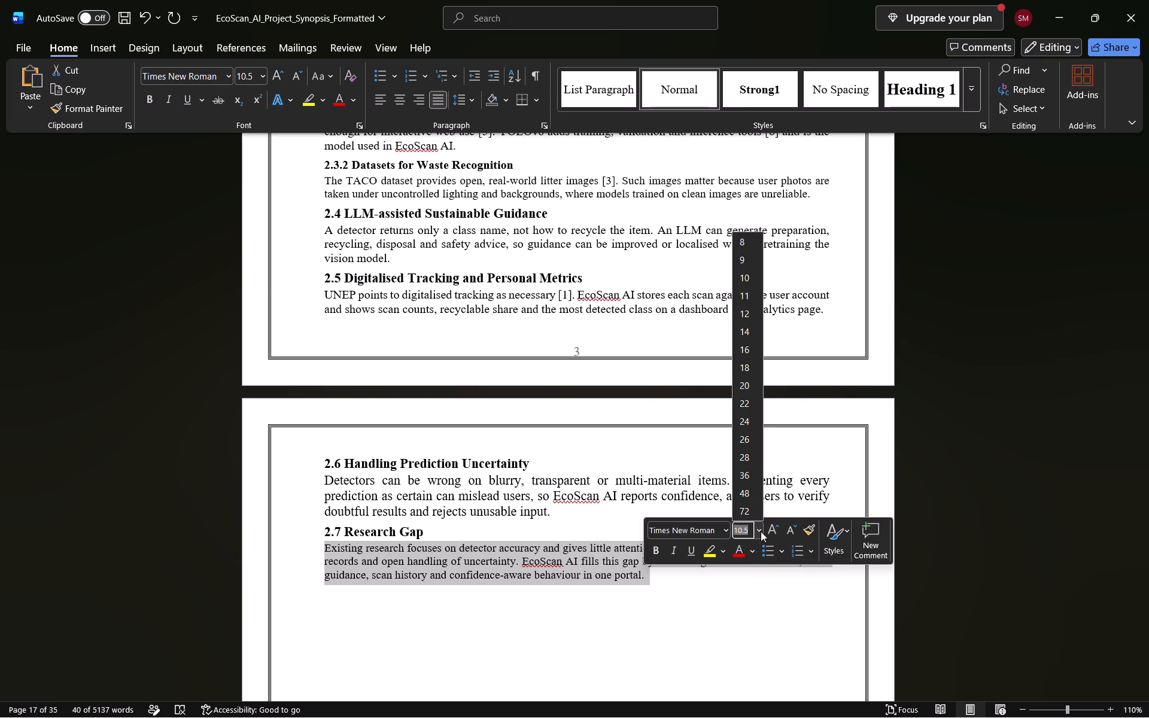
pyautogui.click(756, 310)
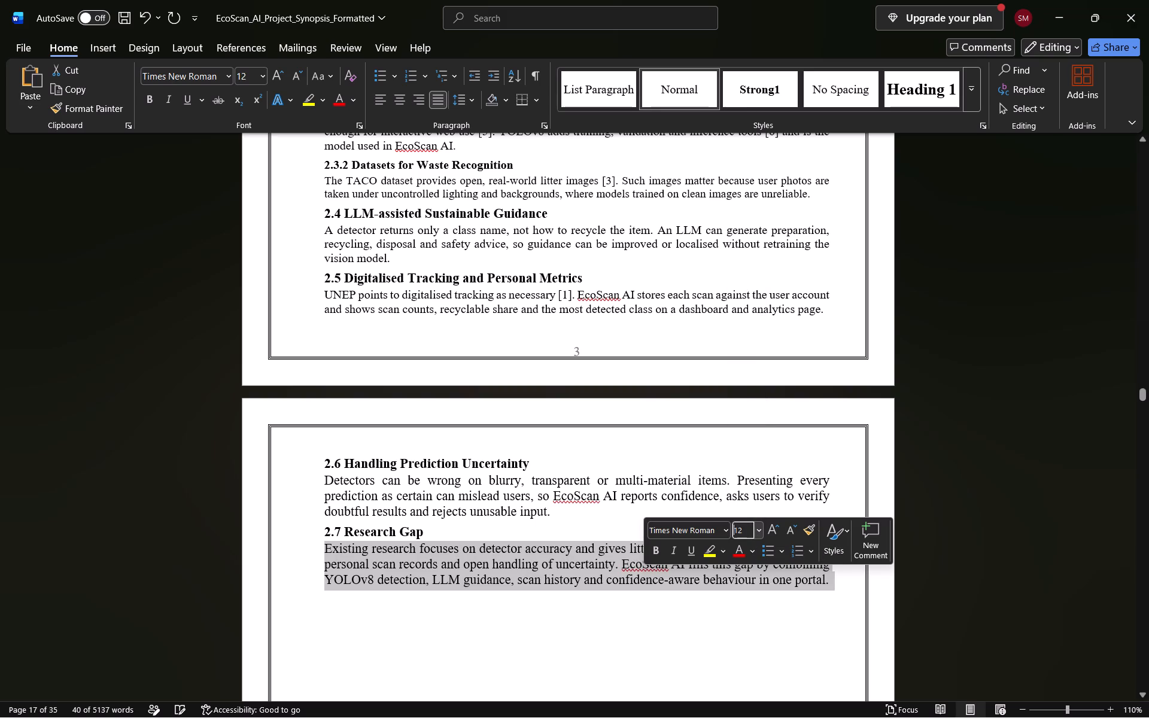
pyautogui.click(551, 616)
# Look over the end of Chapter 2 and the start of Chapter 3, and go back to the cover page.
pyautogui.scroll(-3, 551, 616)
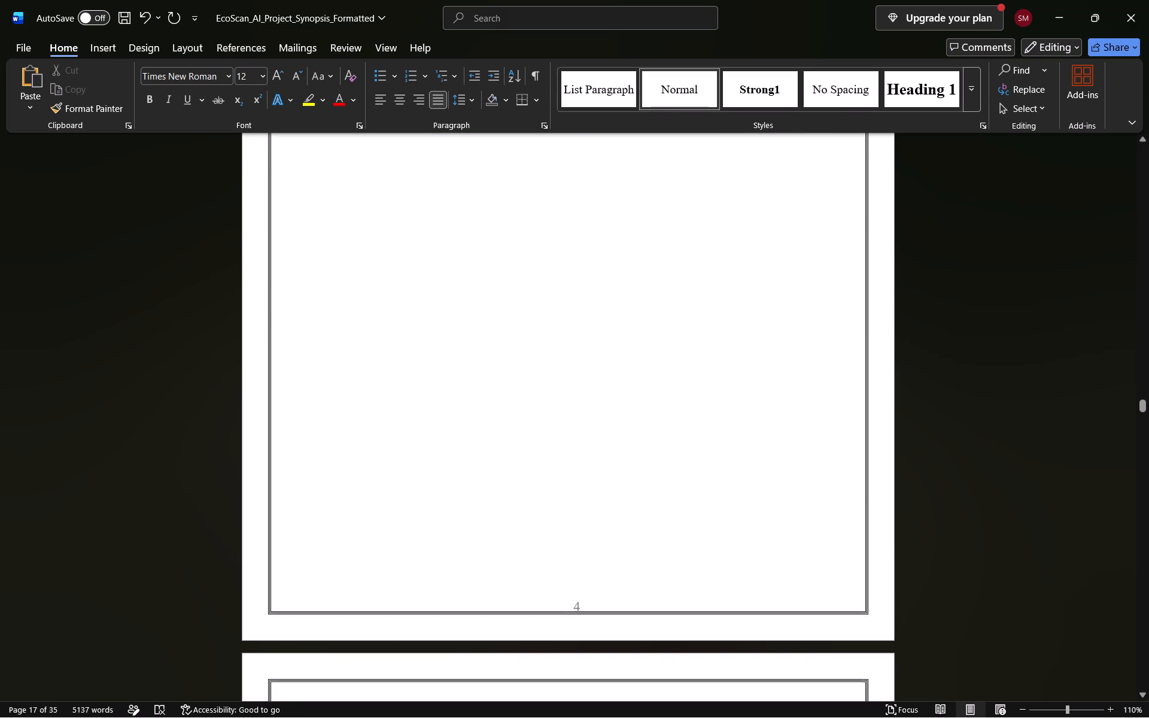
pyautogui.scroll(-4, 551, 616)
pyautogui.scroll(1, 551, 616)
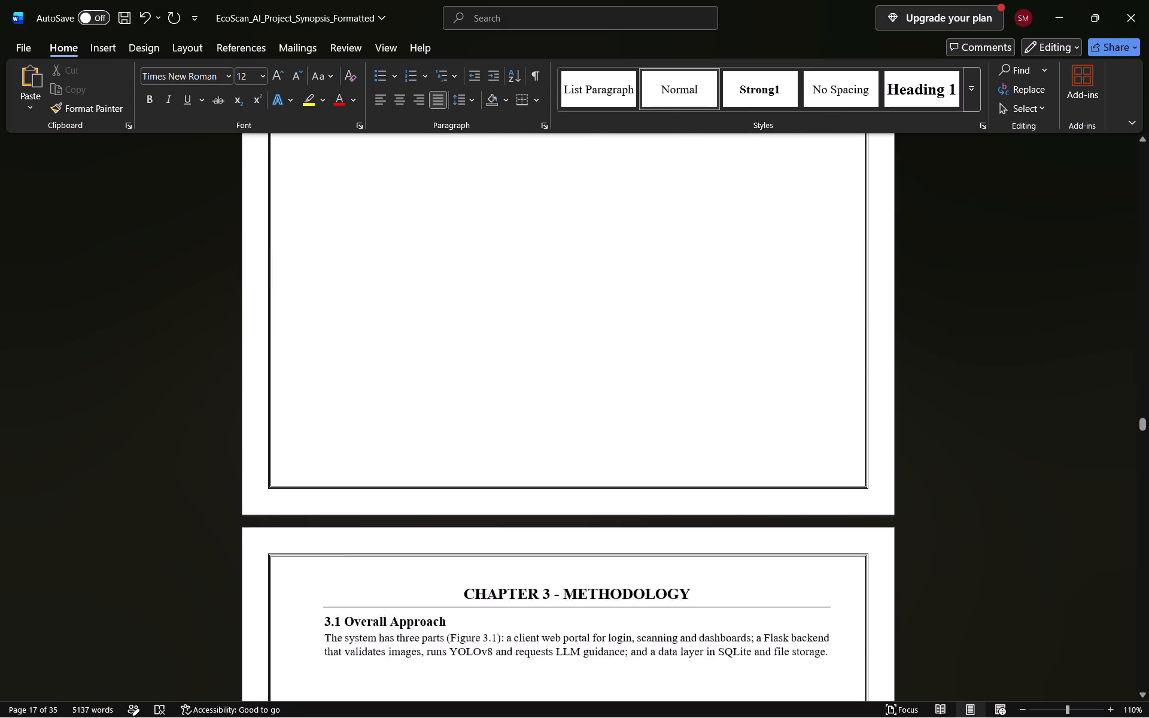
pyautogui.scroll(2, 551, 616)
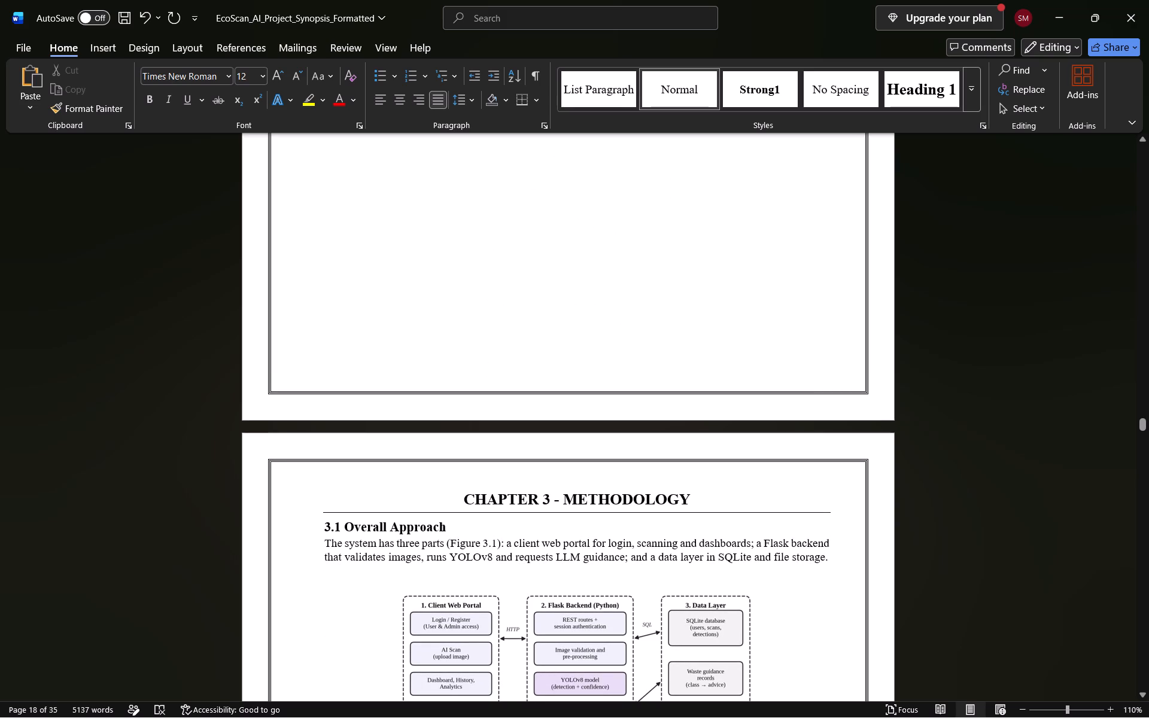
pyautogui.scroll(8, 551, 616)
pyautogui.scroll(19, 551, 616)
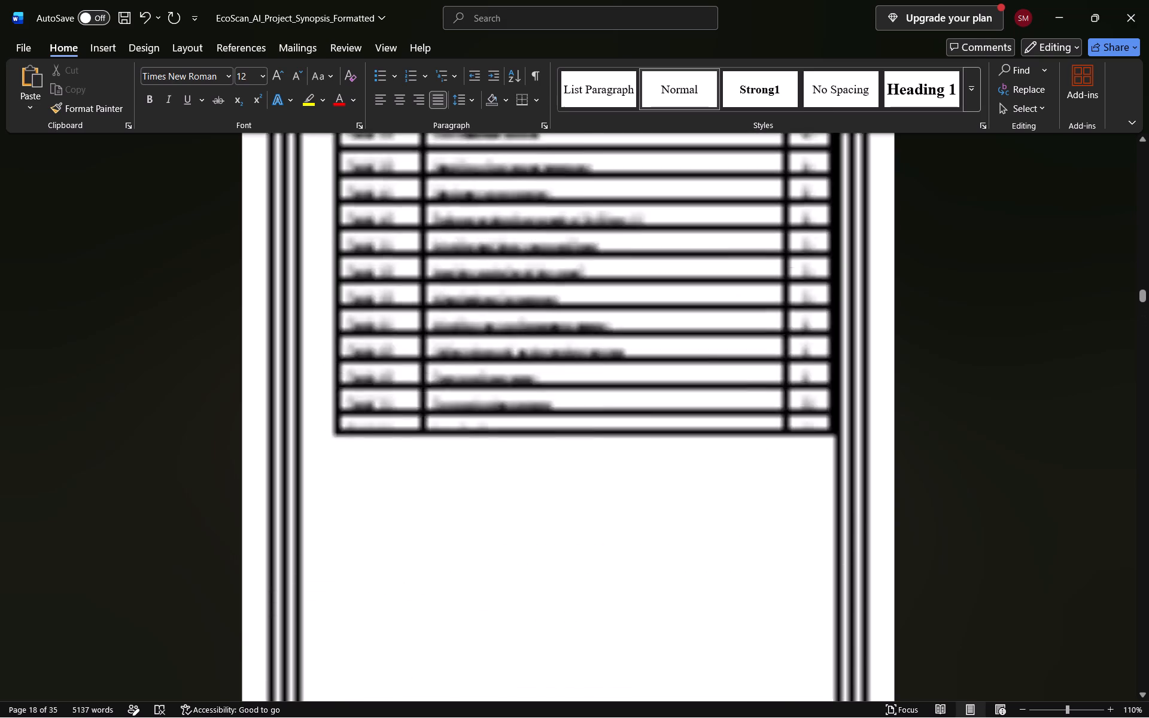
pyautogui.scroll(6, 551, 616)
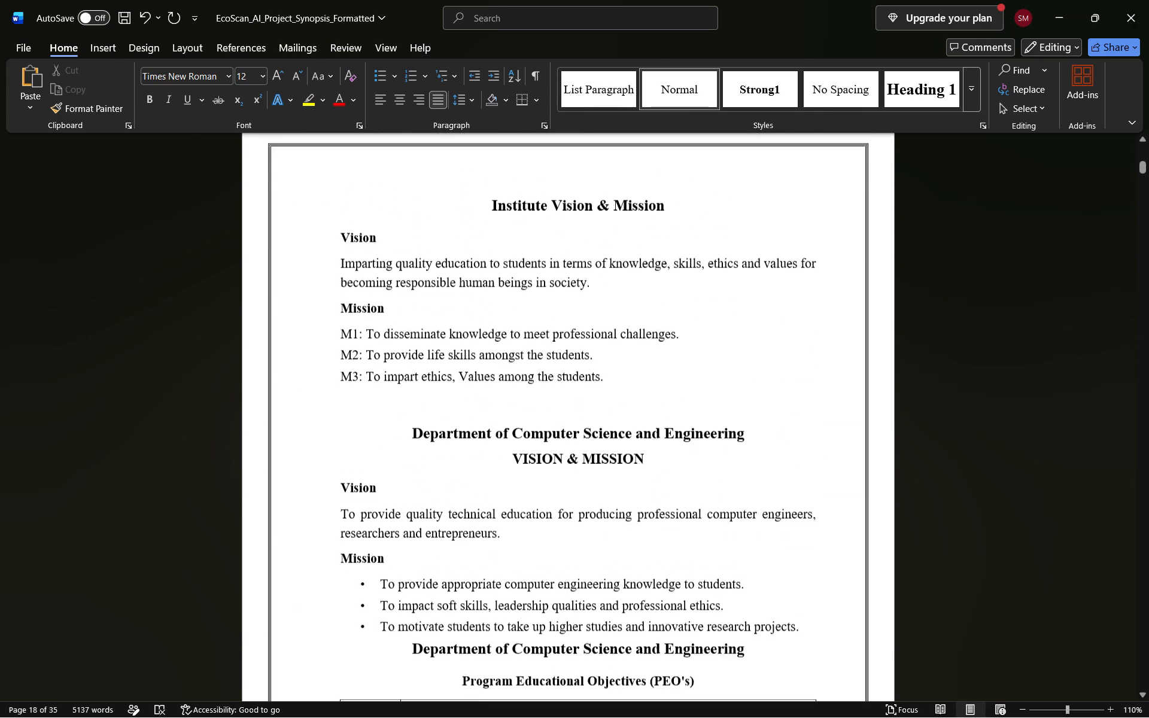
pyautogui.scroll(7, 551, 616)
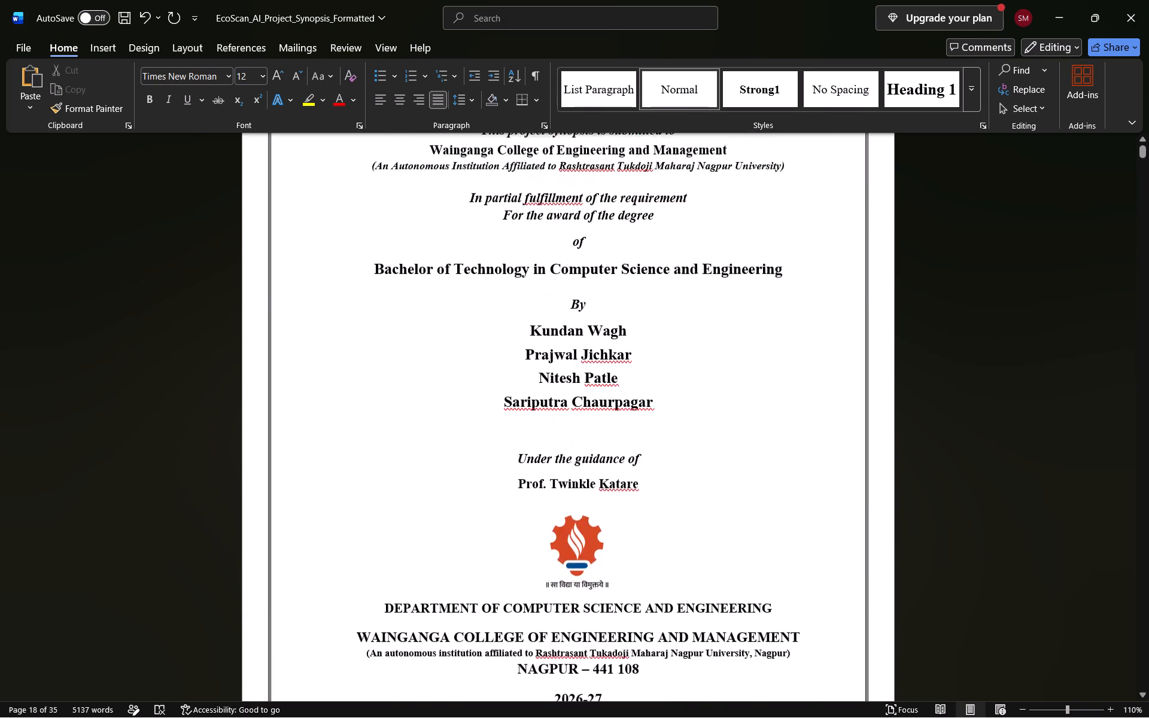
pyautogui.scroll(1, 551, 616)
pyautogui.scroll(-1, 551, 616)
pyautogui.scroll(4, 551, 616)
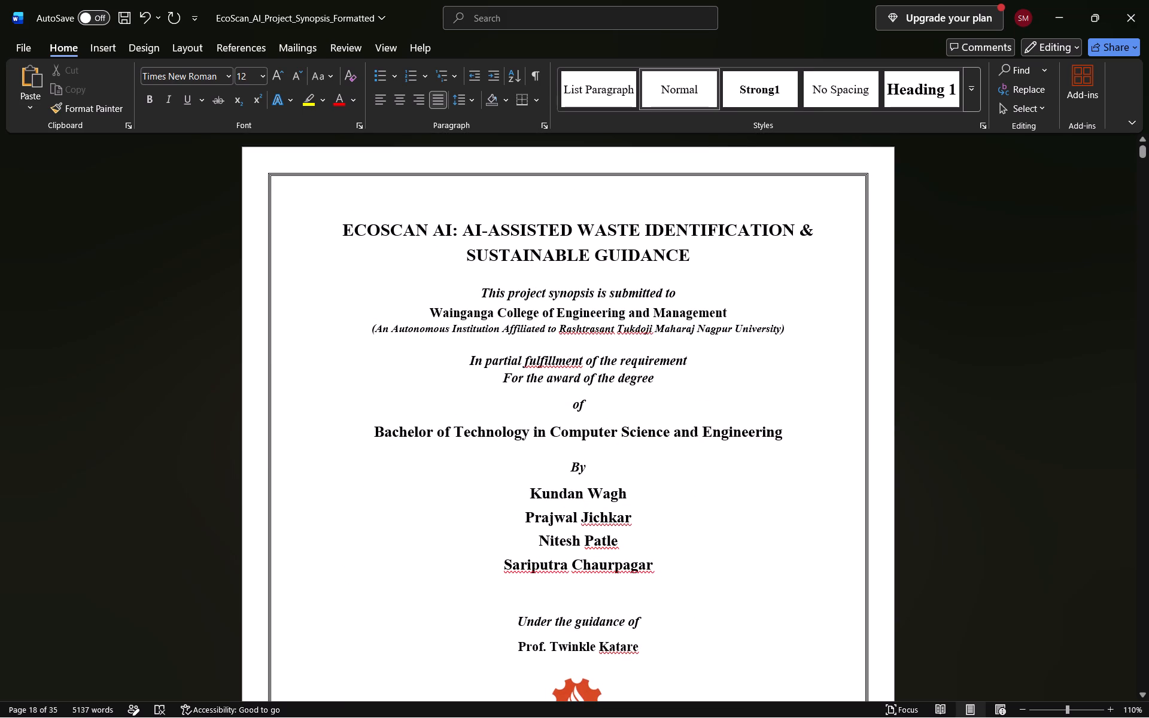
# Look through the synopsis from the cover page through Chapter 3, examining page layout and body text size.
pyautogui.scroll(-2, 566, 343)
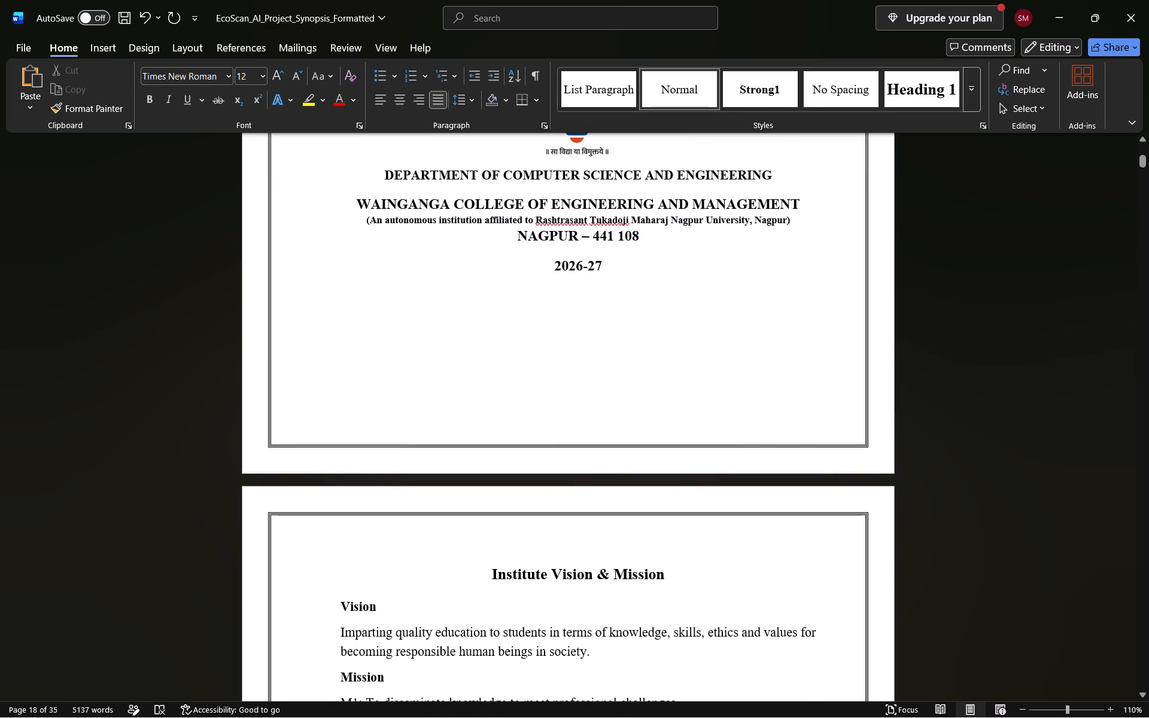
pyautogui.scroll(-4, 566, 343)
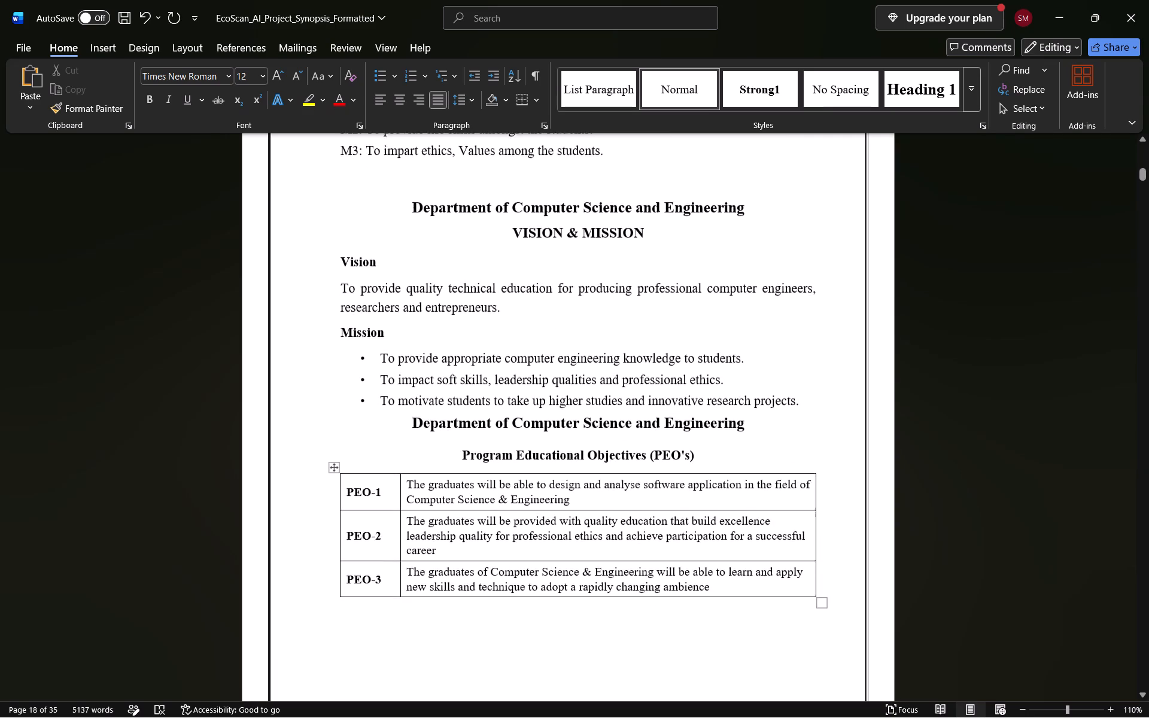
pyautogui.scroll(-5, 566, 343)
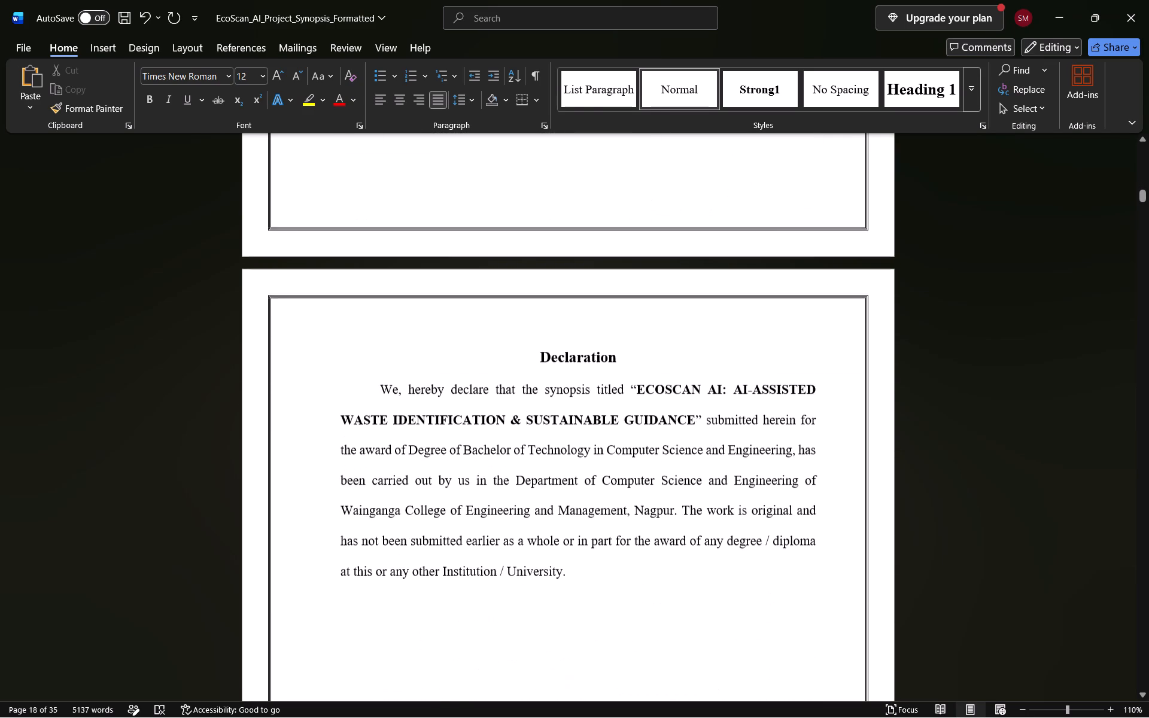
pyautogui.scroll(-1, 566, 343)
pyautogui.scroll(1, 566, 343)
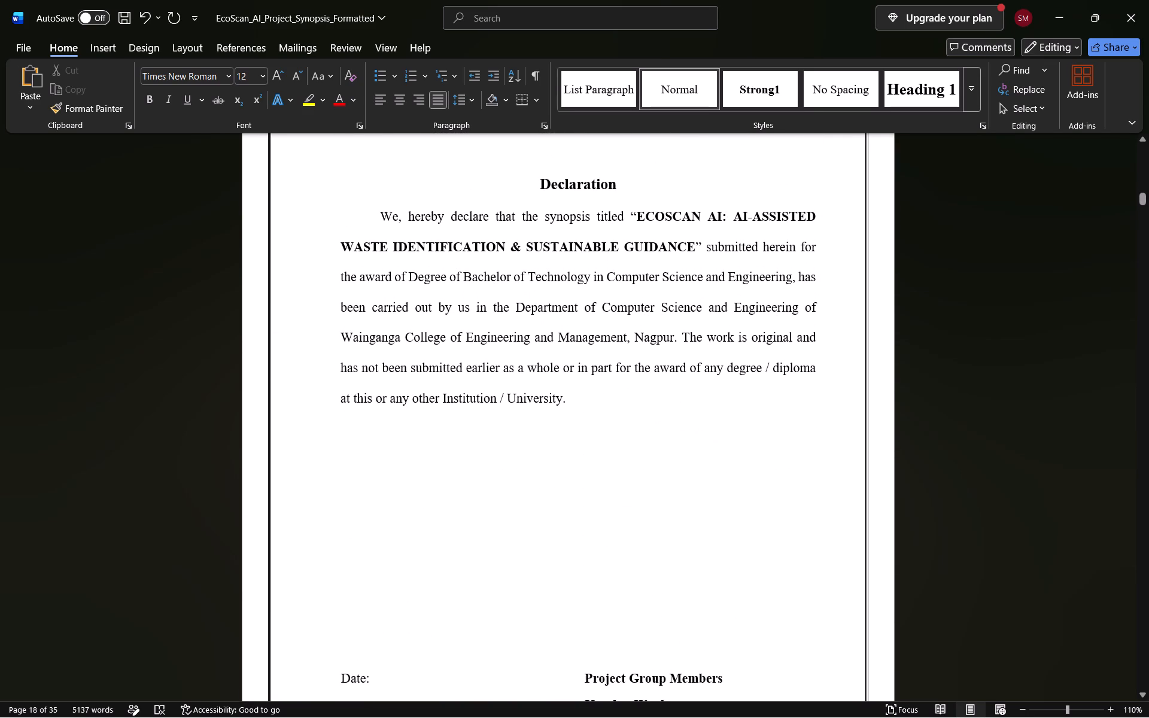
pyautogui.scroll(-5, 591, 219)
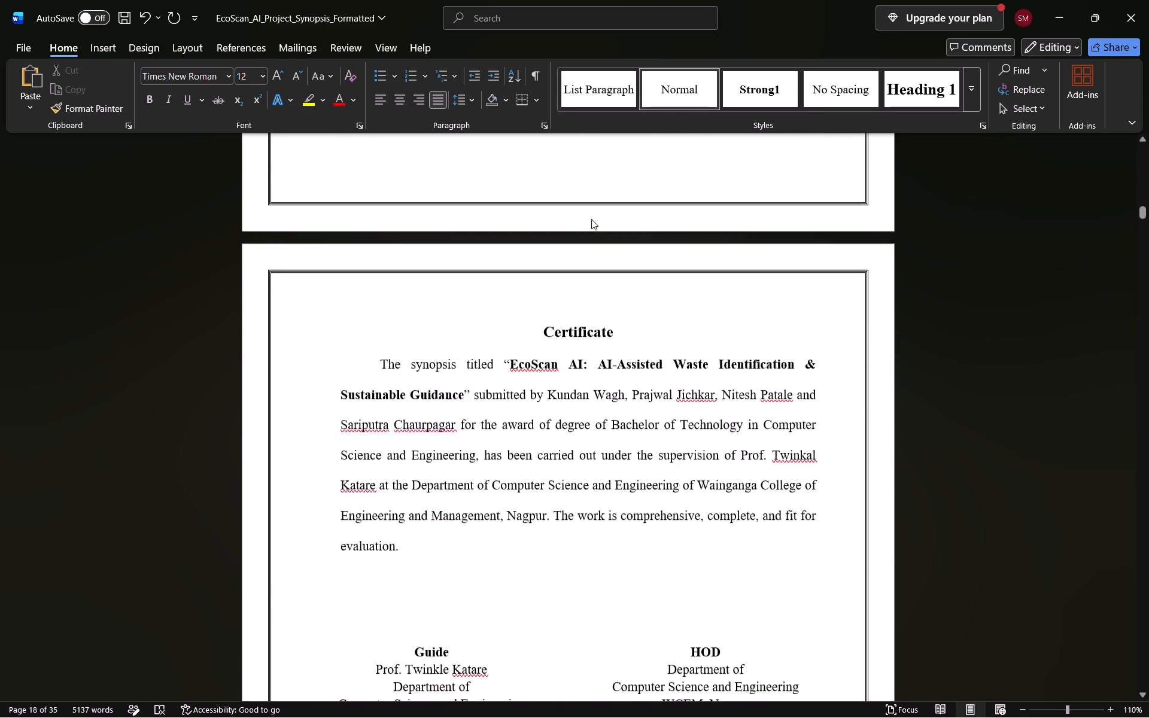
pyautogui.scroll(-1, 591, 219)
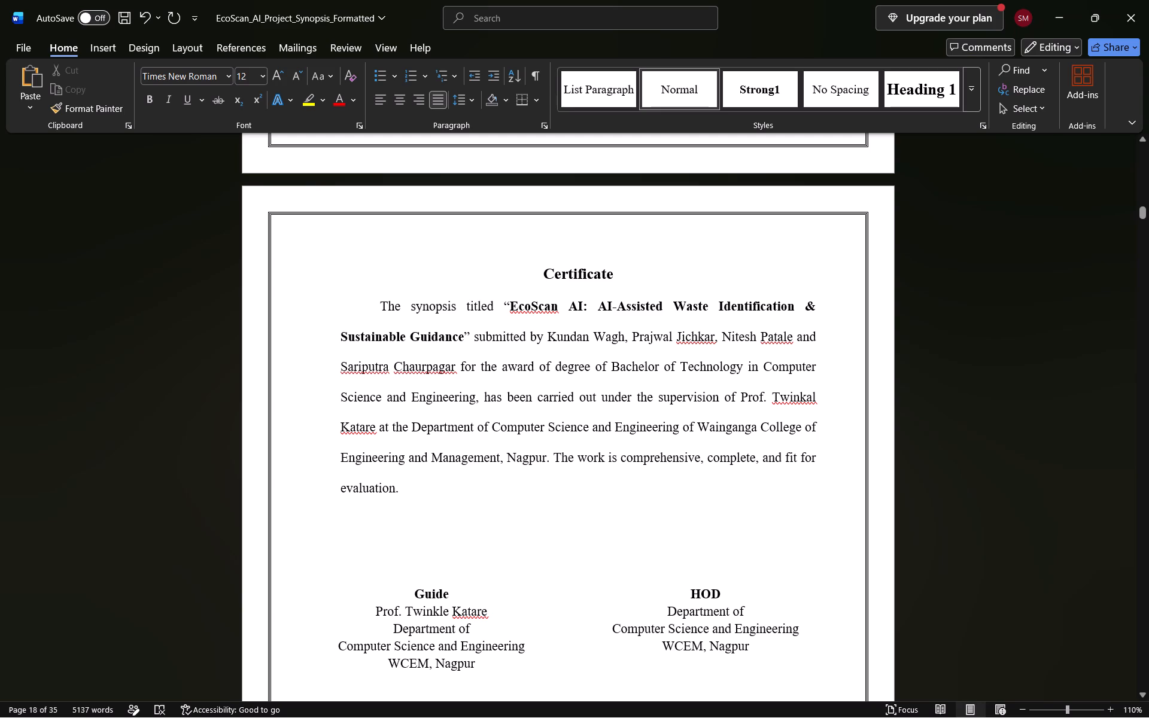
pyautogui.scroll(-9, 603, 331)
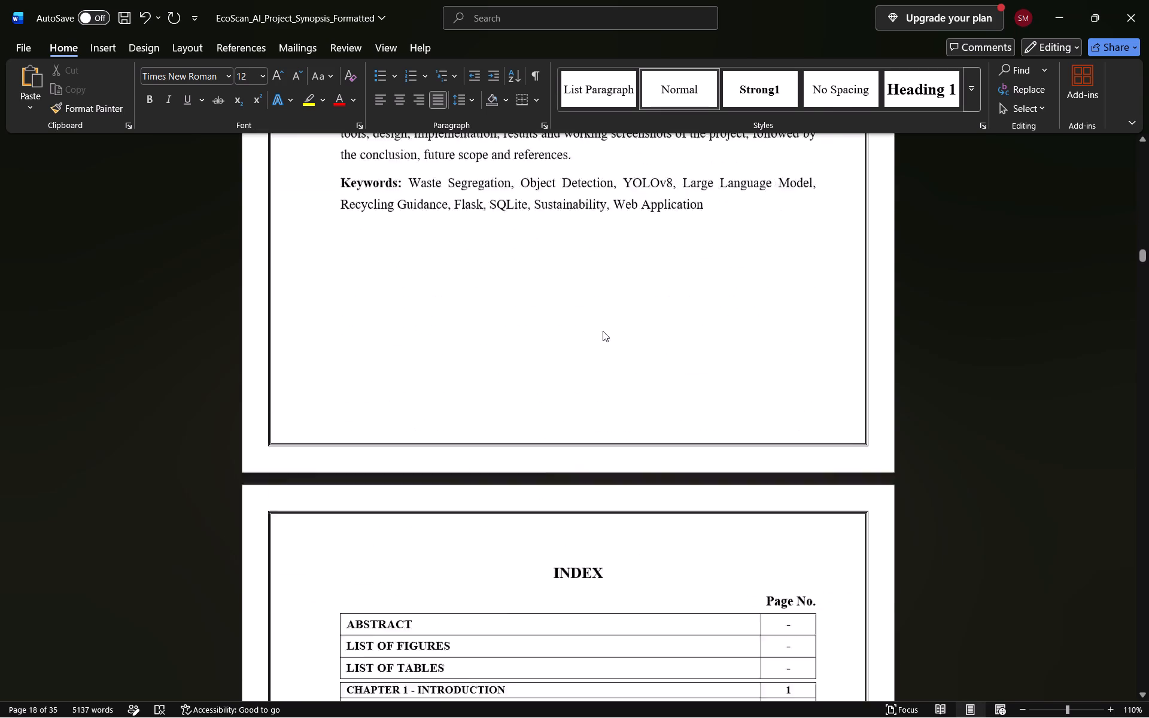
pyautogui.scroll(-18, 603, 331)
pyautogui.scroll(-9, 603, 331)
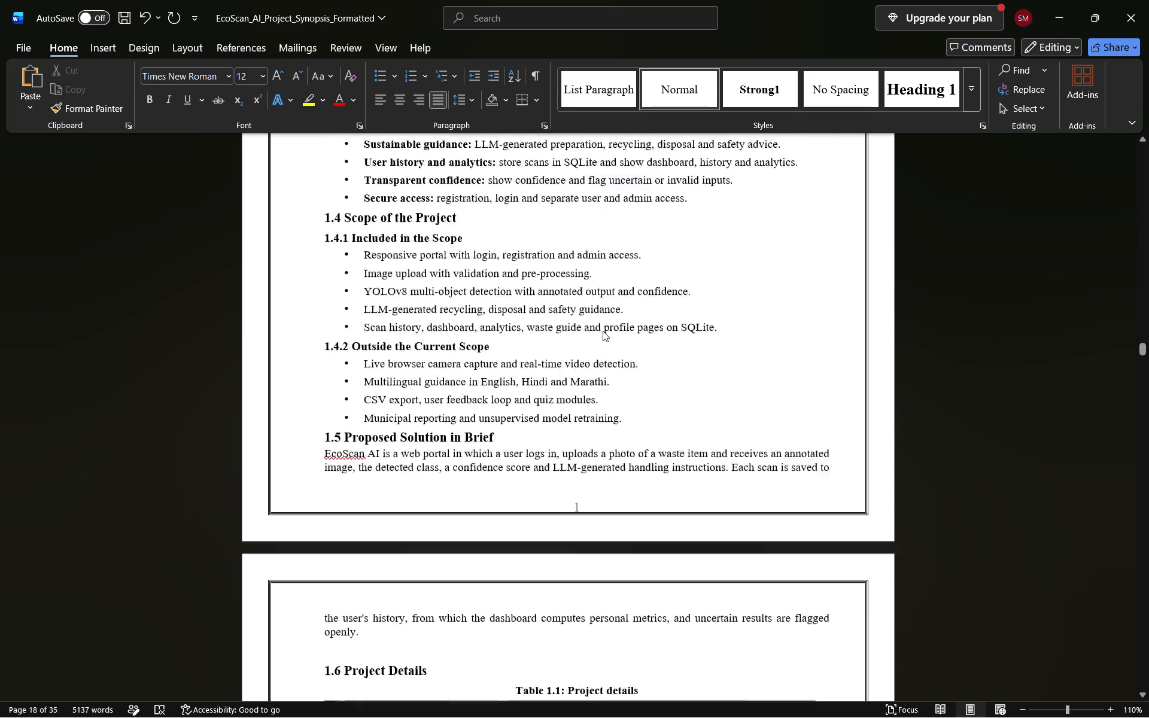
pyautogui.scroll(-13, 603, 331)
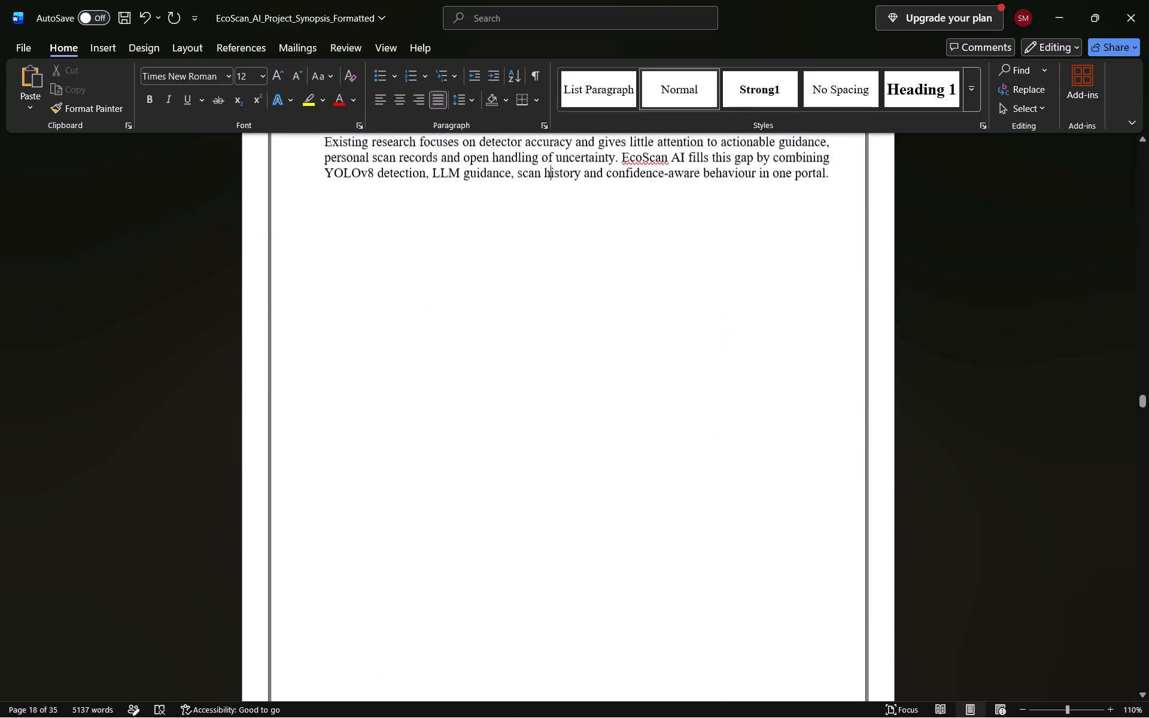
pyautogui.scroll(-6, 603, 331)
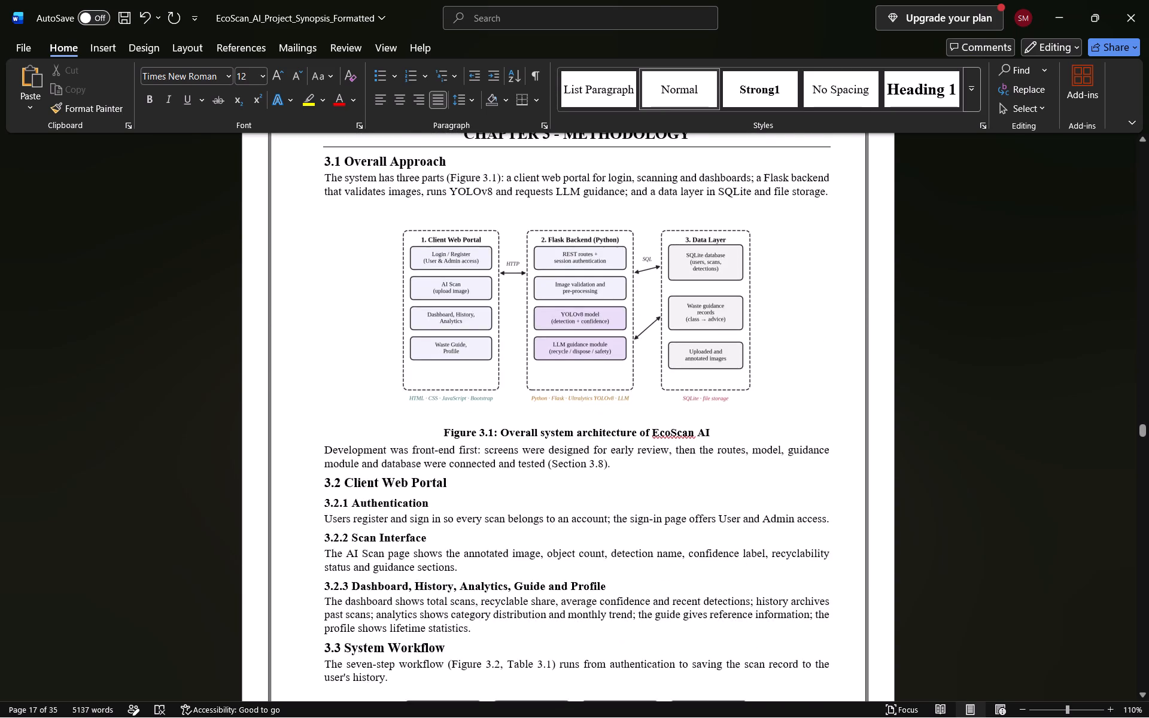
pyautogui.scroll(-6, 603, 331)
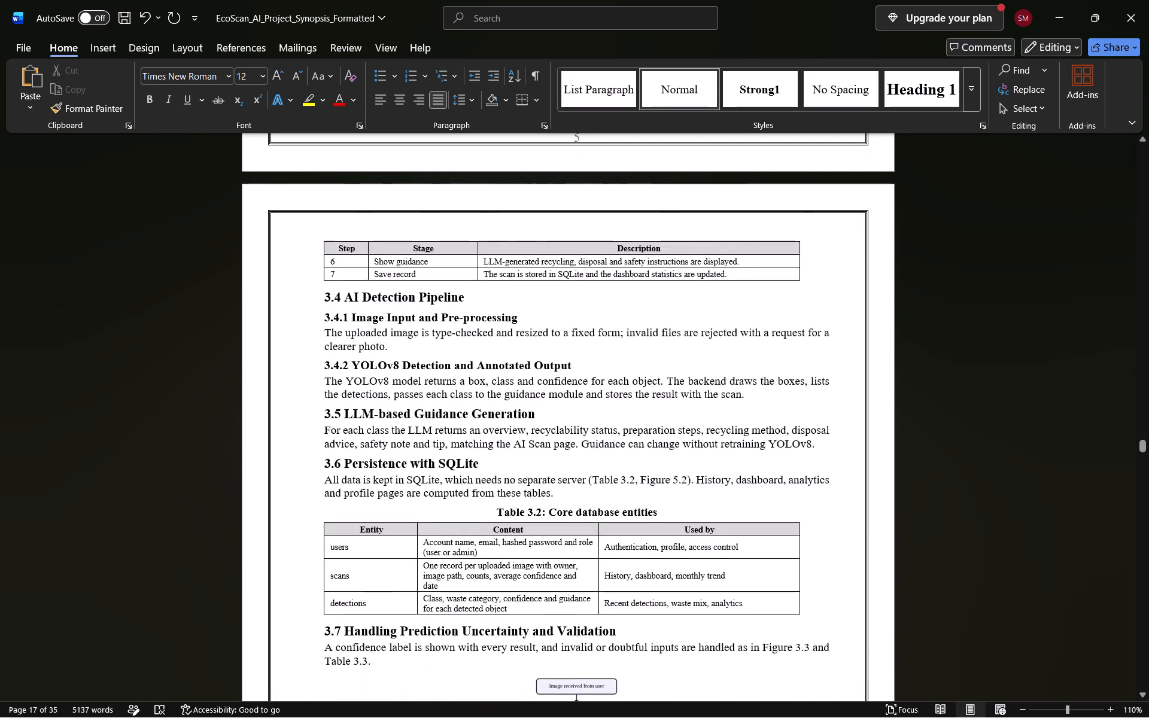
pyautogui.scroll(-6, 603, 331)
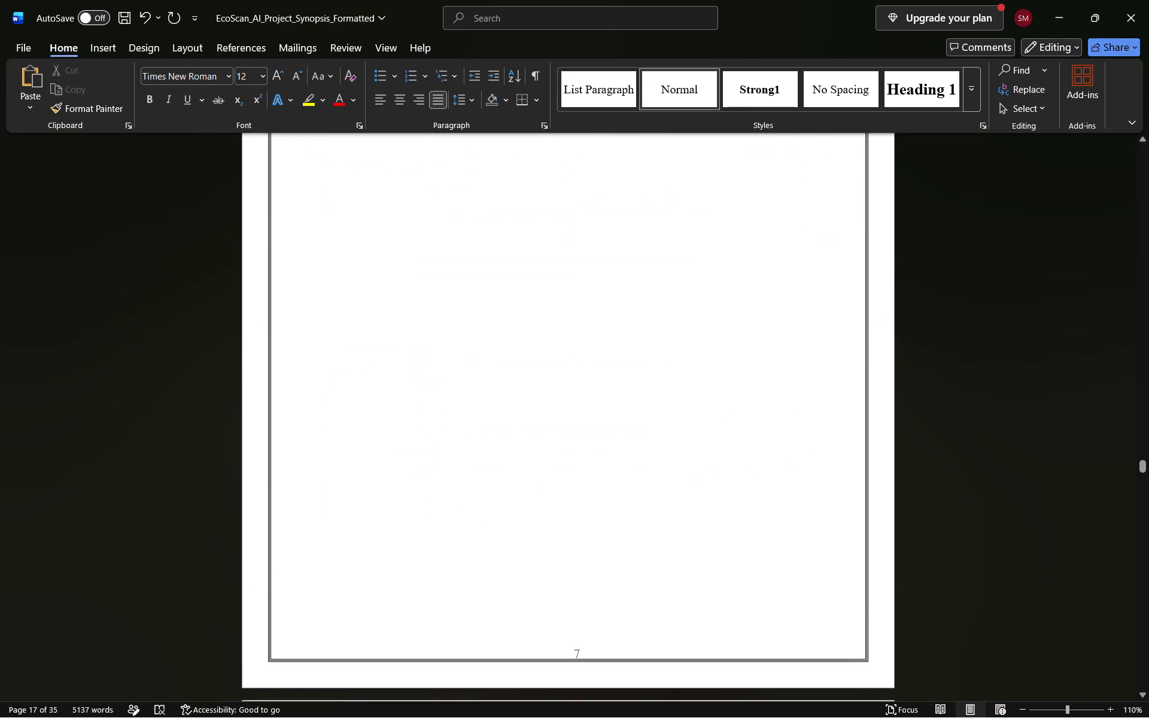
pyautogui.scroll(-9, 603, 331)
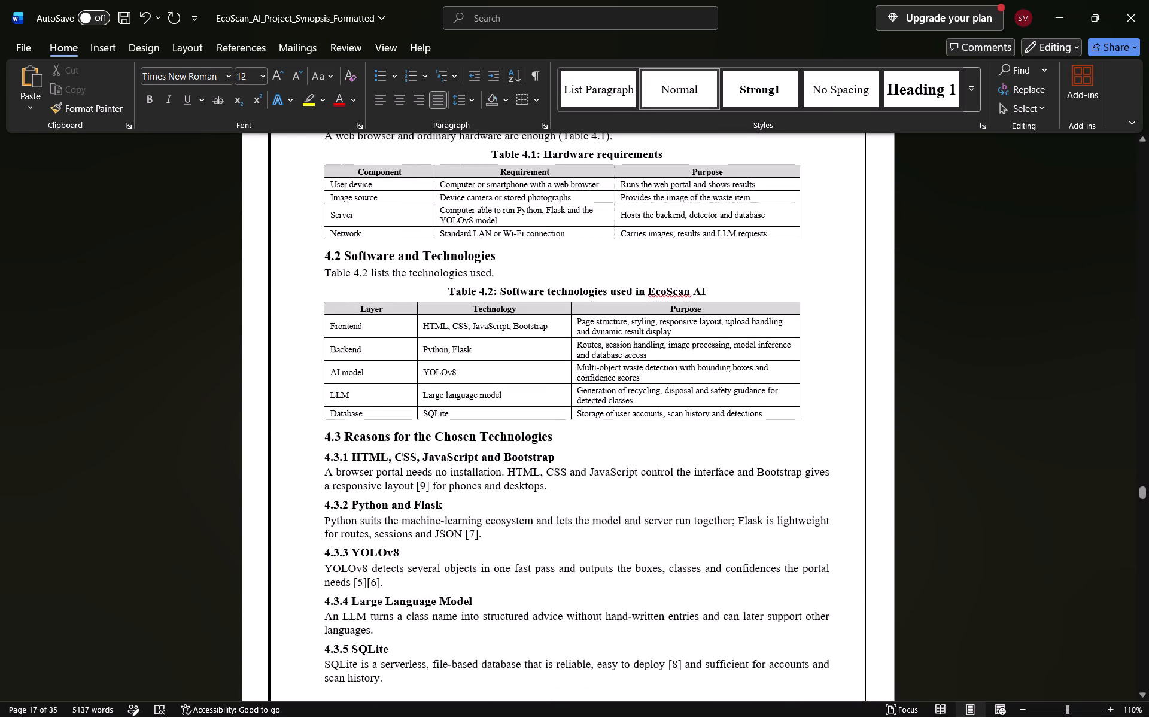
# Look through Chapters 4 and 5, and go back past Chapter 3 to the end of Chapter 2, examining layout and body text.
pyautogui.scroll(-8, 603, 331)
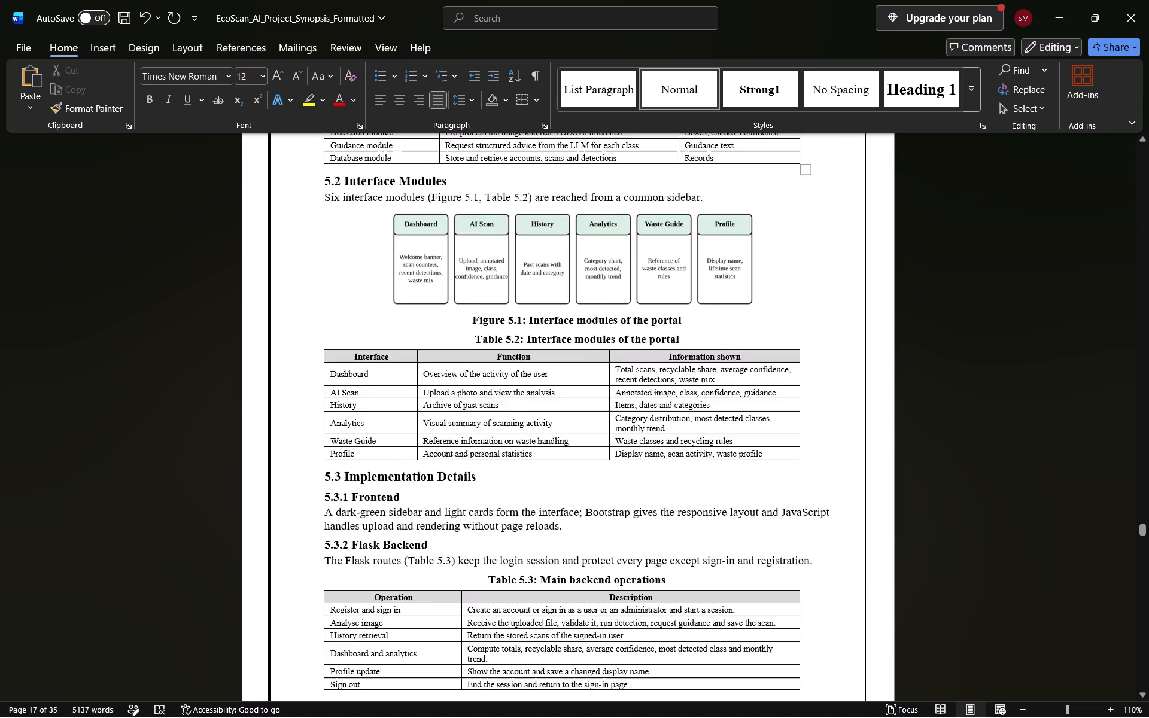
pyautogui.scroll(-3, 603, 331)
pyautogui.scroll(1, 603, 331)
pyautogui.scroll(-1, 603, 331)
pyautogui.scroll(1, 603, 331)
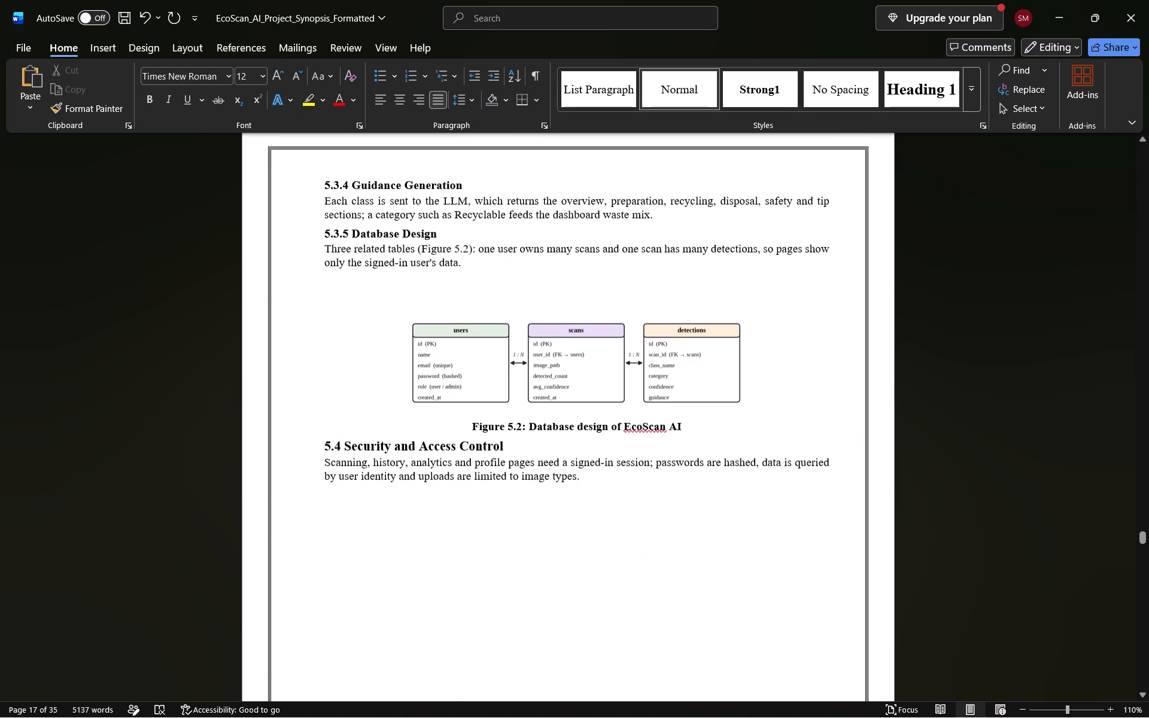
pyautogui.scroll(4, 603, 331)
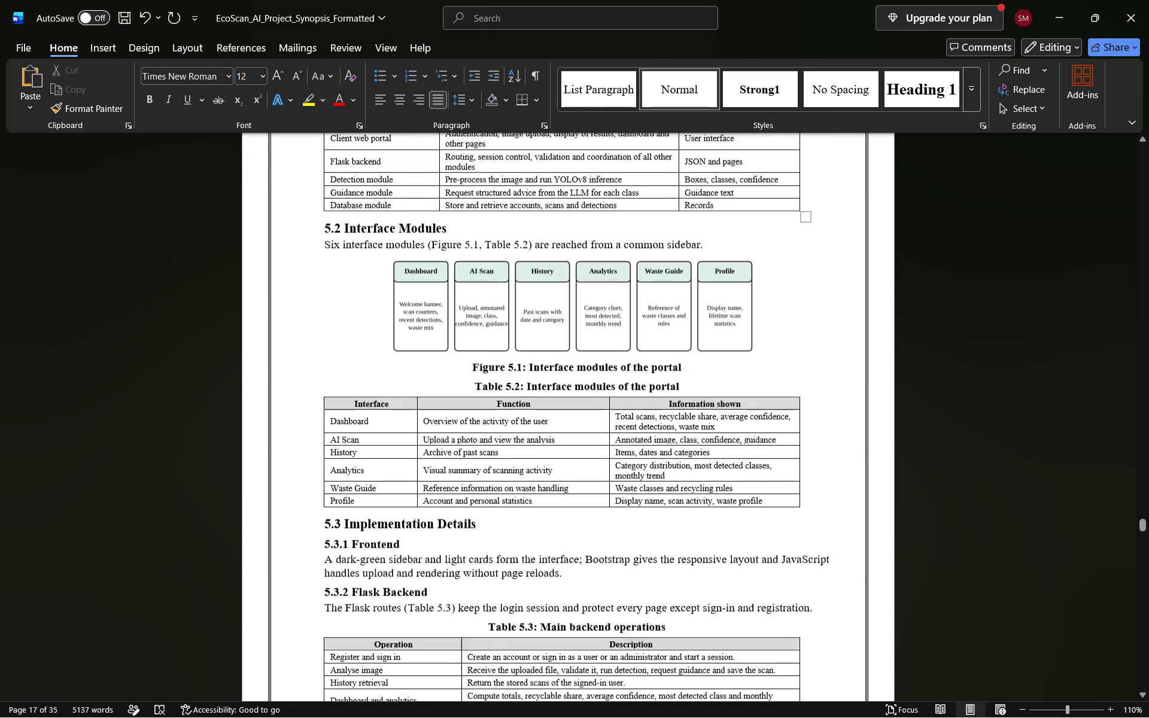
pyautogui.scroll(12, 603, 331)
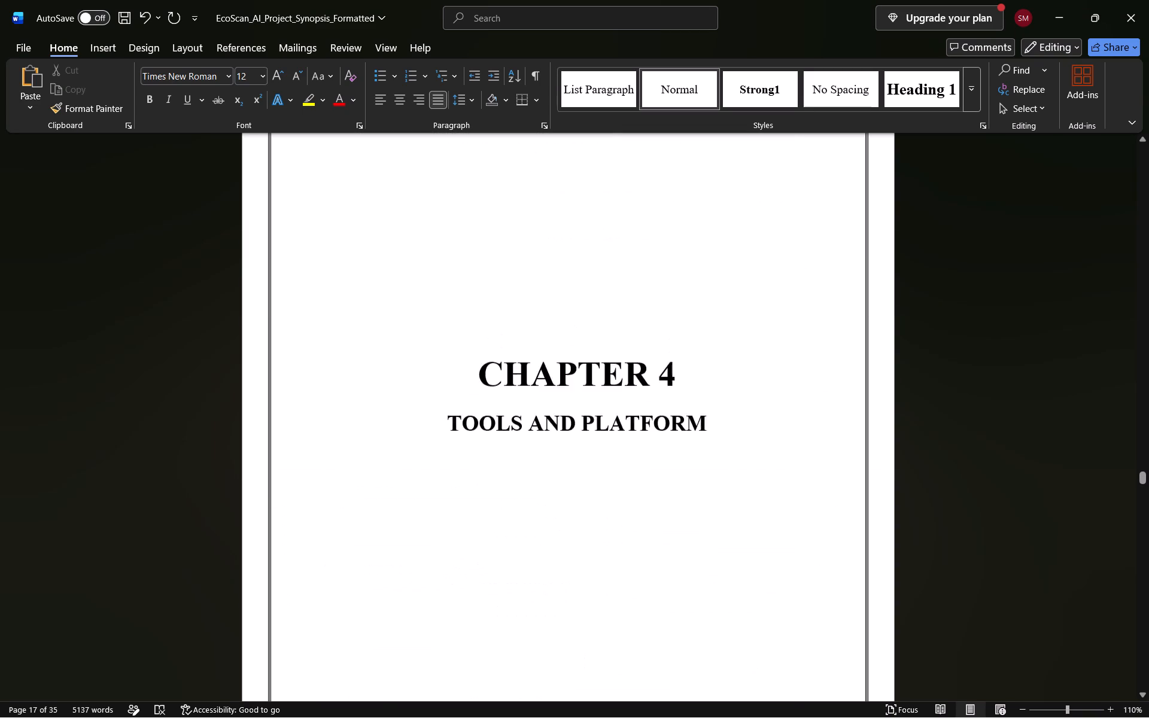
pyautogui.scroll(12, 603, 331)
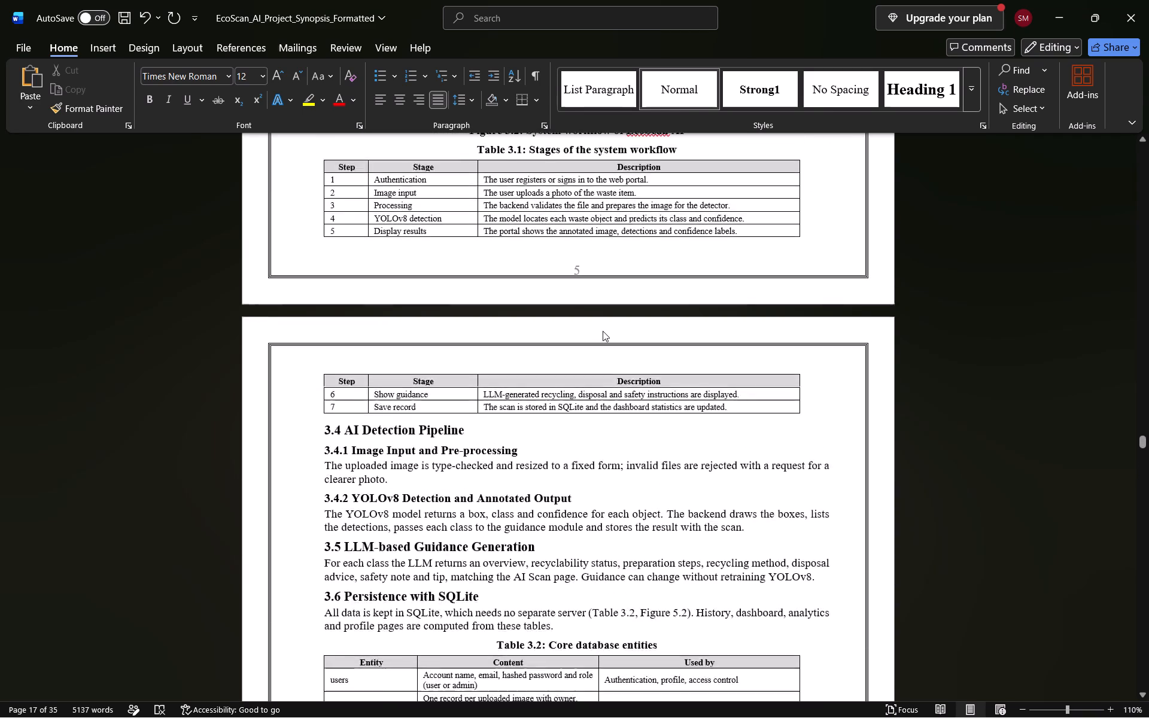
pyautogui.scroll(6, 603, 331)
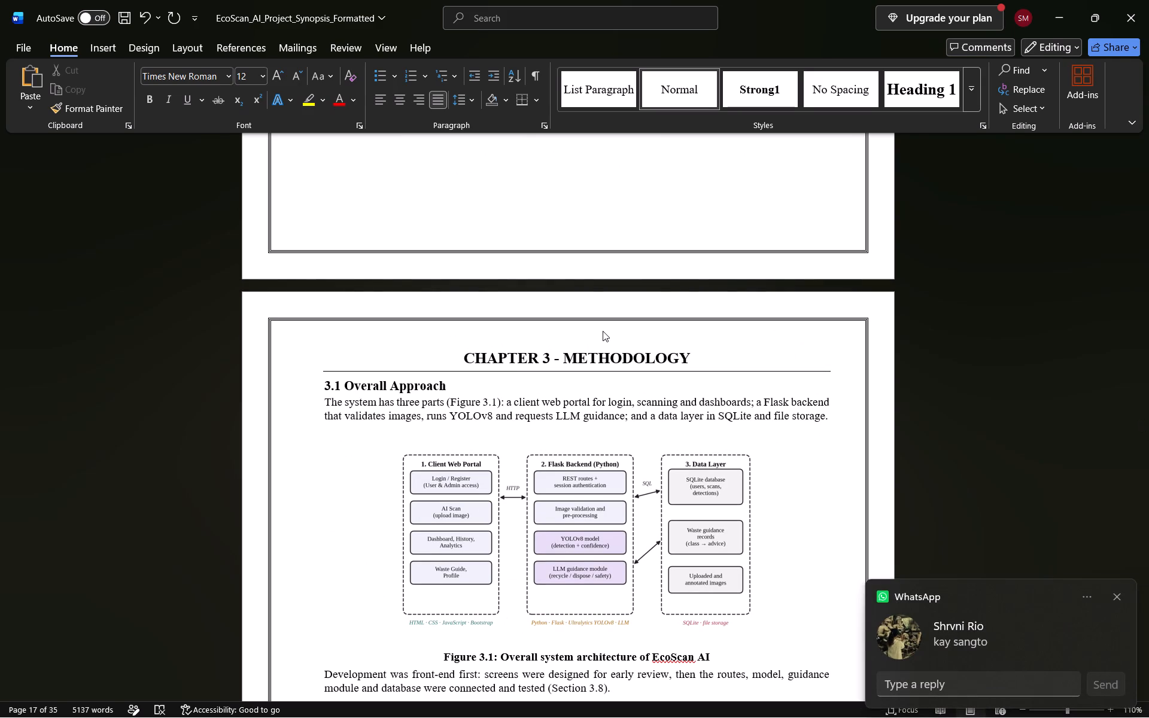
pyautogui.click(1120, 597)
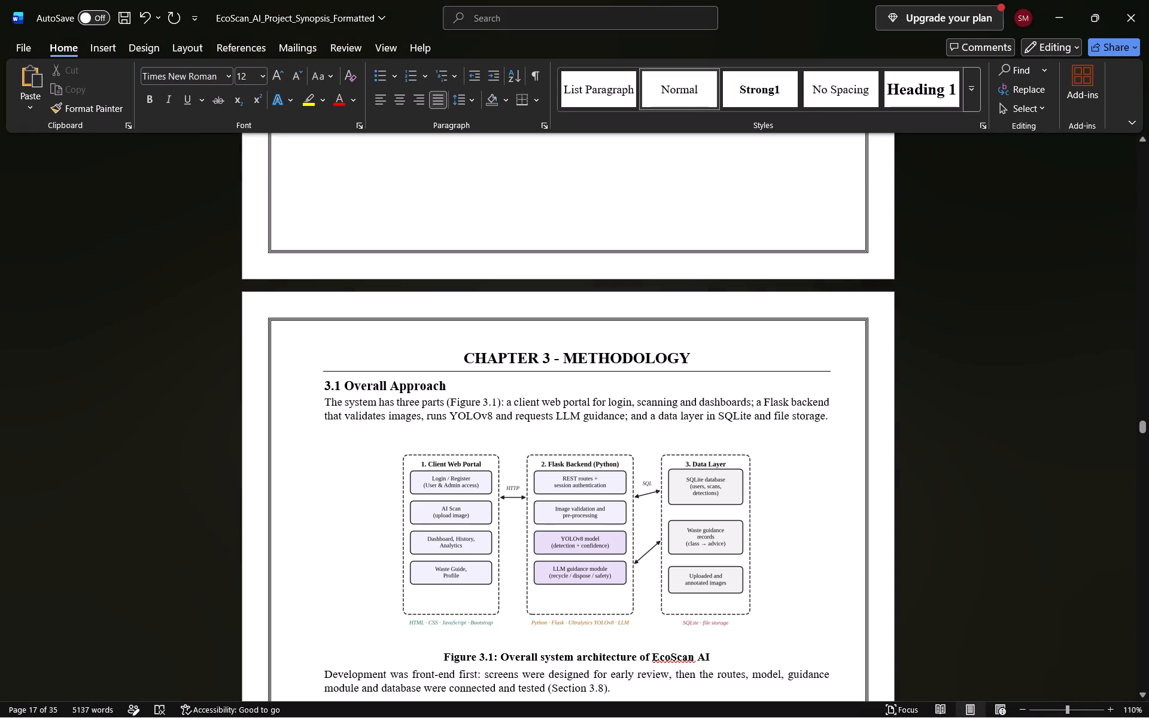
pyautogui.scroll(9, 737, 500)
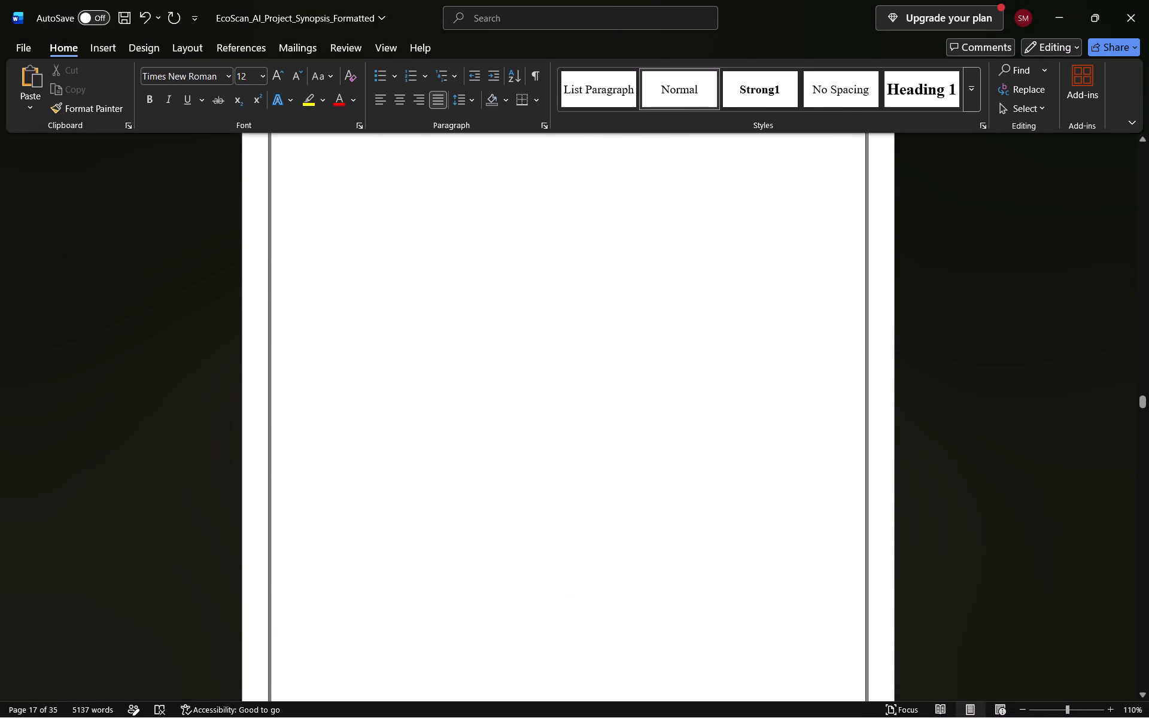
pyautogui.scroll(4, 737, 500)
# Change the font size of the paragraph under 3.1 Overall Approach in Chapter 3.
pyautogui.scroll(-4, 737, 500)
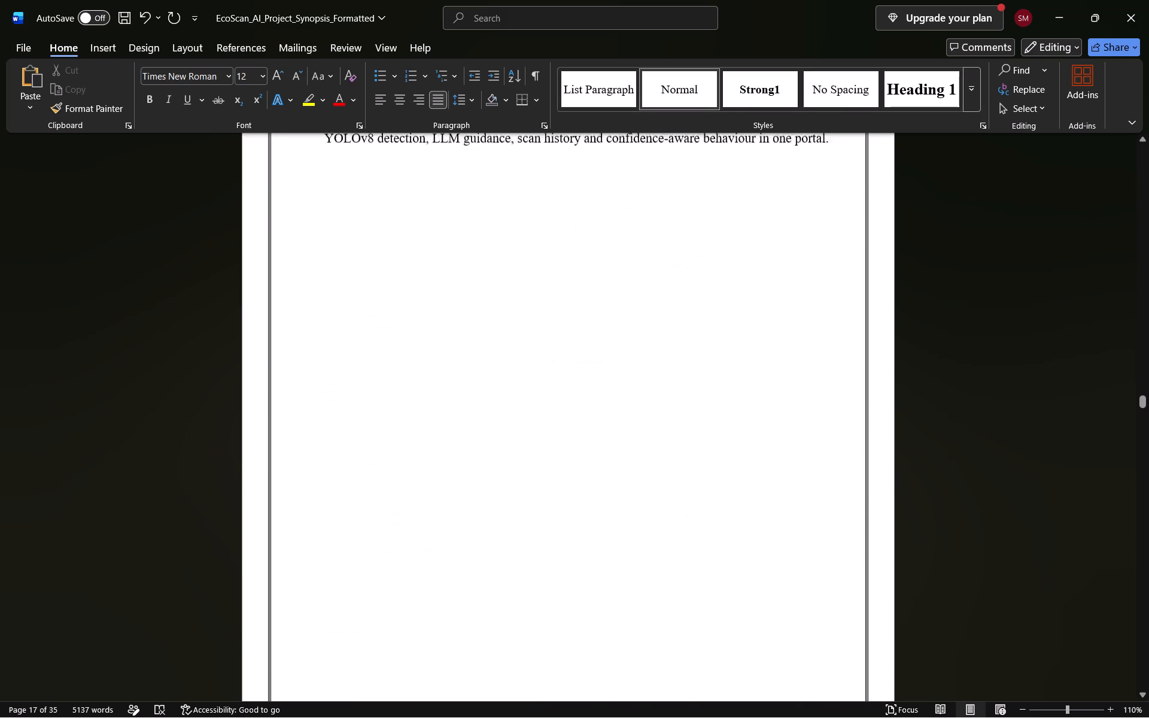
pyautogui.scroll(-8, 737, 500)
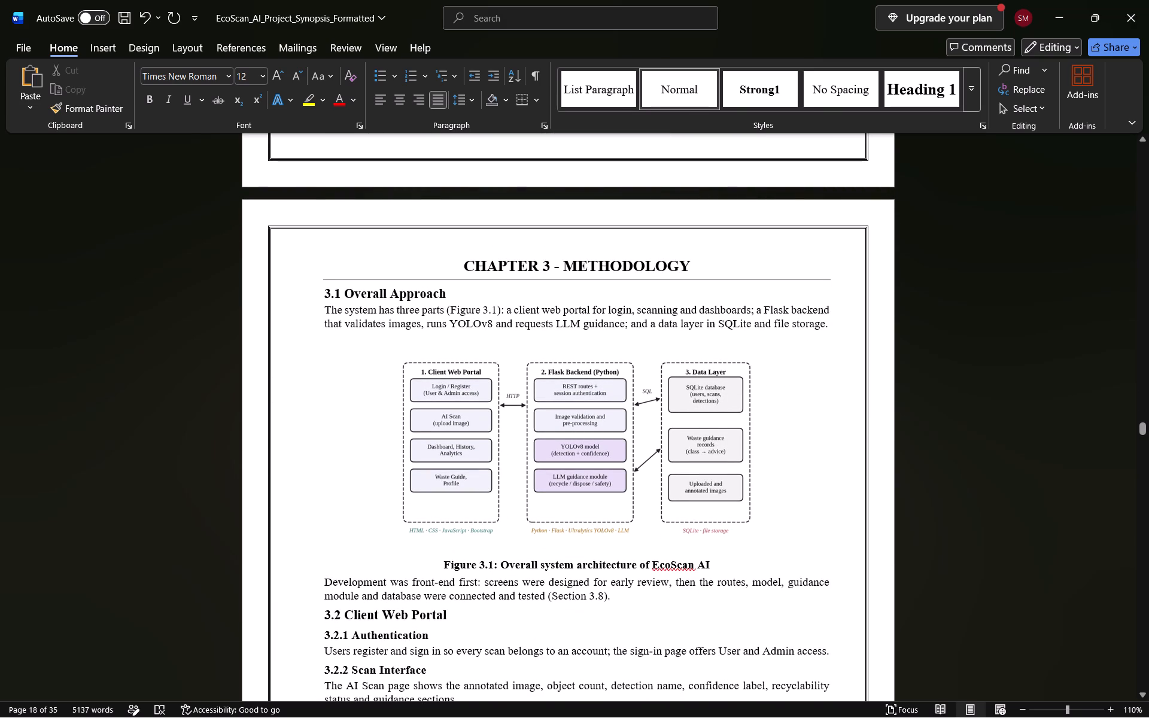
pyautogui.moveTo(324, 306); pyautogui.dragTo(840, 321)
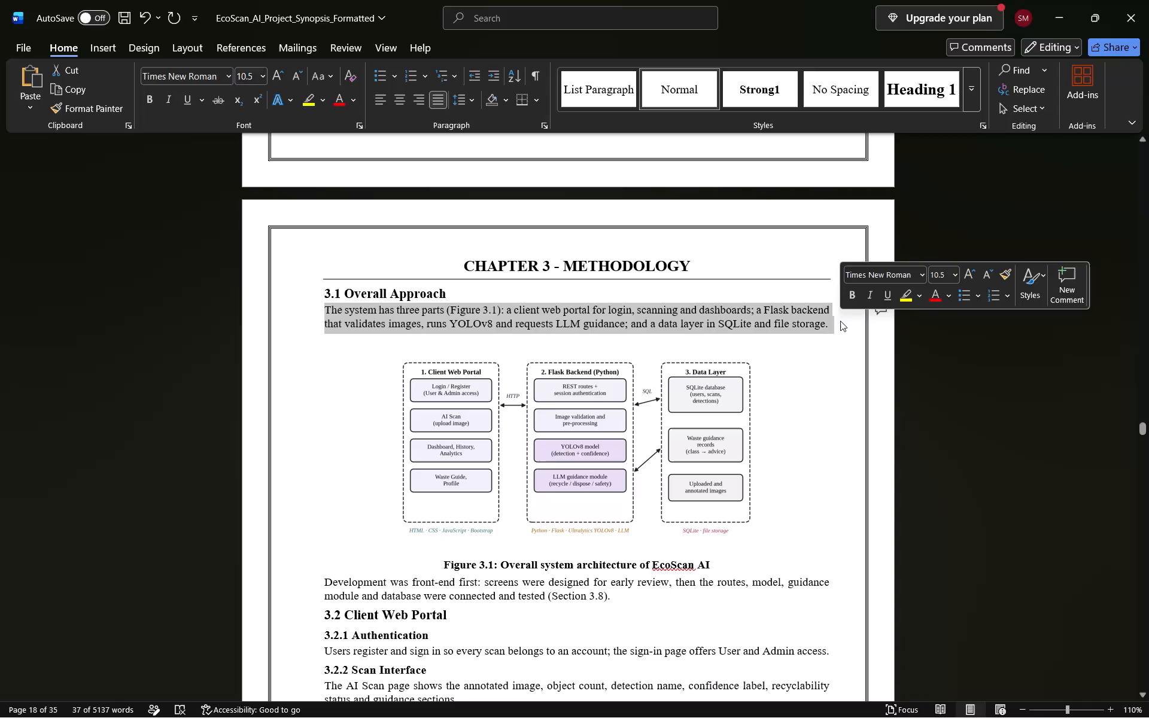
pyautogui.click(949, 280)
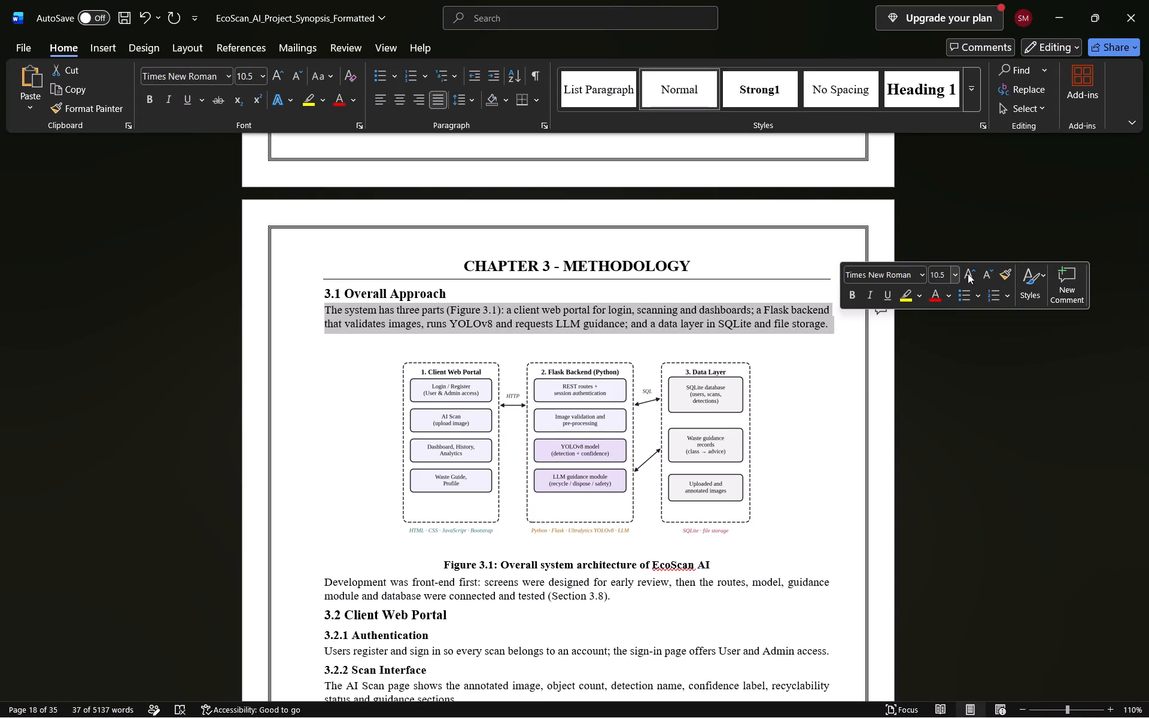
# Set the selected paragraph under 3.1 Overall Approach to font size 12.
pyautogui.click(960, 273)
pyautogui.click(959, 274)
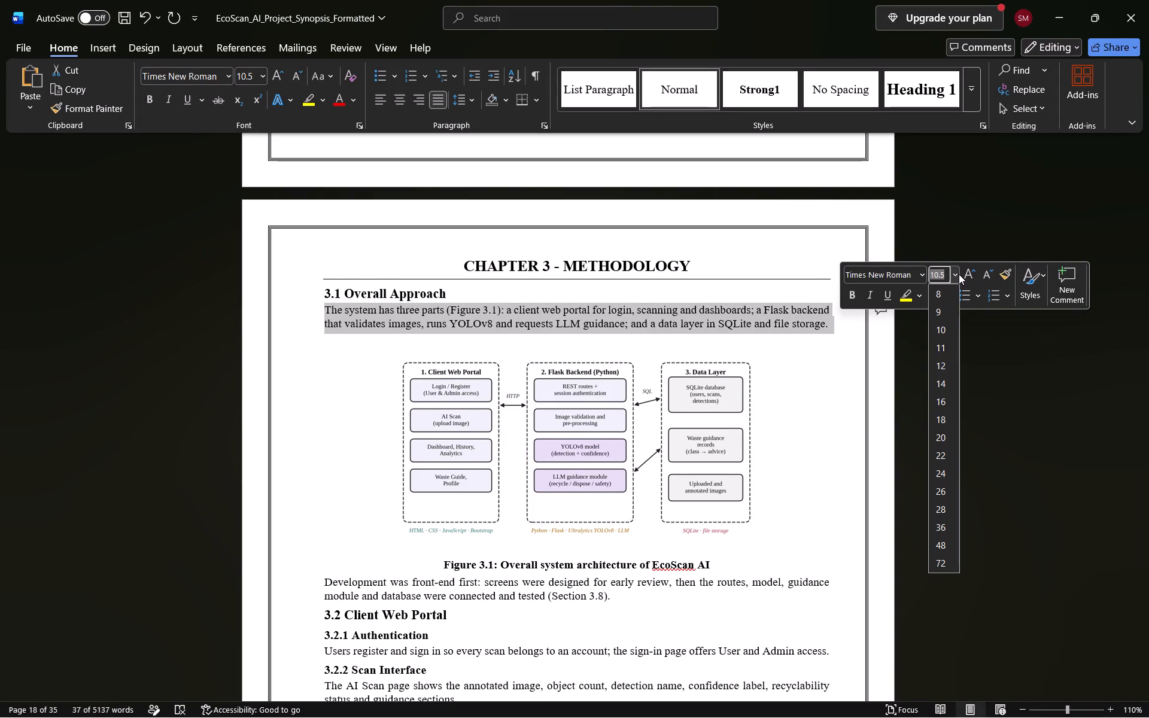
pyautogui.click(944, 358)
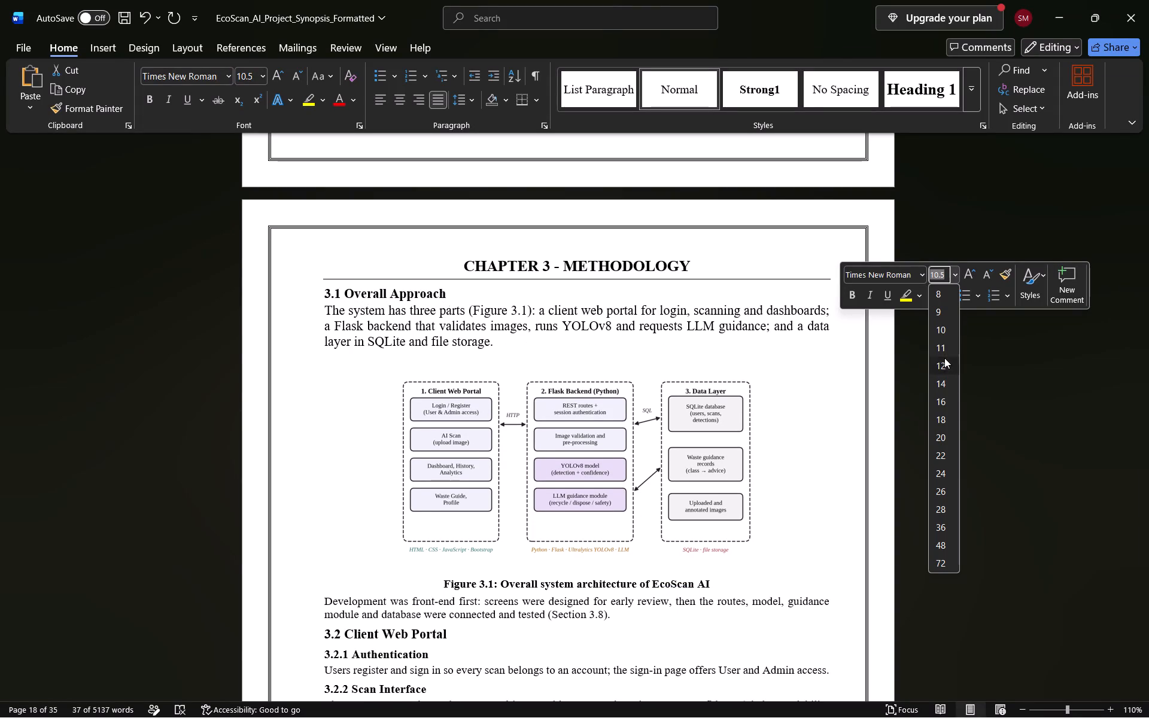
# Set the paragraph below the Figure 3.1 caption, starting "Development was front-end first", to font size 12.
pyautogui.scroll(-2, 697, 401)
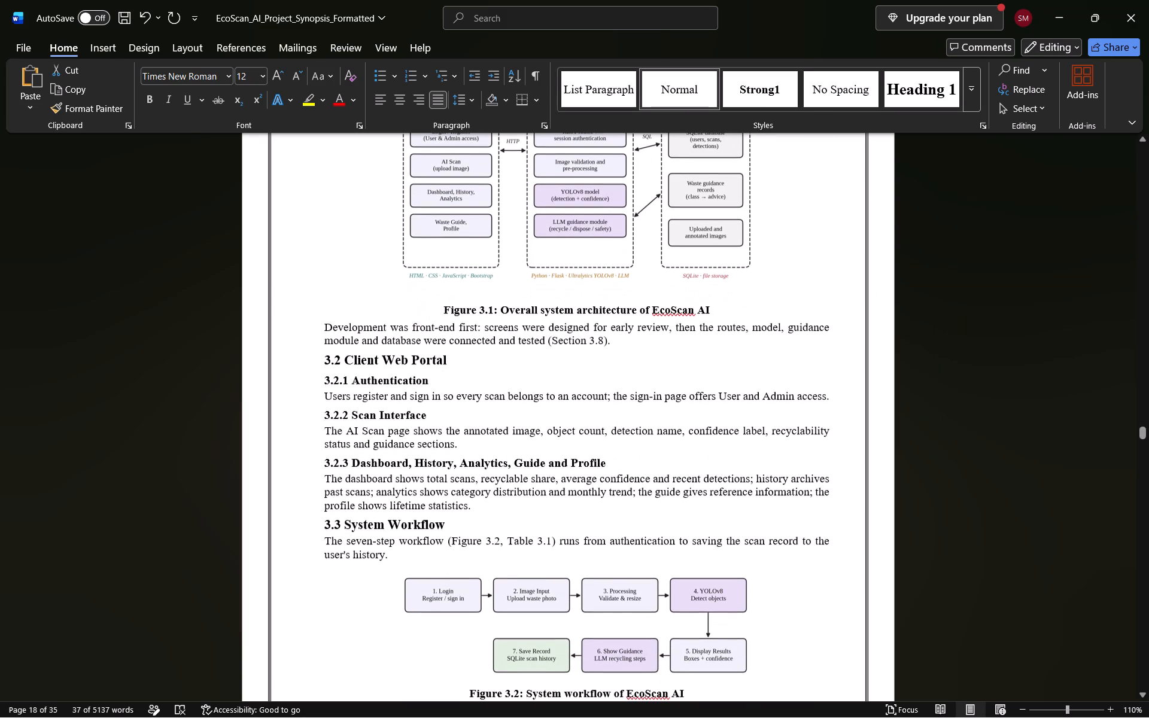
pyautogui.moveTo(324, 330); pyautogui.dragTo(440, 342)
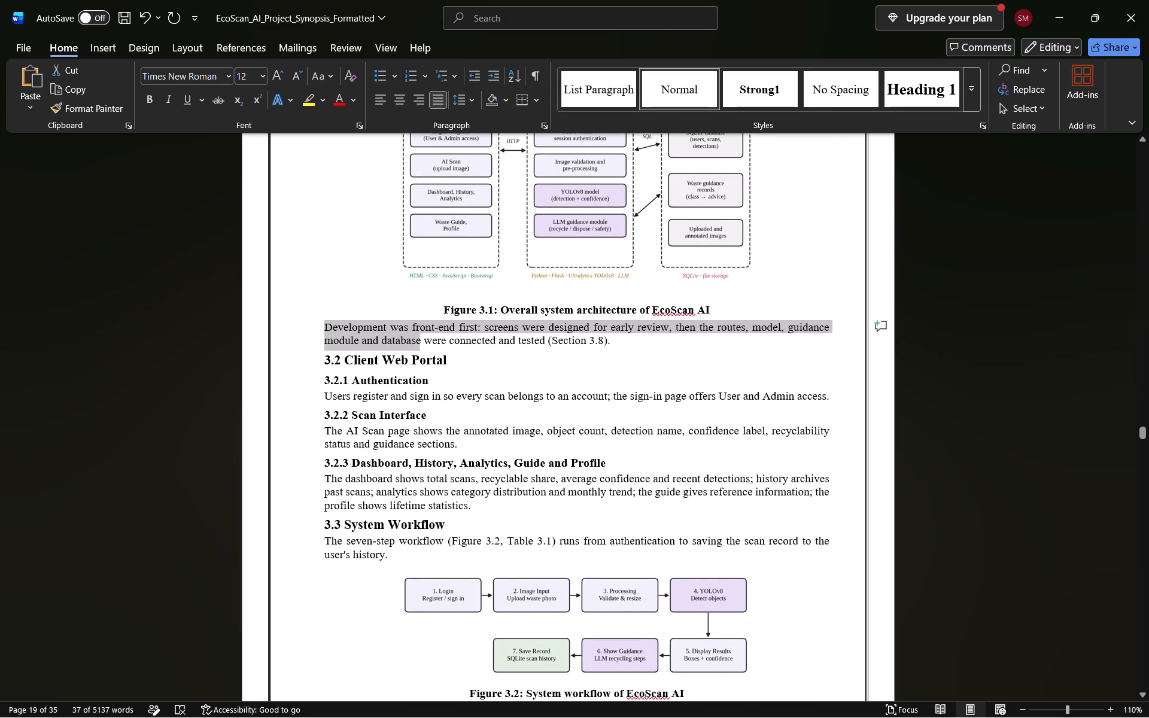
pyautogui.moveTo(440, 342); pyautogui.dragTo(631, 346)
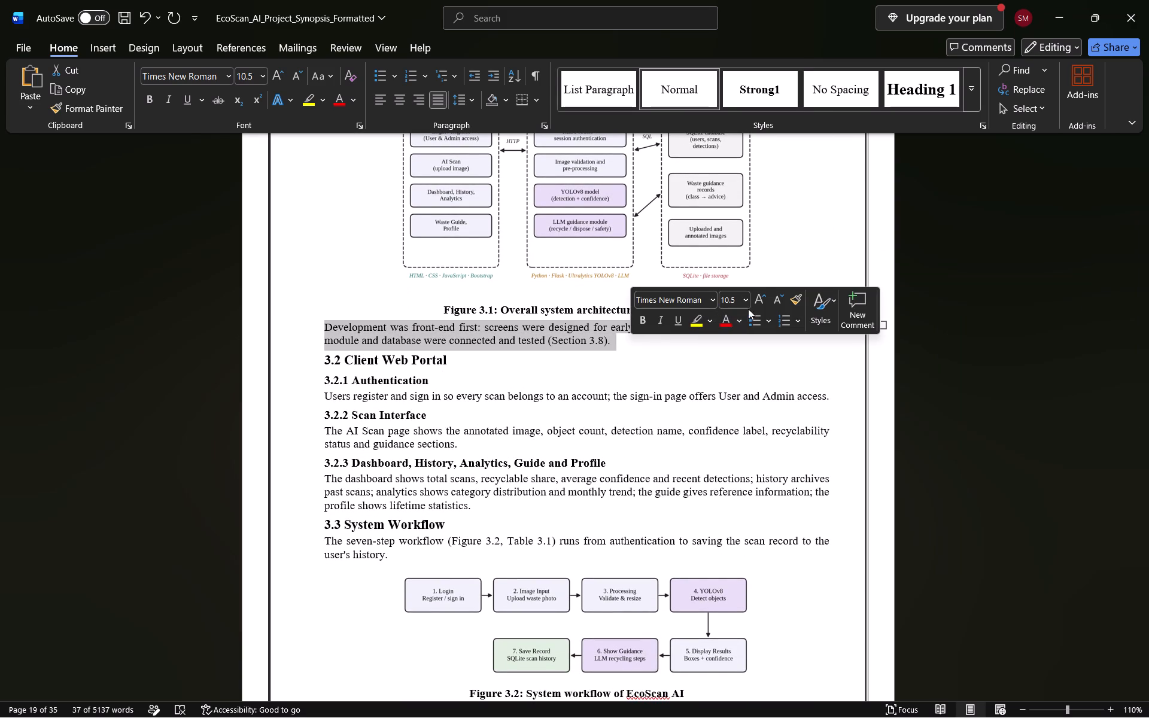
pyautogui.click(746, 303)
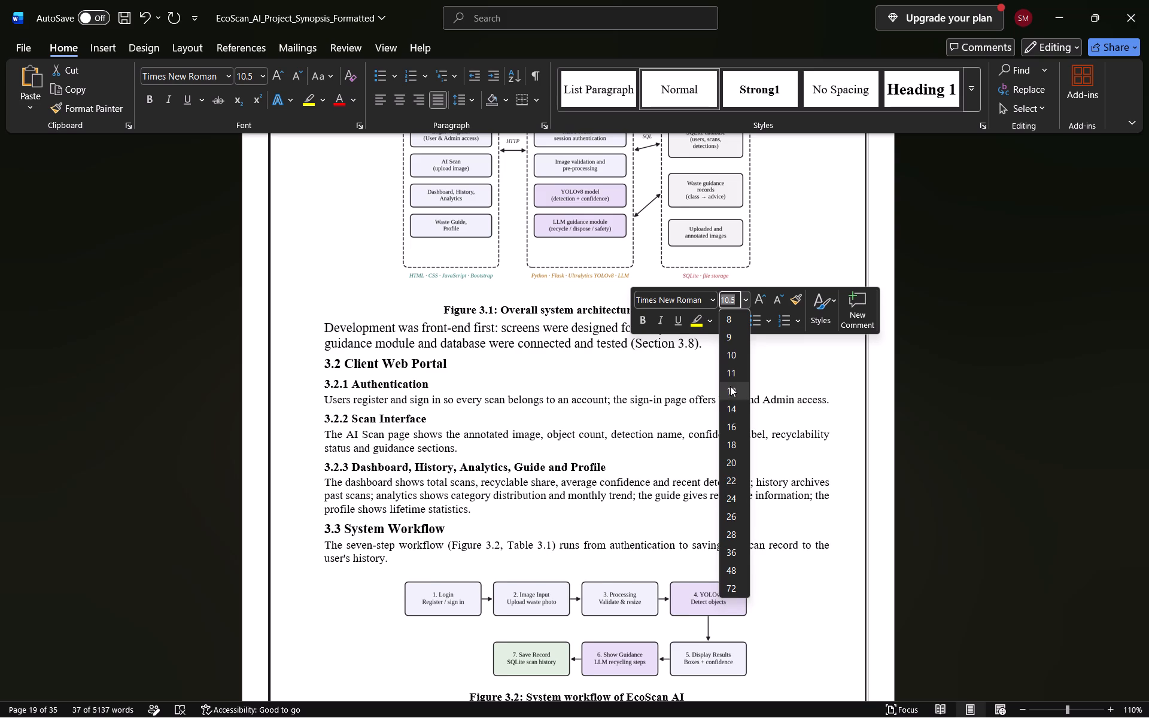
pyautogui.click(728, 389)
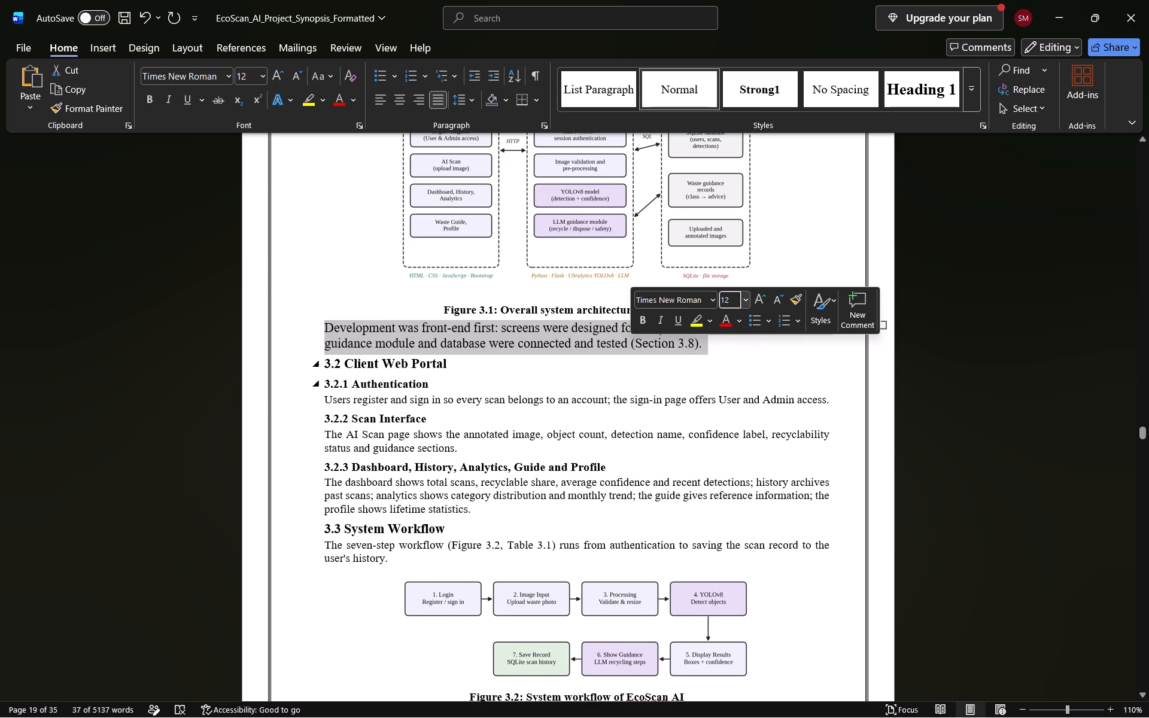
# Set the paragraph under 3.2.1 Authentication to font size 12.
pyautogui.moveTo(325, 398); pyautogui.dragTo(652, 401)
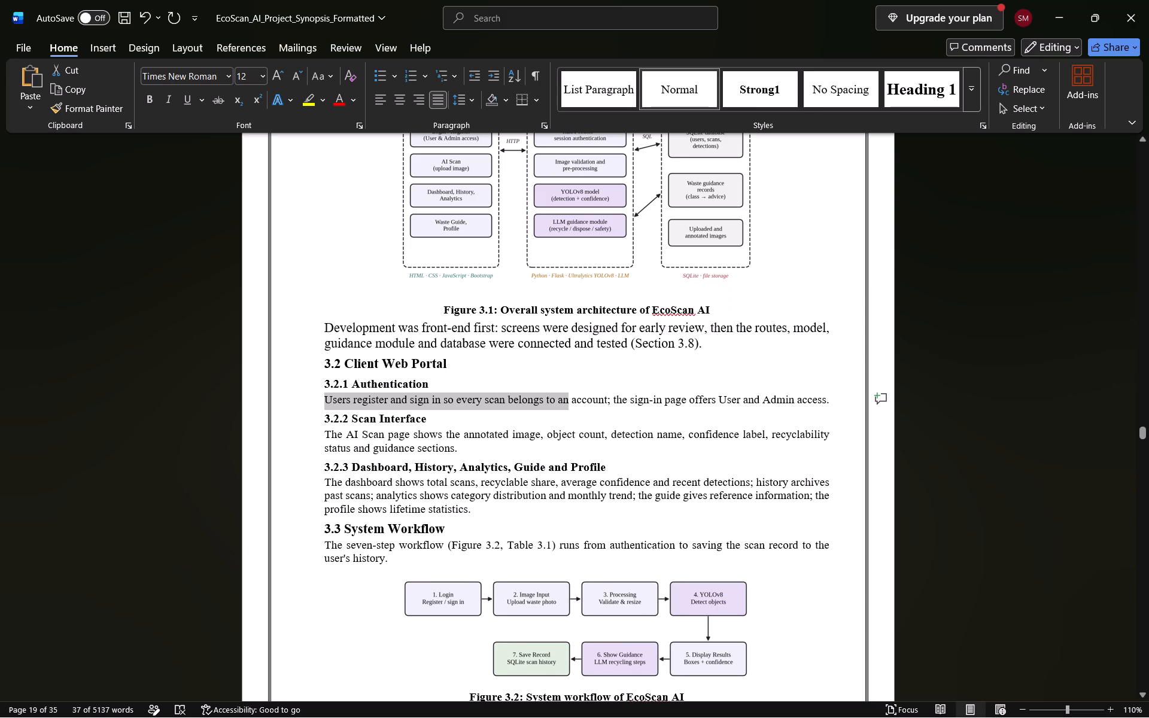
pyautogui.moveTo(652, 401); pyautogui.dragTo(847, 402)
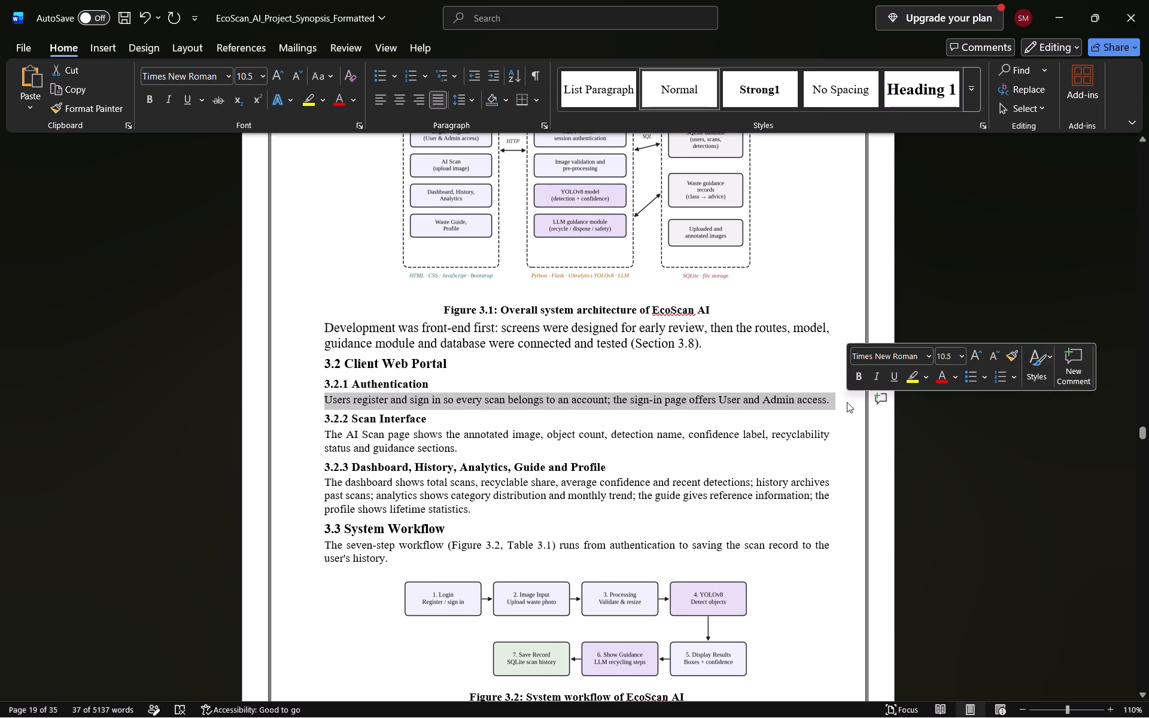
pyautogui.click(963, 355)
pyautogui.click(950, 445)
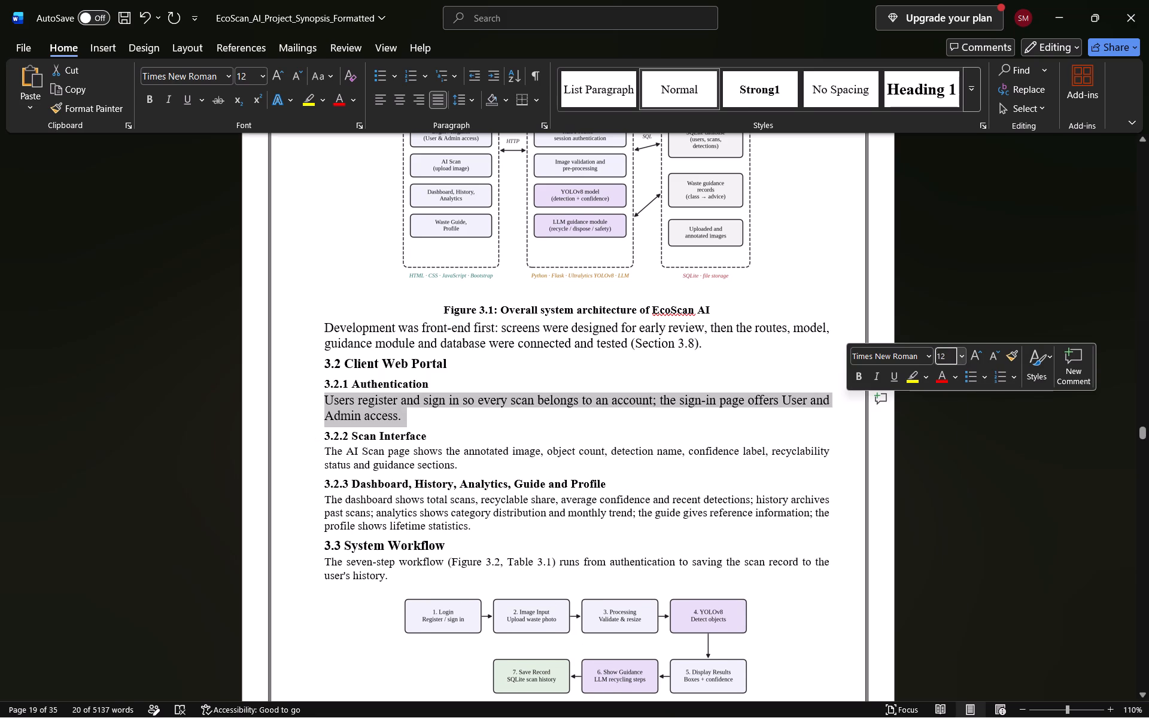
# Set the paragraph under 3.2.2 Scan Interface to font size 12.
pyautogui.moveTo(326, 455); pyautogui.dragTo(448, 464)
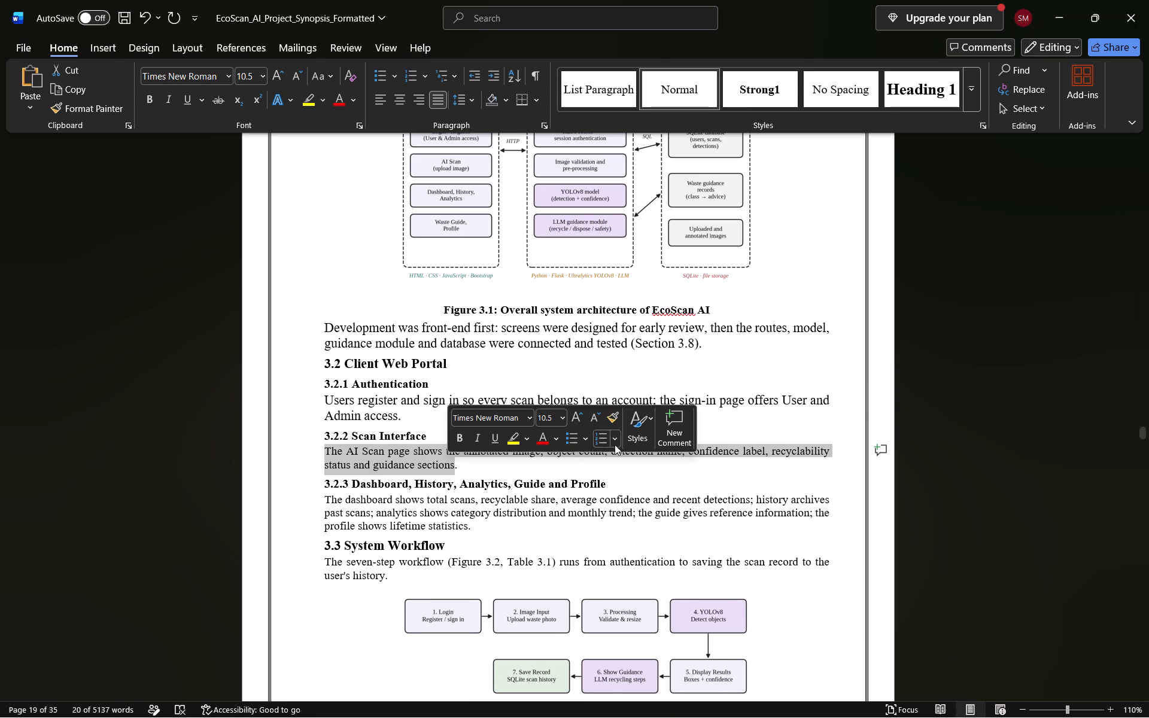
pyautogui.click(561, 416)
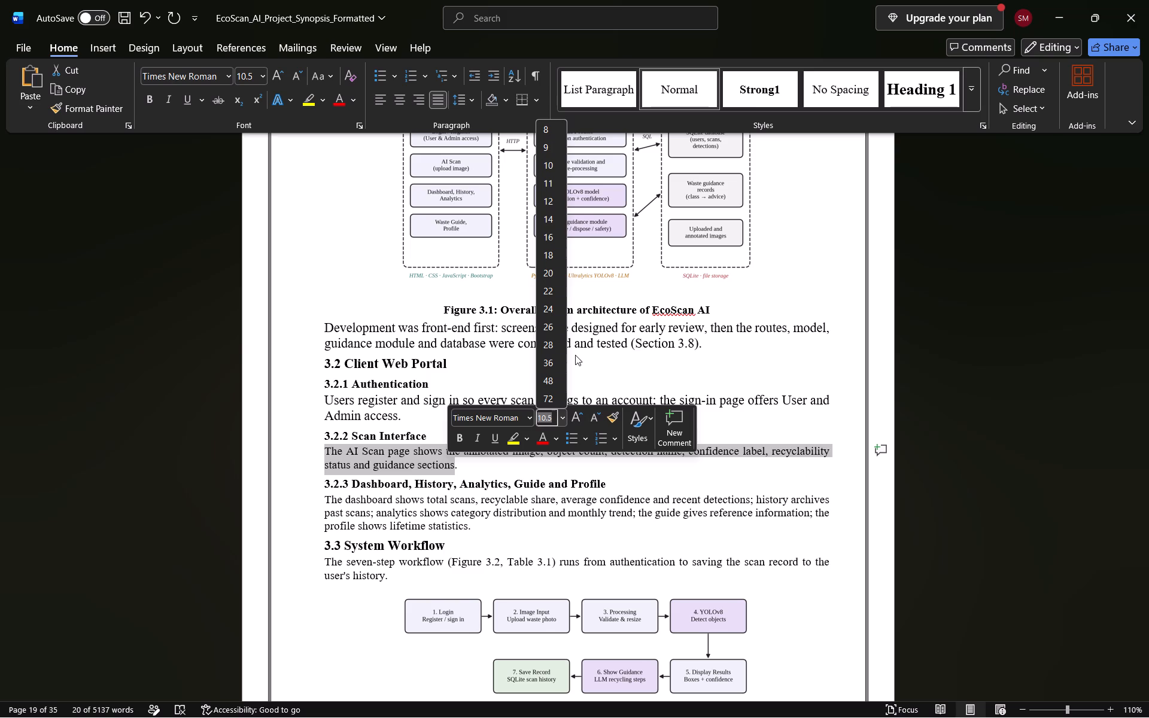
pyautogui.click(550, 198)
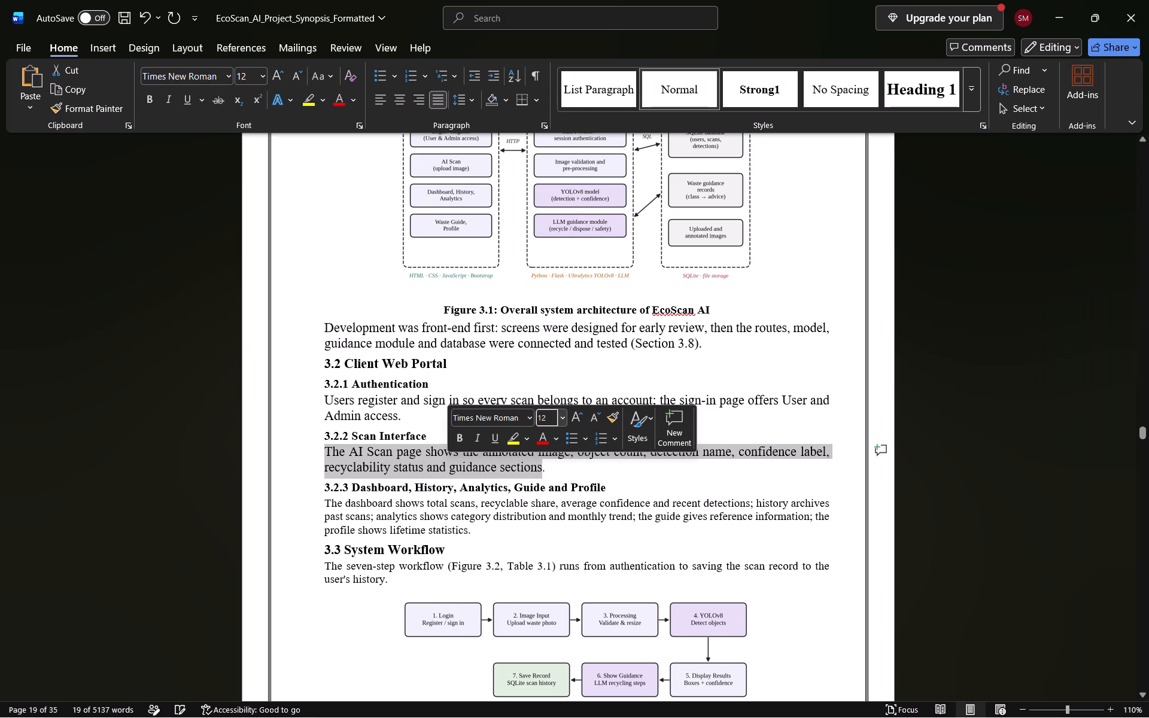
# Set the paragraph under 3.2.3 Dashboard, History, Analytics, Guide and Profile to font size 12.
pyautogui.moveTo(328, 502); pyautogui.dragTo(440, 533)
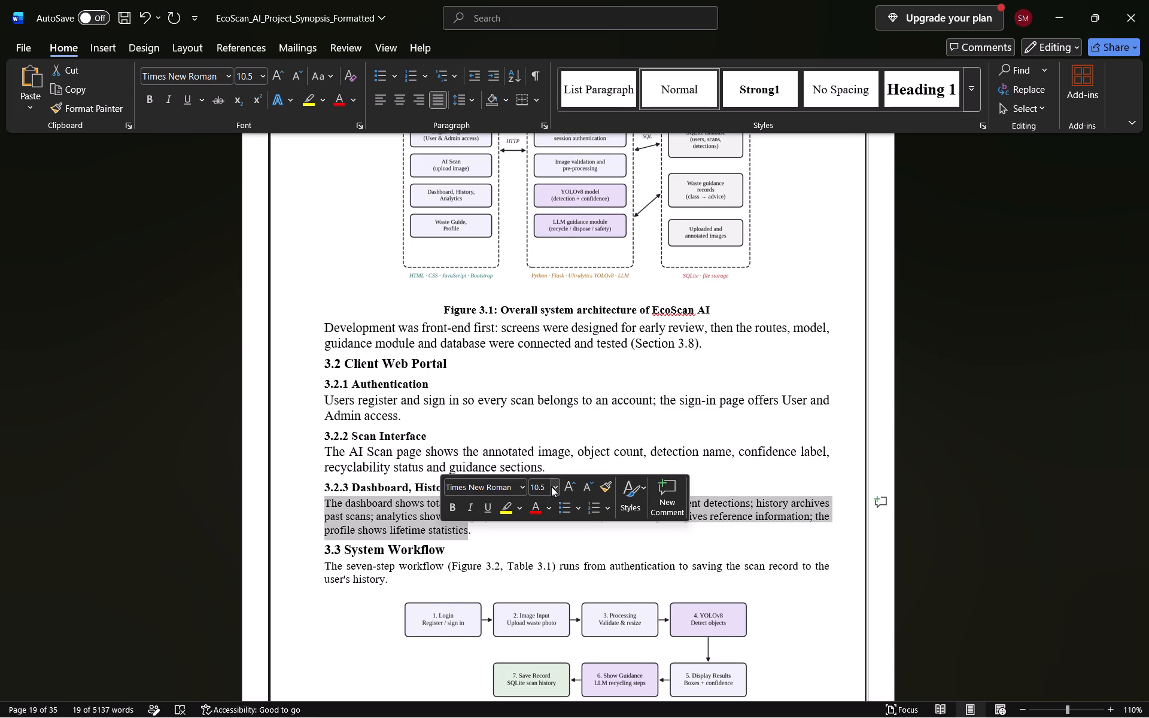
pyautogui.click(551, 486)
pyautogui.click(544, 264)
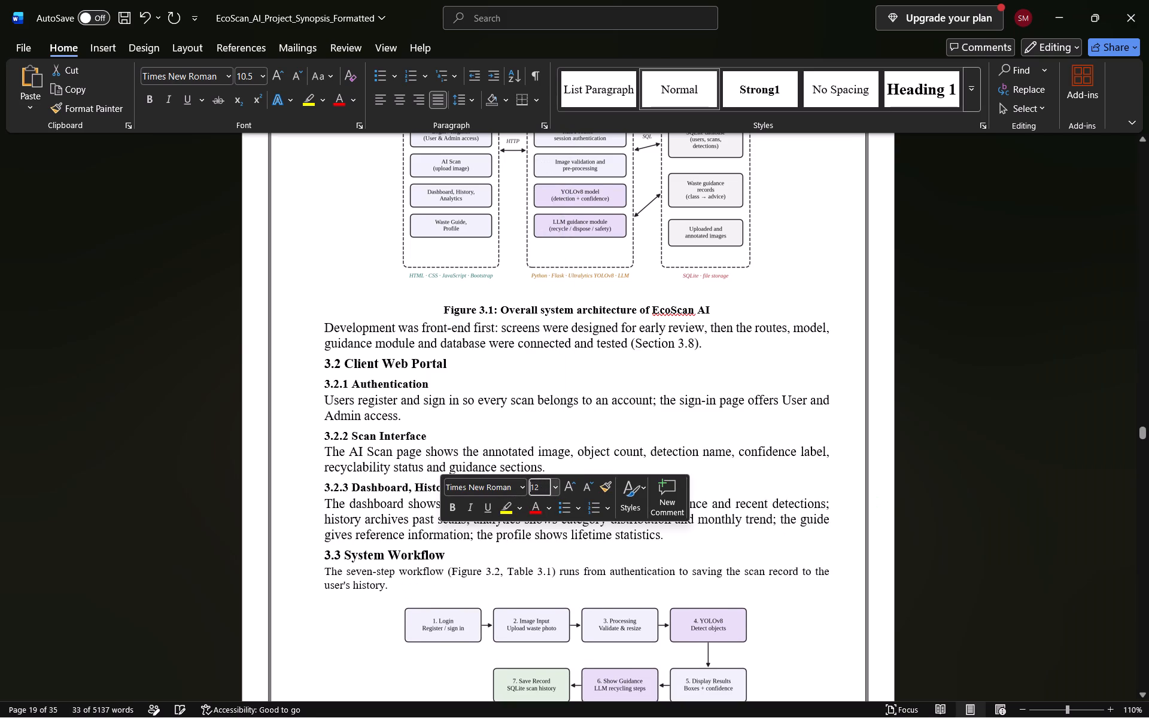
# Set the paragraph under 3.3 System Workflow to font size 12.
pyautogui.scroll(-1, 526, 366)
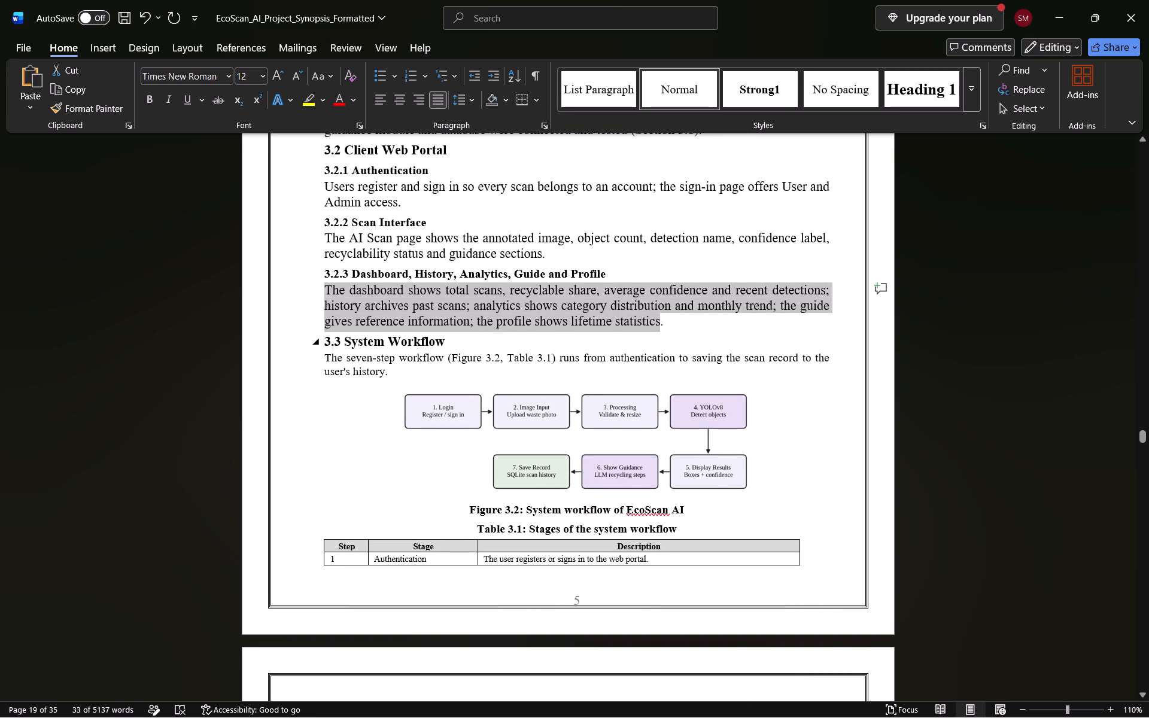
pyautogui.moveTo(323, 354); pyautogui.dragTo(388, 371)
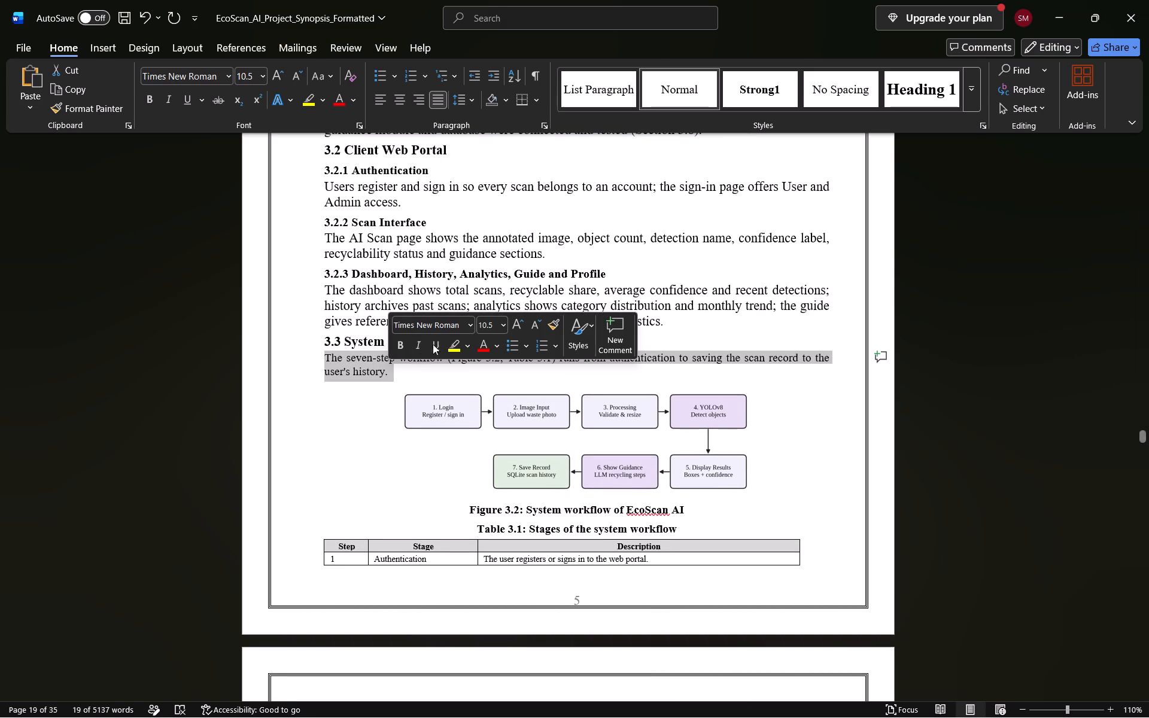
pyautogui.click(500, 324)
pyautogui.click(490, 415)
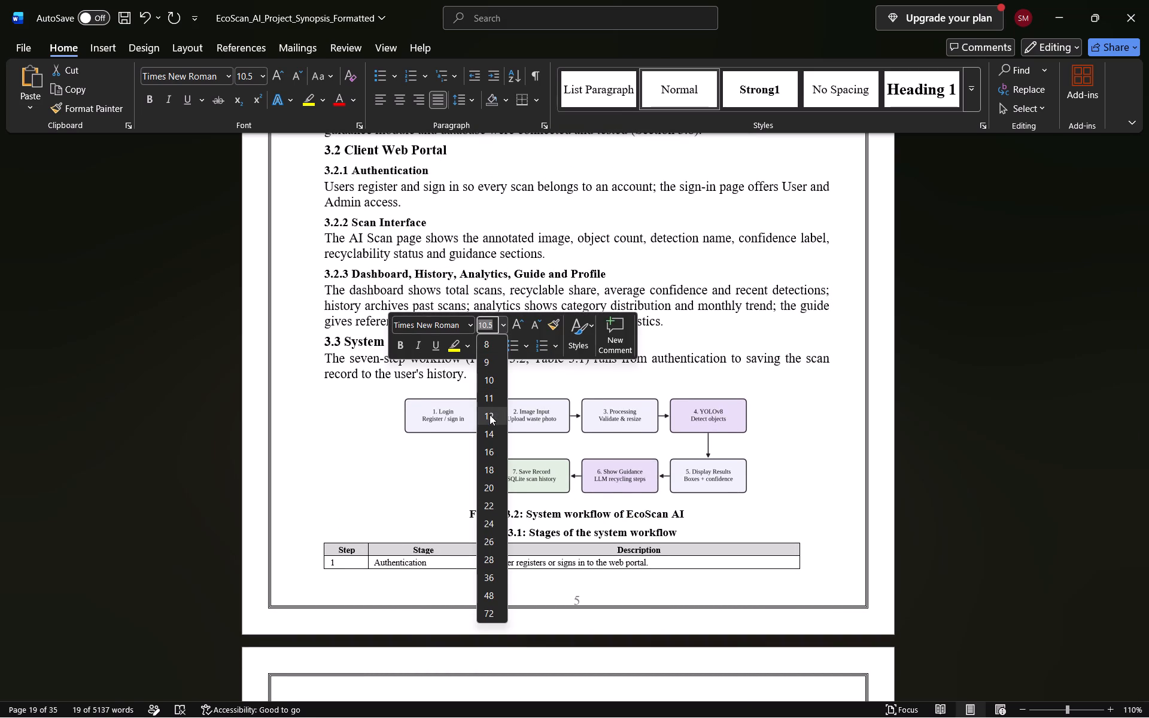
# Enlarge the Figure 3.2 system workflow diagram proportionally until it spans about the full text width.
pyautogui.scroll(-1, 723, 357)
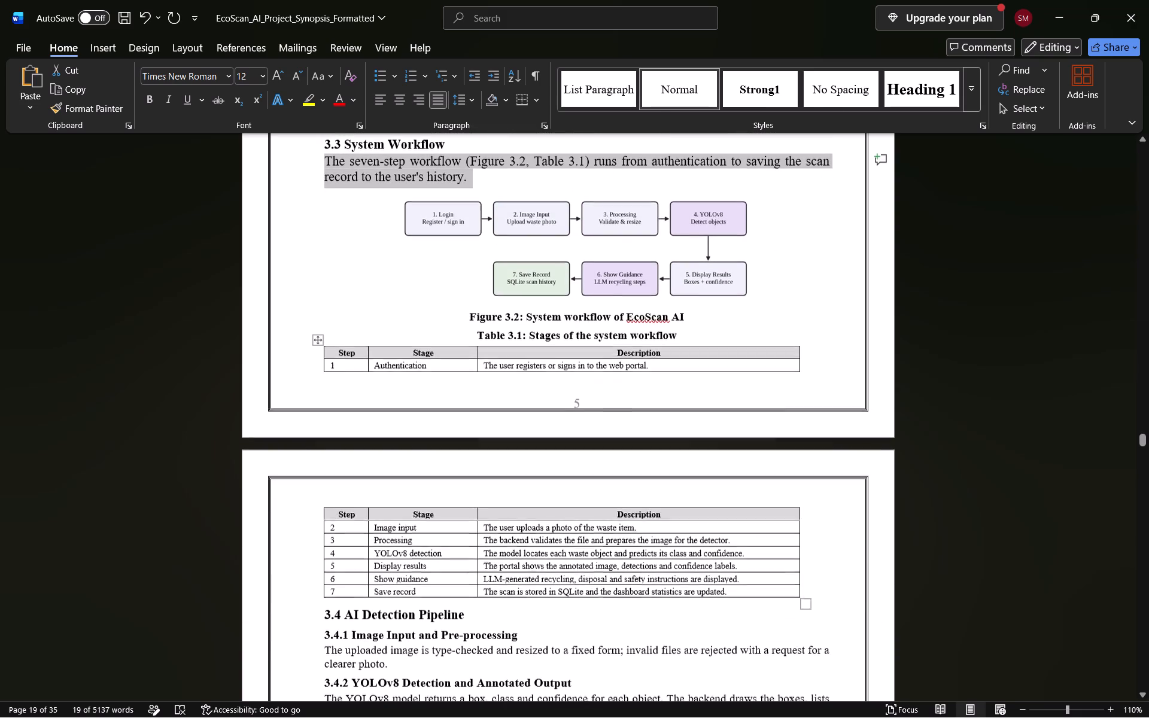
pyautogui.scroll(-1, 723, 357)
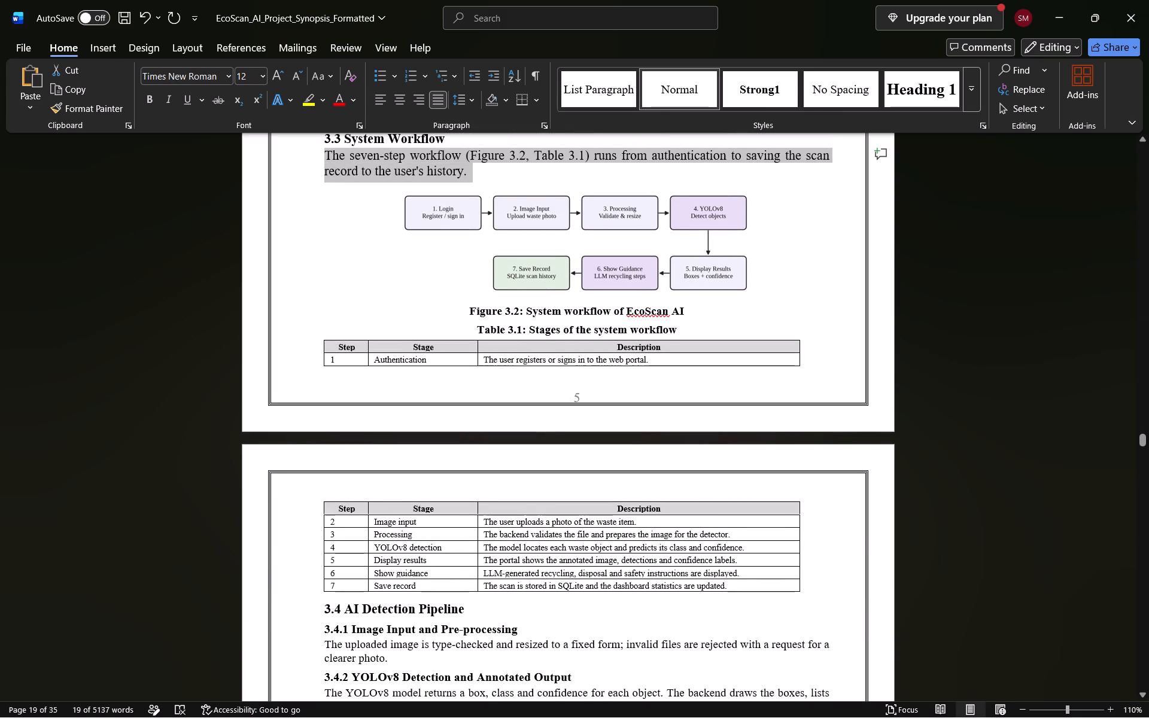
pyautogui.scroll(1, 643, 254)
pyautogui.click(643, 254)
pyautogui.click(743, 342)
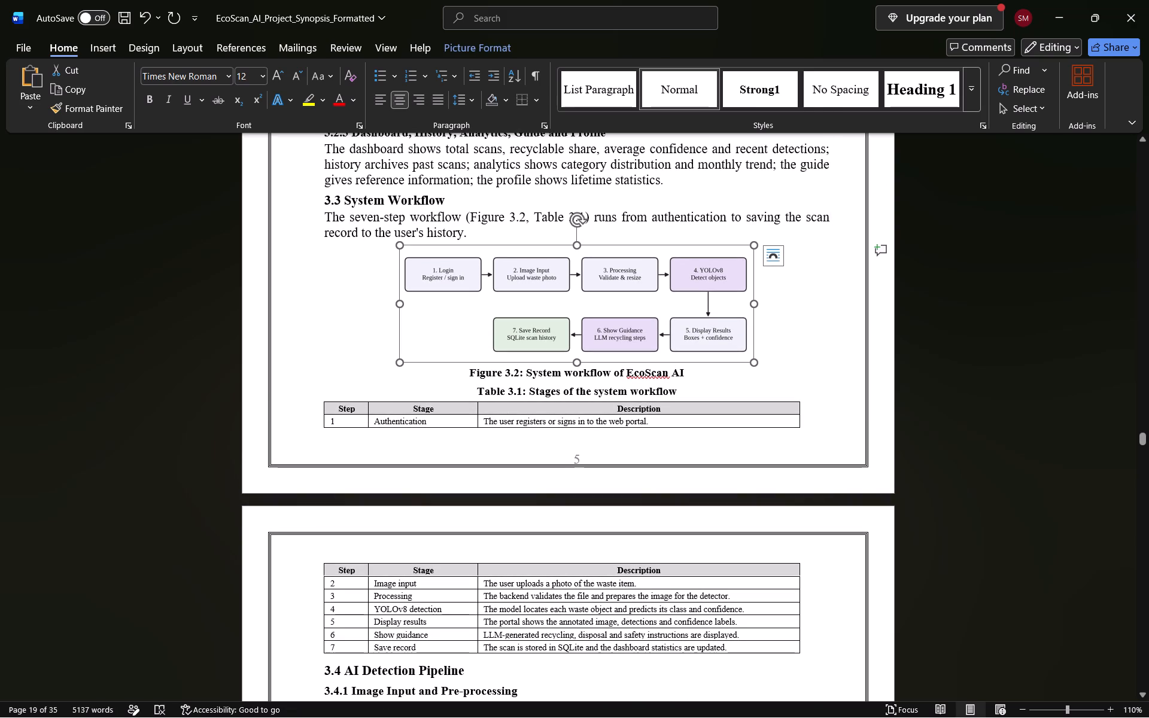
pyautogui.moveTo(753, 360); pyautogui.dragTo(756, 362)
pyautogui.moveTo(756, 362); pyautogui.dragTo(792, 410)
pyautogui.click(784, 439)
# Enlarge Table 3.1, Stages of the system workflow, making it slightly wider and its rows noticeably taller.
pyautogui.scroll(-1, 784, 439)
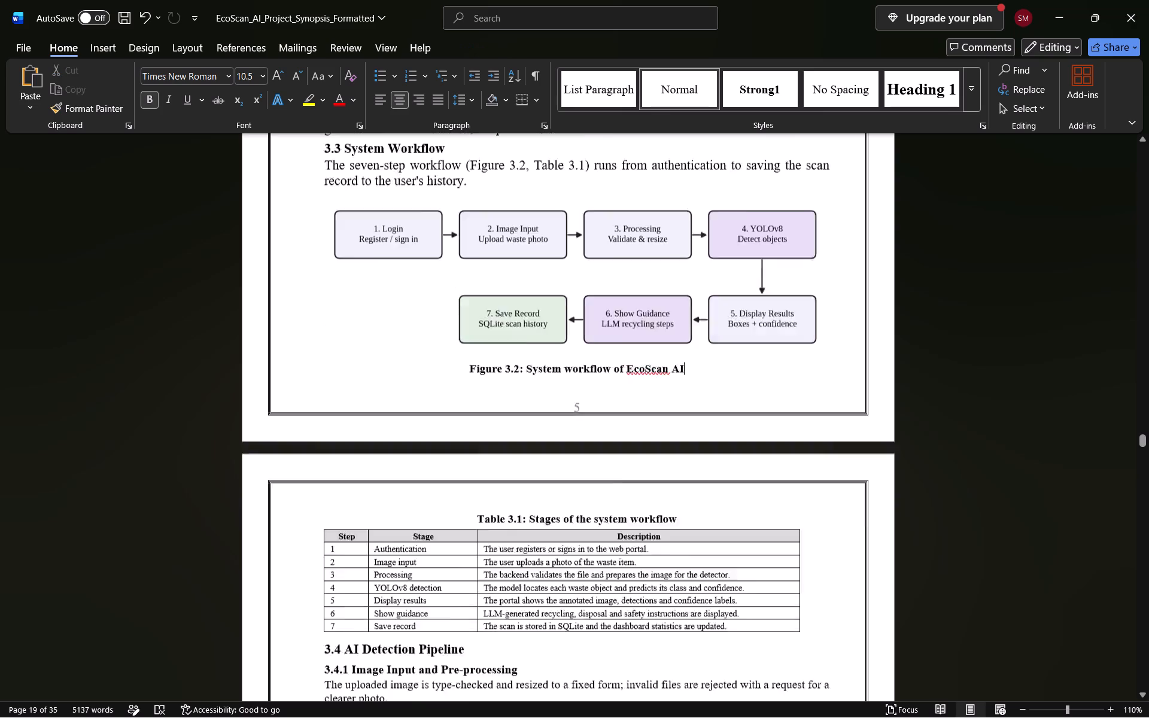
pyautogui.scroll(-1, 784, 439)
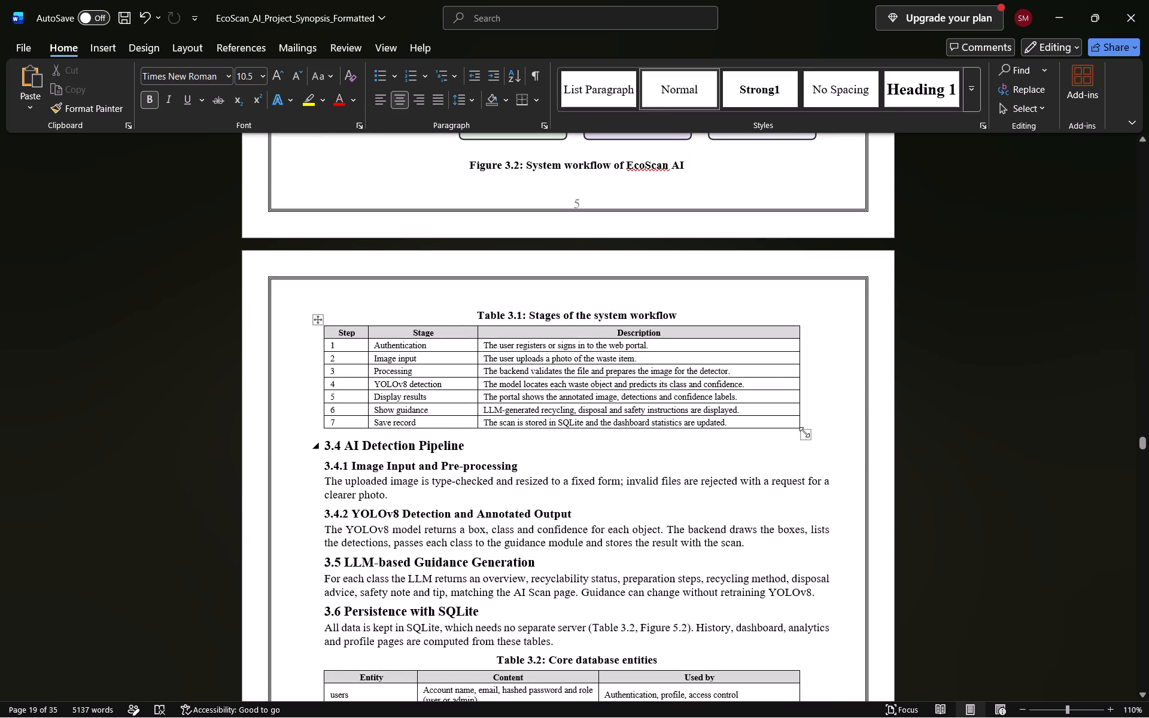
pyautogui.moveTo(804, 432); pyautogui.dragTo(814, 499)
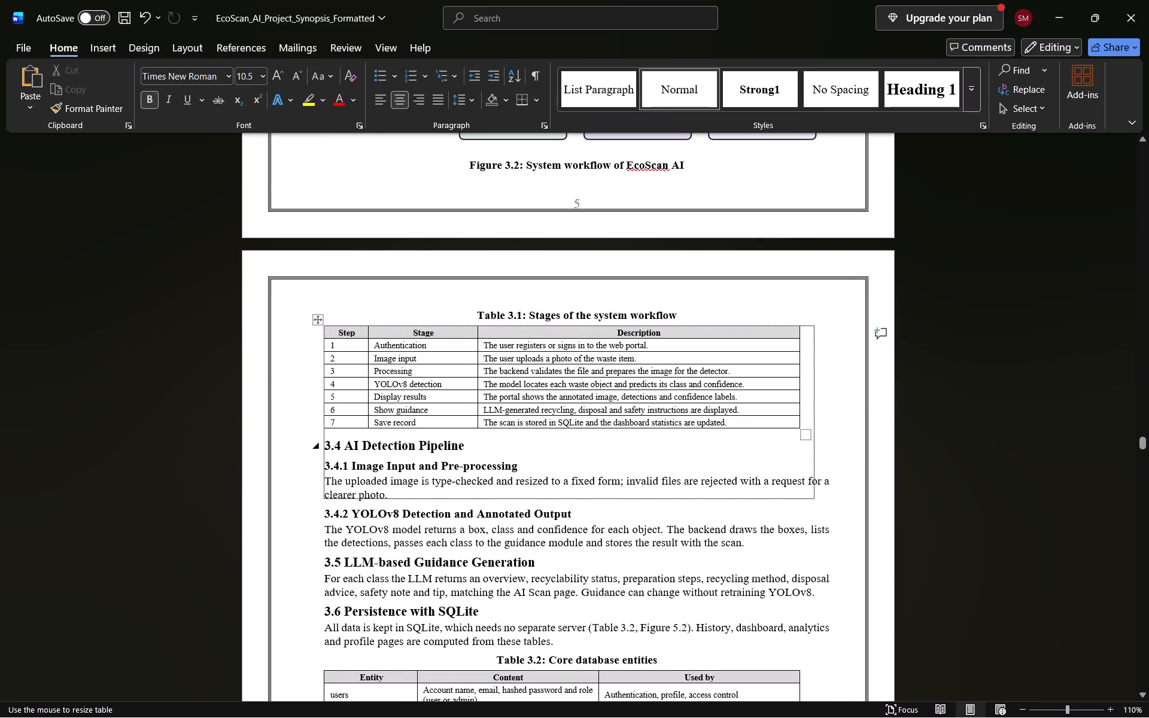
pyautogui.moveTo(814, 499); pyautogui.dragTo(815, 507)
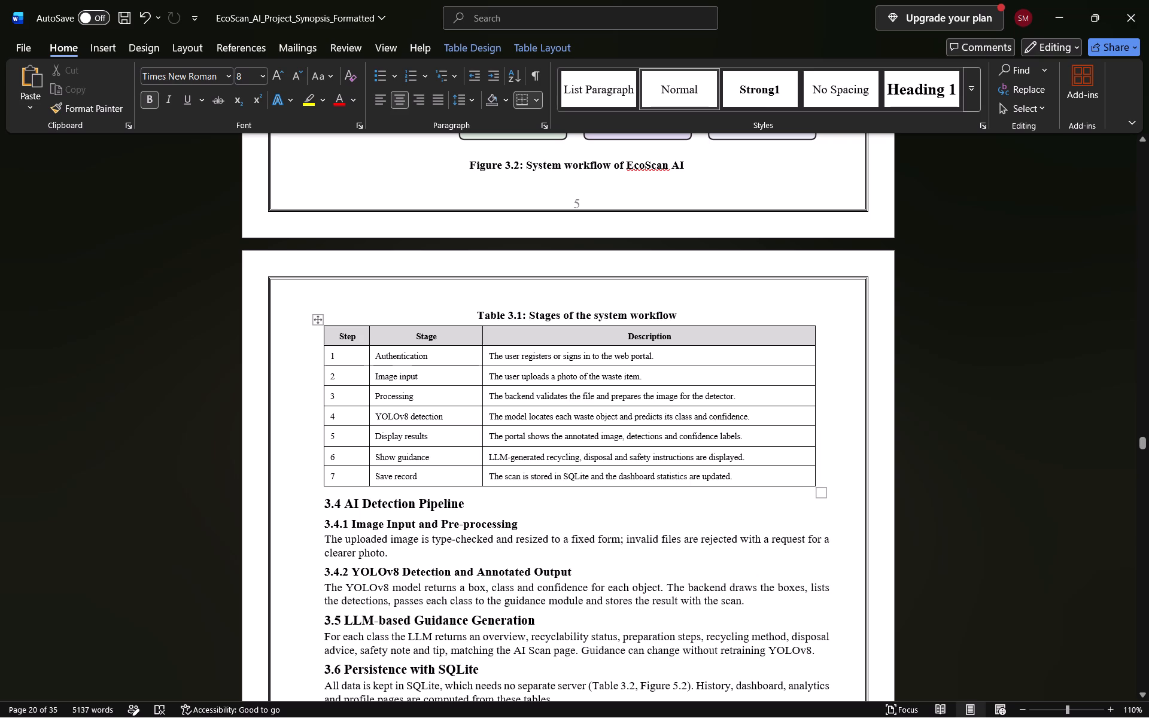
# Set all text in Table 3.1, including the header row, to font size 10.
pyautogui.moveTo(335, 336); pyautogui.dragTo(488, 377)
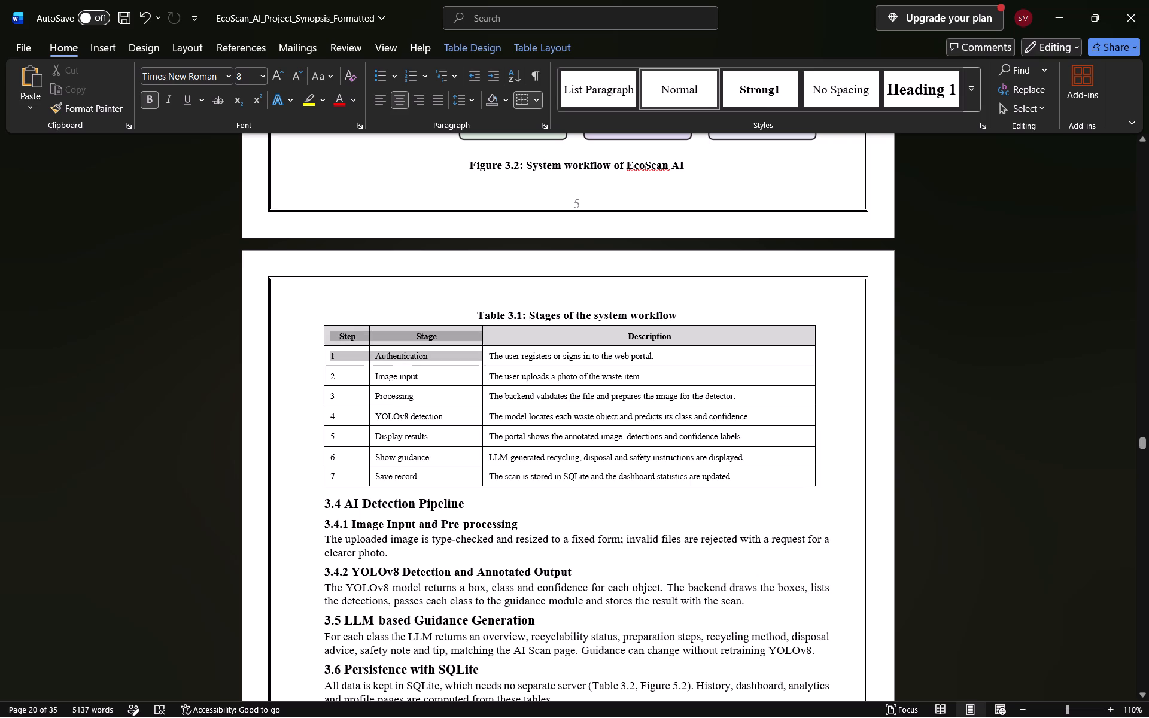
pyautogui.moveTo(488, 377); pyautogui.dragTo(771, 478)
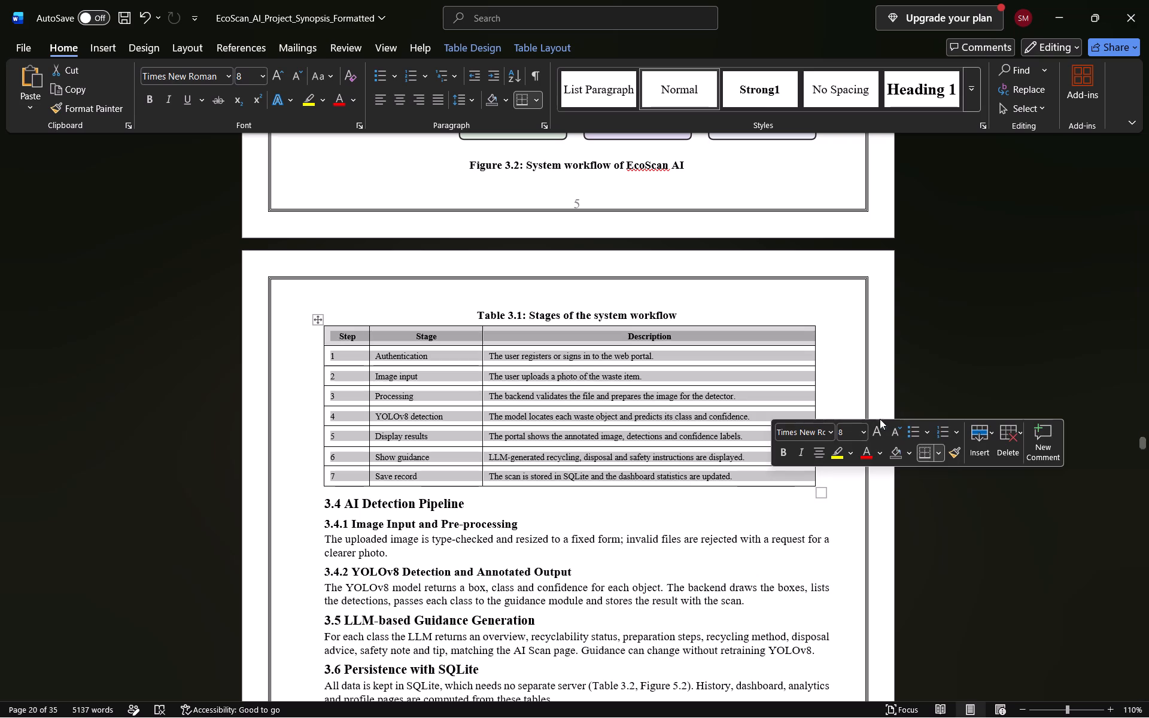
pyautogui.click(865, 432)
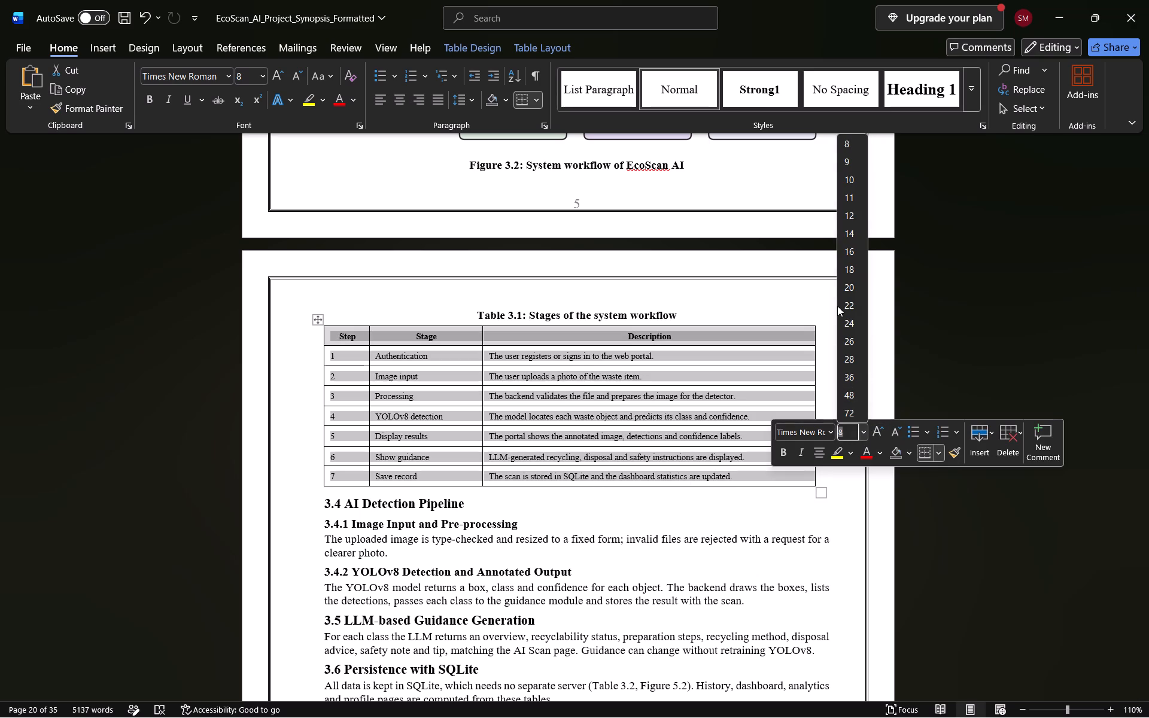
pyautogui.click(847, 178)
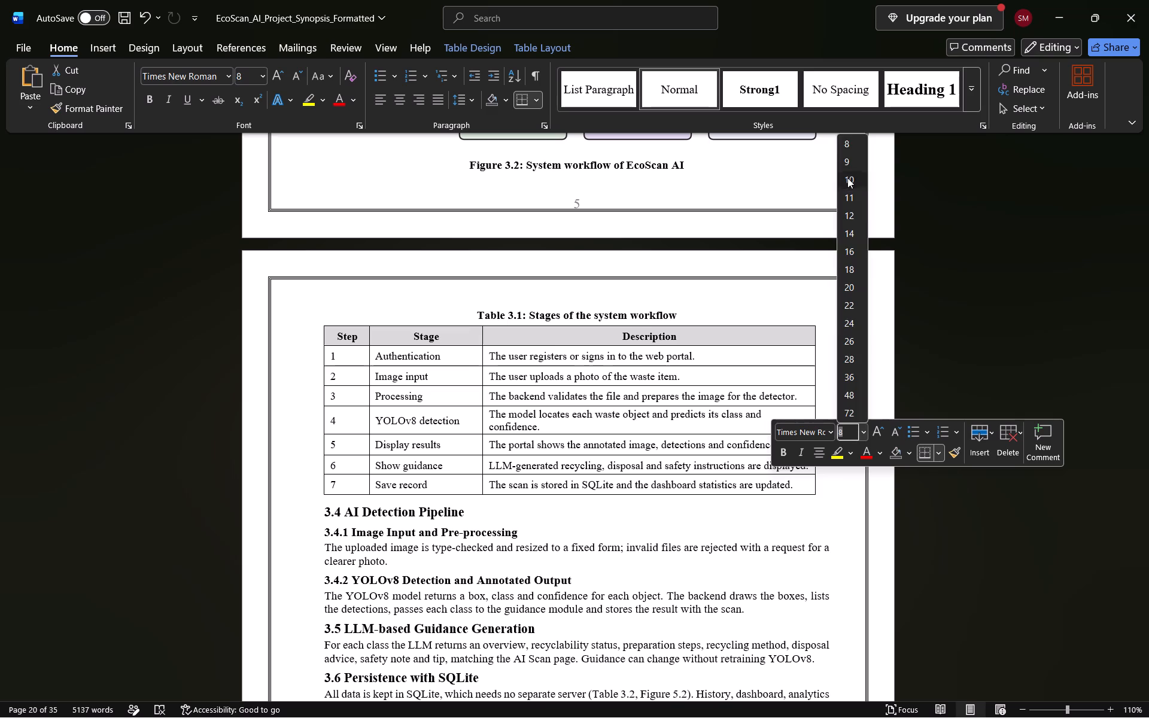
pyautogui.click(808, 293)
# Set the text from the paragraph under 3.4.1 through the paragraph under 3.6, including the headings between, to font size 12.
pyautogui.scroll(-3, 665, 425)
pyautogui.scroll(1, 665, 425)
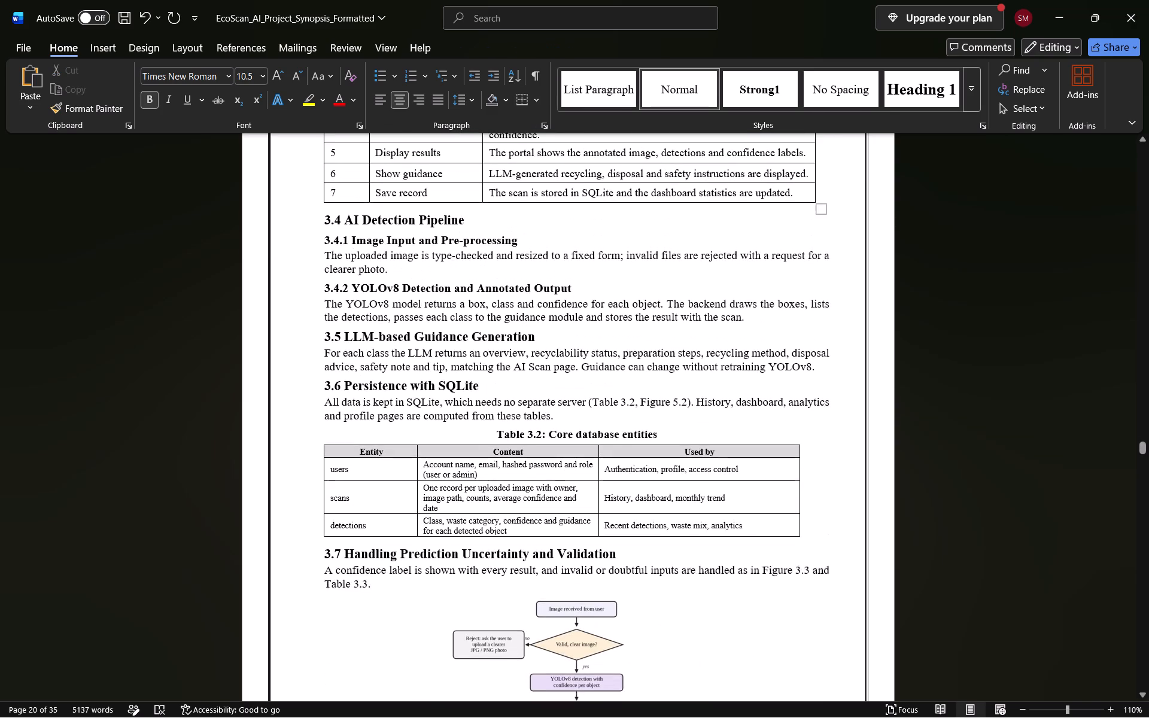
pyautogui.scroll(1, 665, 425)
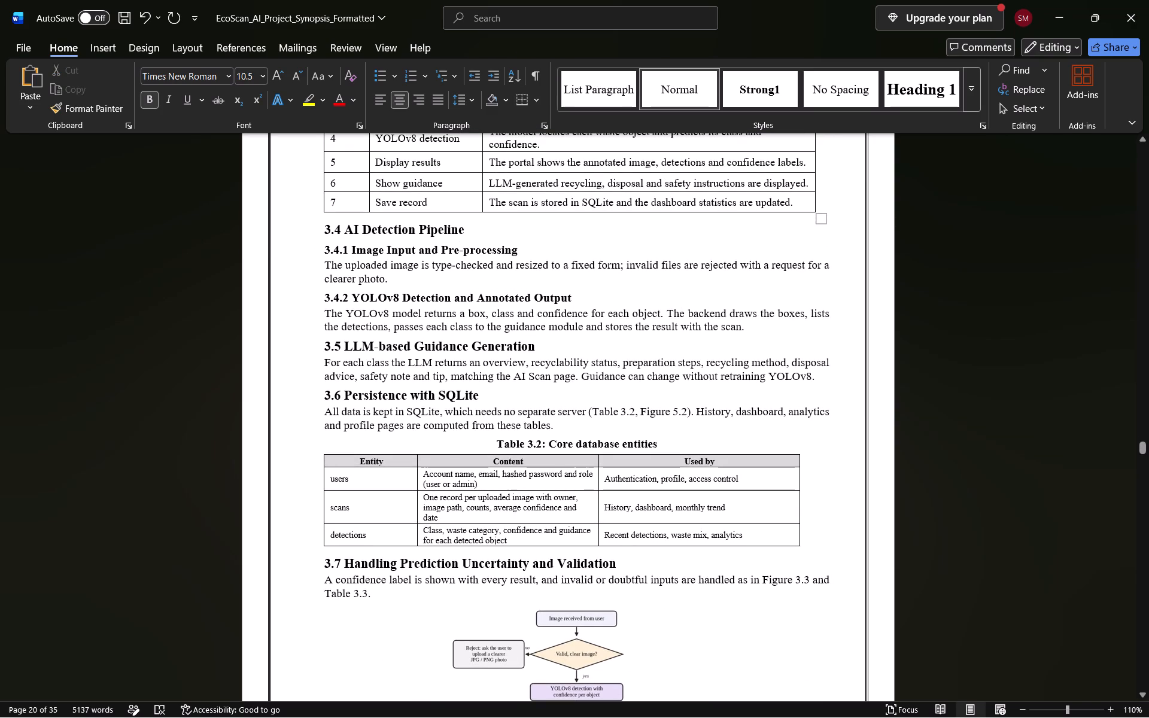
pyautogui.moveTo(325, 263); pyautogui.dragTo(545, 401)
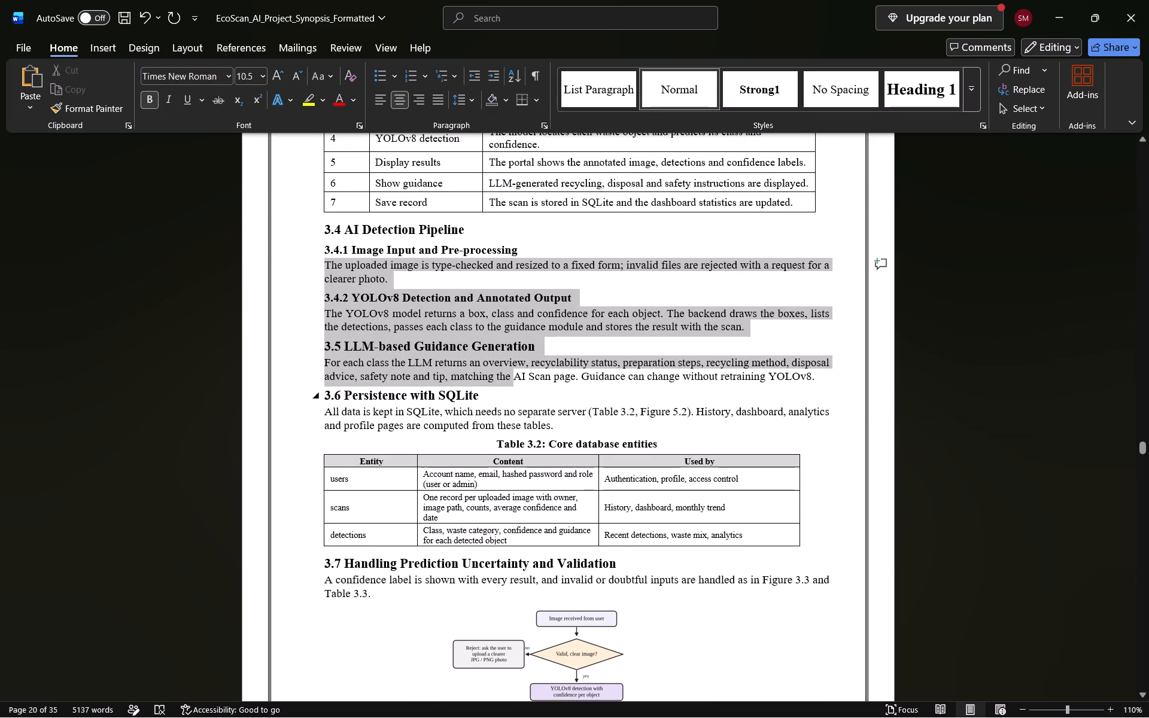
pyautogui.moveTo(545, 401); pyautogui.dragTo(566, 428)
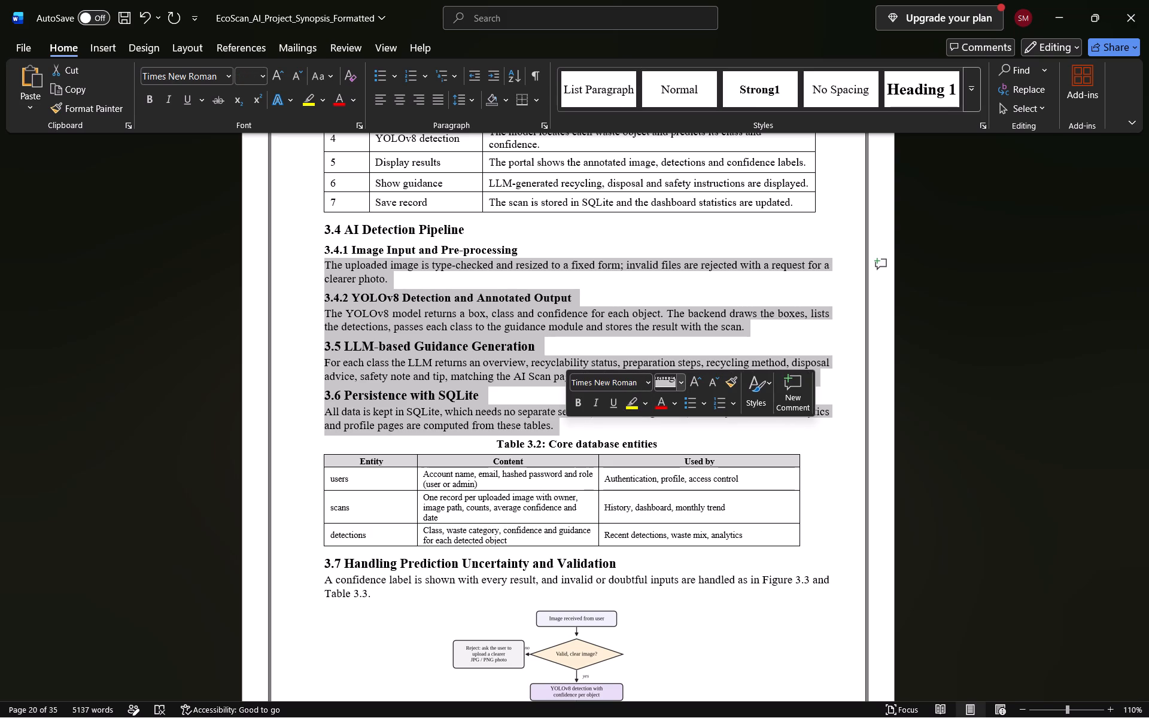
pyautogui.click(679, 385)
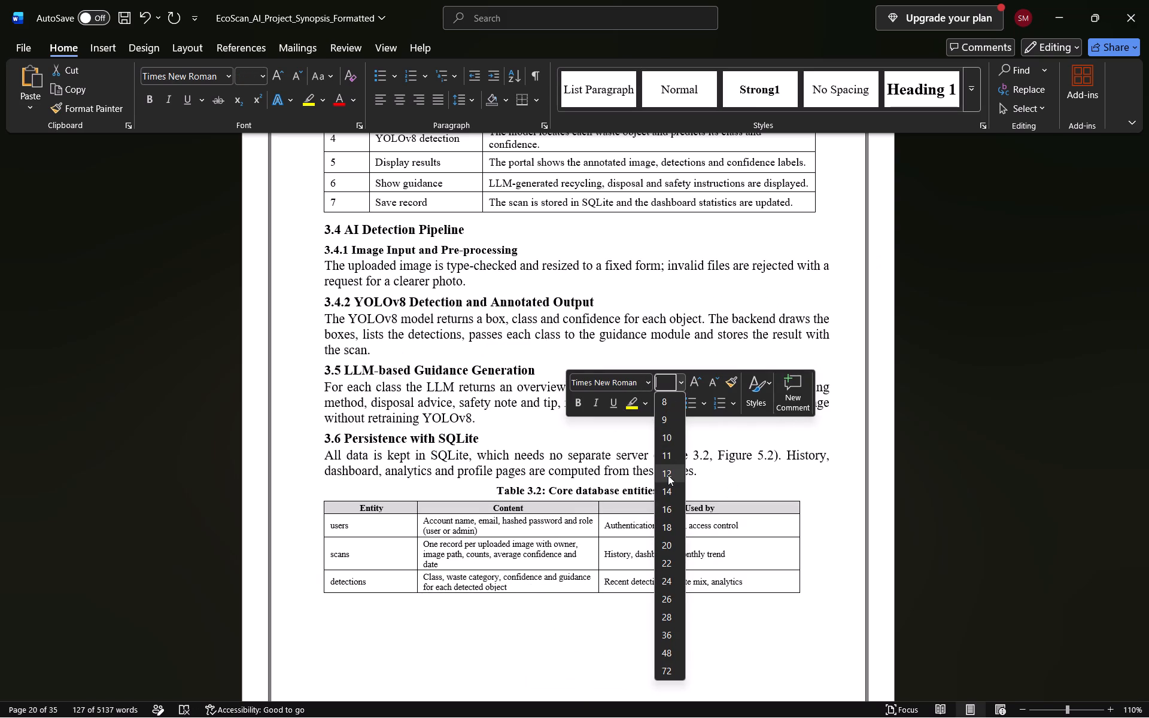
pyautogui.click(668, 475)
pyautogui.click(545, 275)
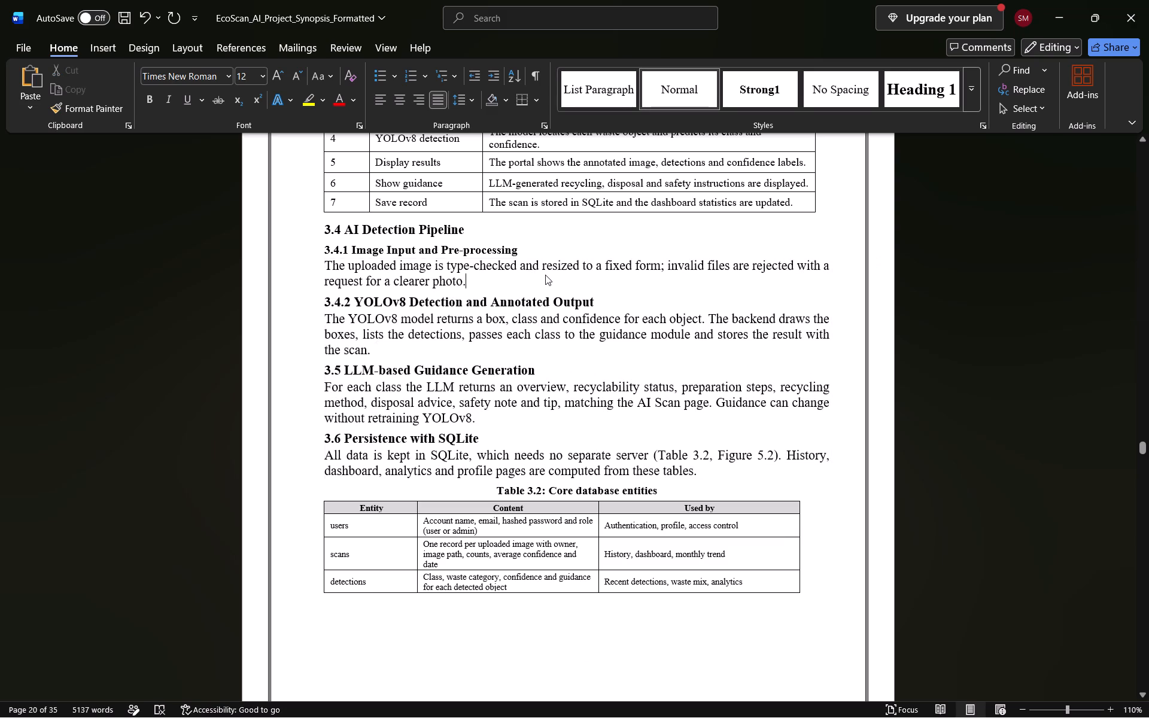
# Set all text in Table 3.2, Core database entities, to font size 11.
pyautogui.scroll(-1, 536, 330)
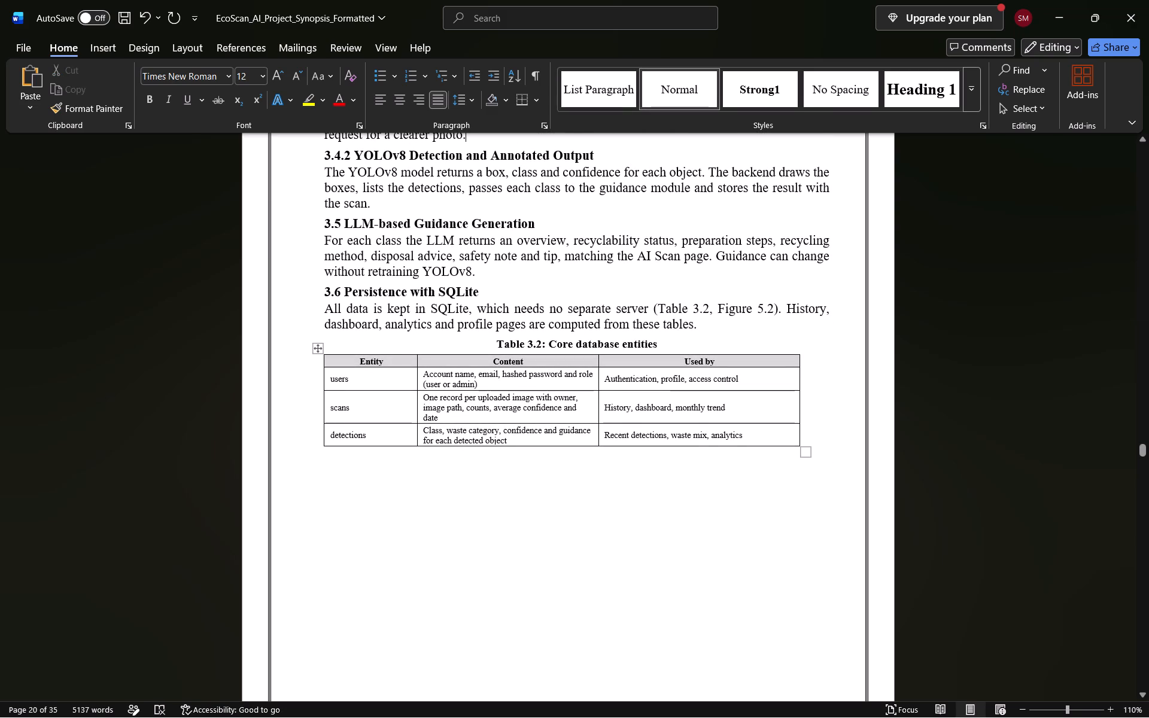
pyautogui.moveTo(334, 364); pyautogui.dragTo(762, 443)
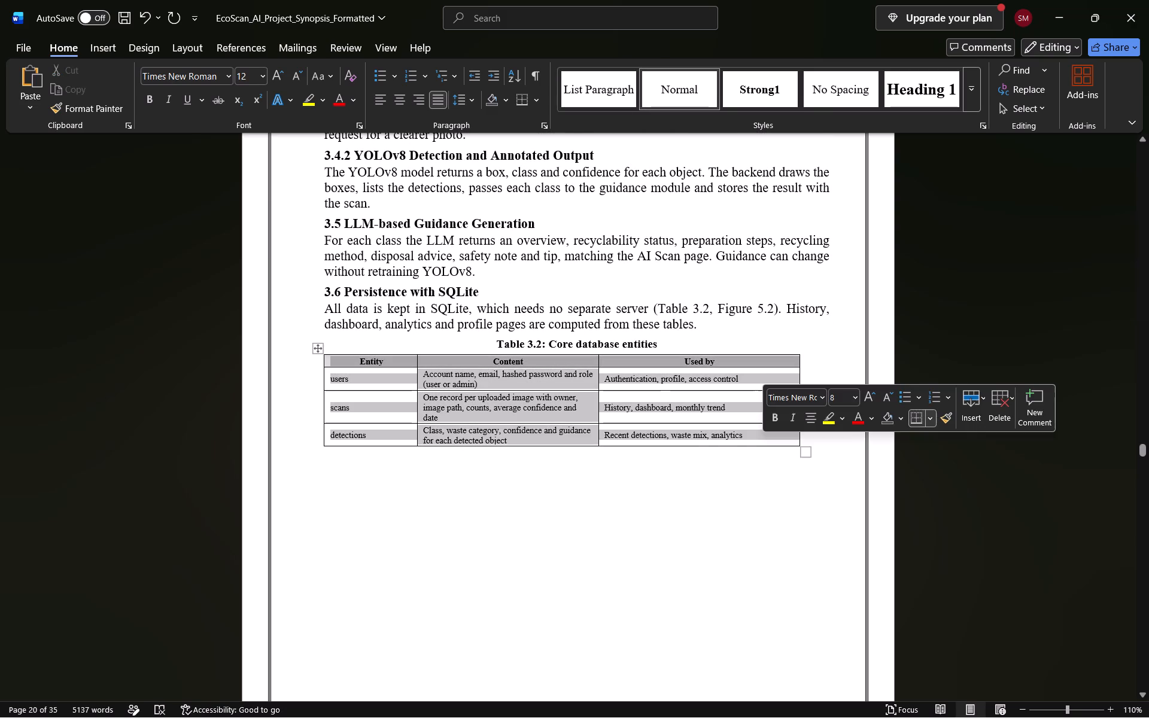
pyautogui.click(857, 400)
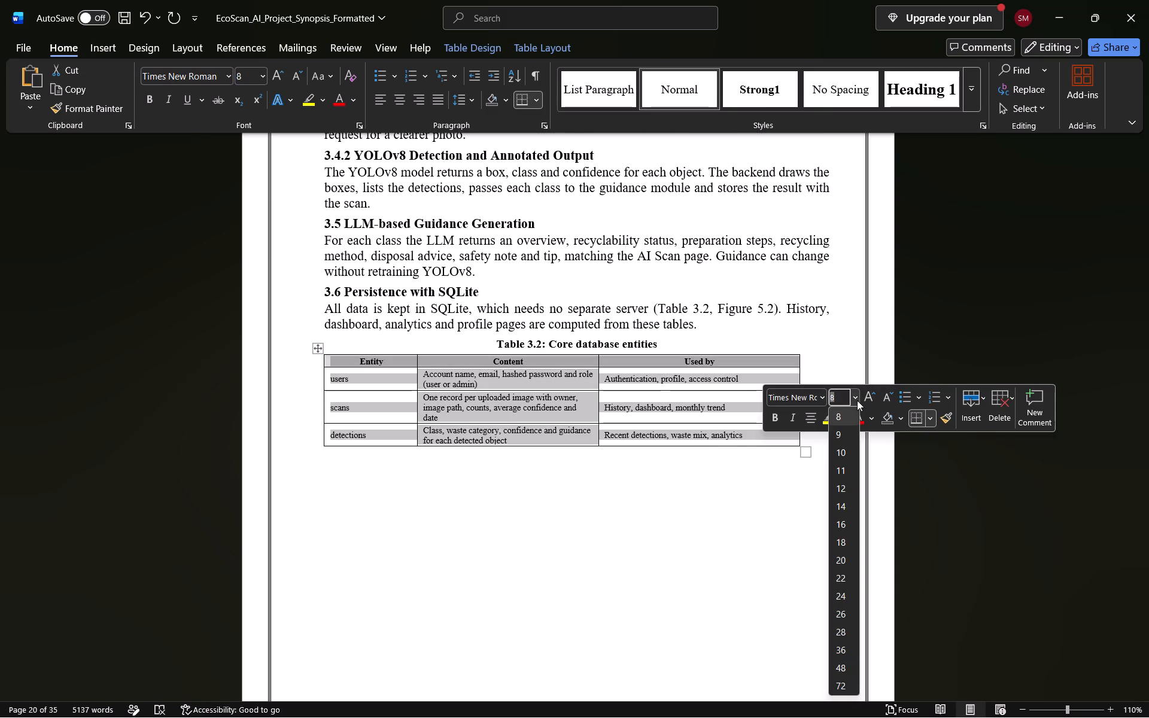
pyautogui.click(847, 470)
# Enlarge Table 3.2 to slightly beyond the text width, with taller rows.
pyautogui.moveTo(810, 496); pyautogui.dragTo(837, 543)
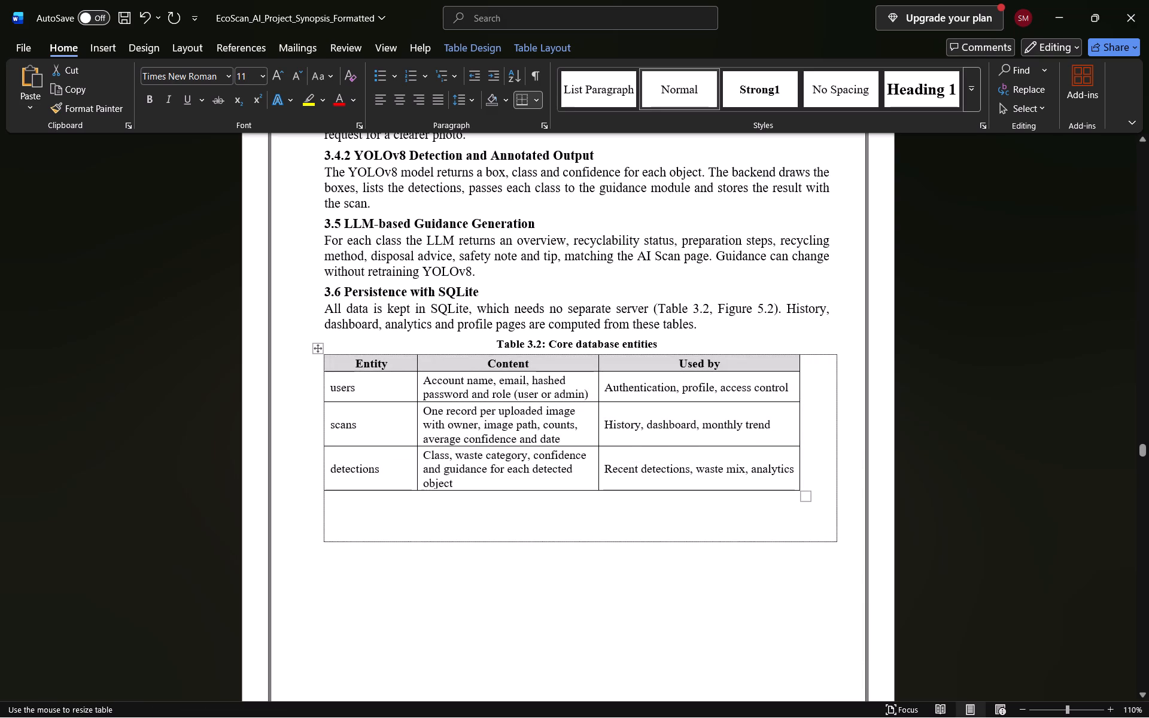
pyautogui.moveTo(837, 543); pyautogui.dragTo(841, 554)
pyautogui.click(693, 591)
# Set the paragraph under 3.7 Handling Prediction Uncertainty and Validation to font size 11.
pyautogui.scroll(-1, 693, 591)
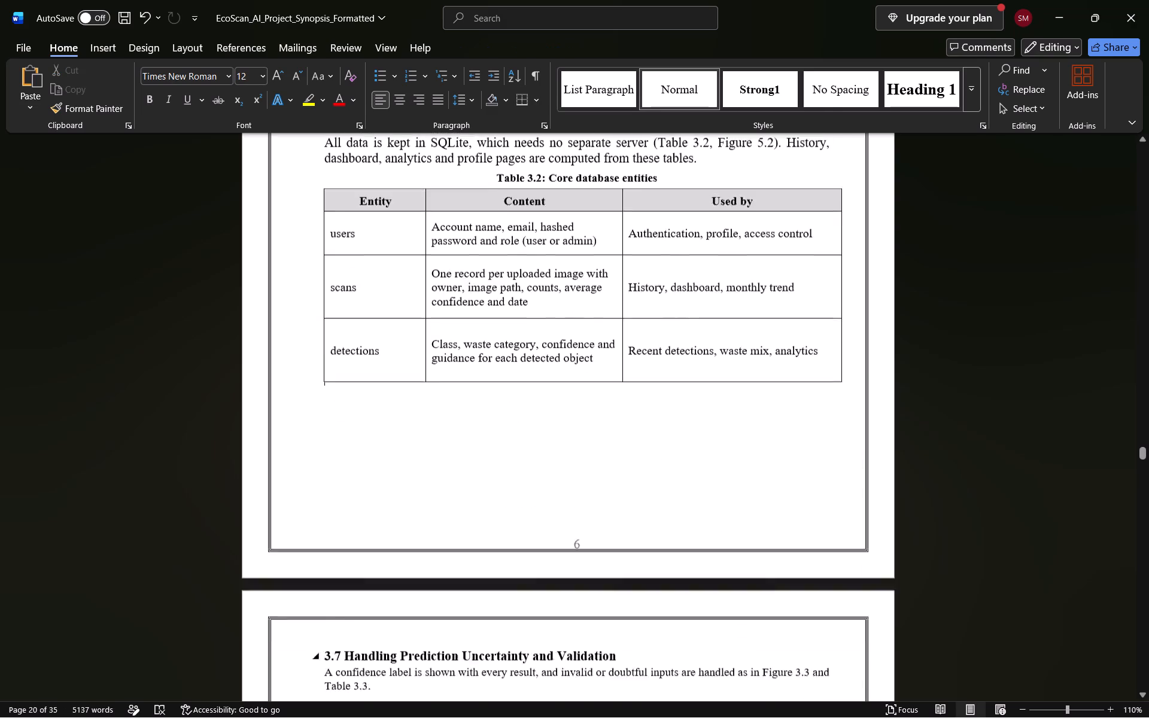
pyautogui.scroll(-4, 693, 591)
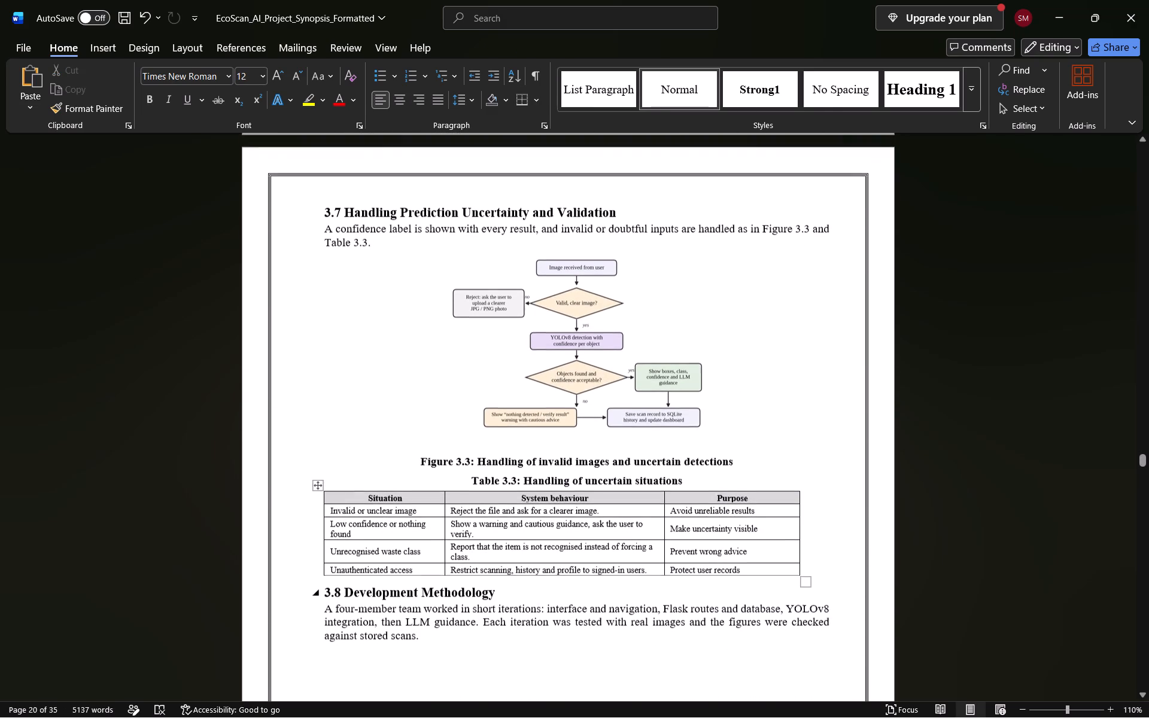
pyautogui.scroll(-1, 646, 523)
pyautogui.scroll(1, 646, 523)
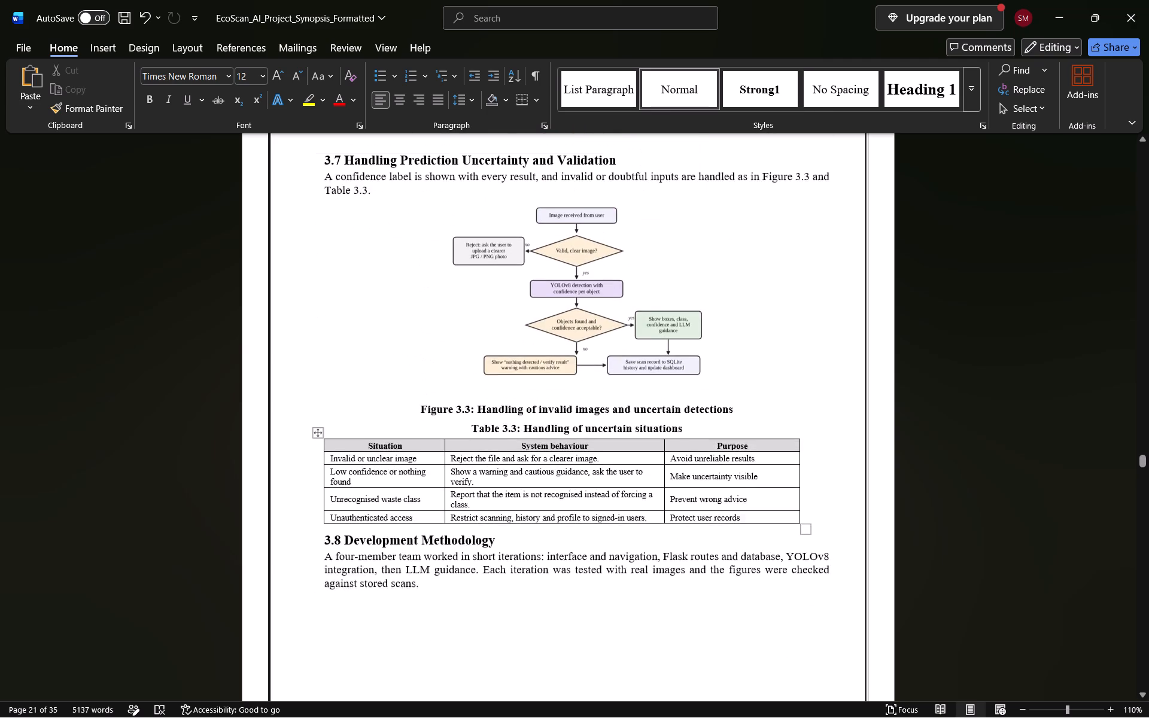
pyautogui.scroll(2, 646, 523)
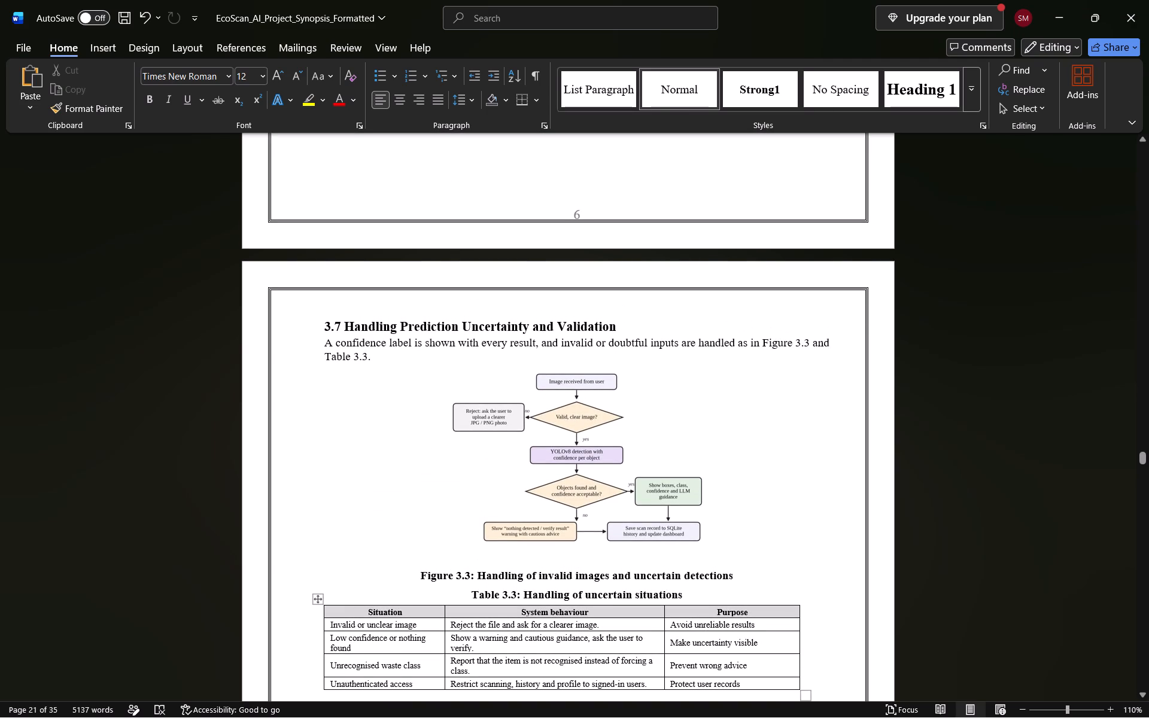
pyautogui.hscroll(1, 325, 342)
pyautogui.click(379, 366)
pyautogui.moveTo(324, 340); pyautogui.dragTo(373, 364)
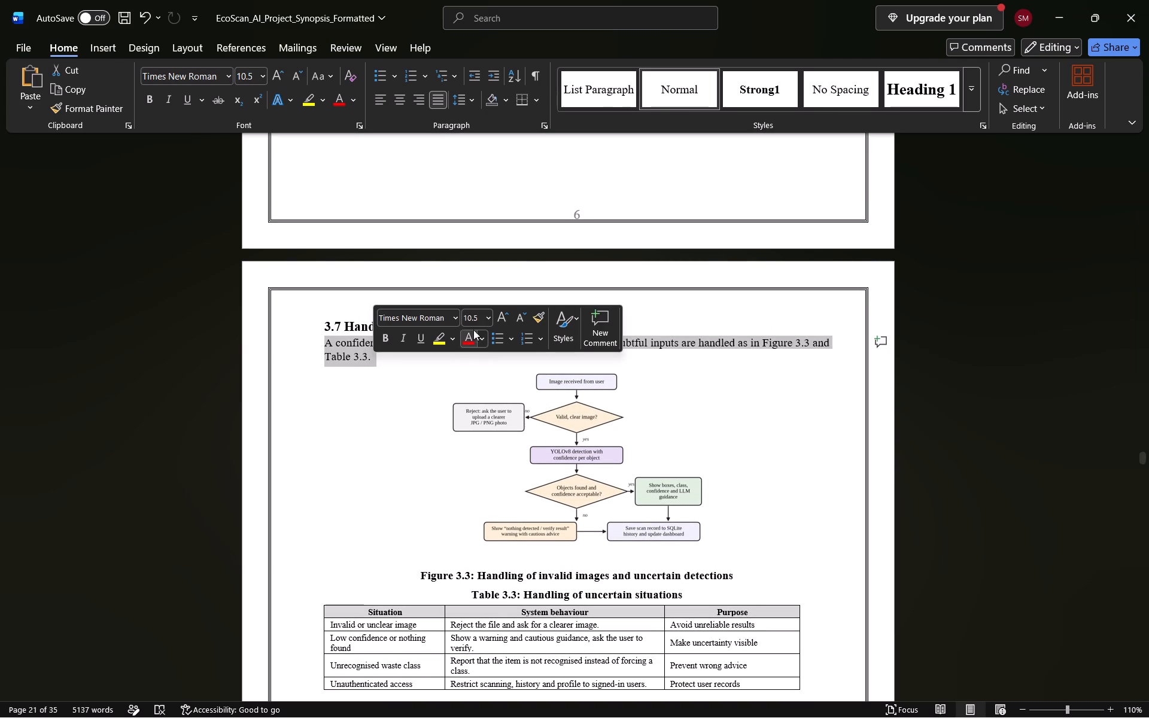
pyautogui.click(487, 317)
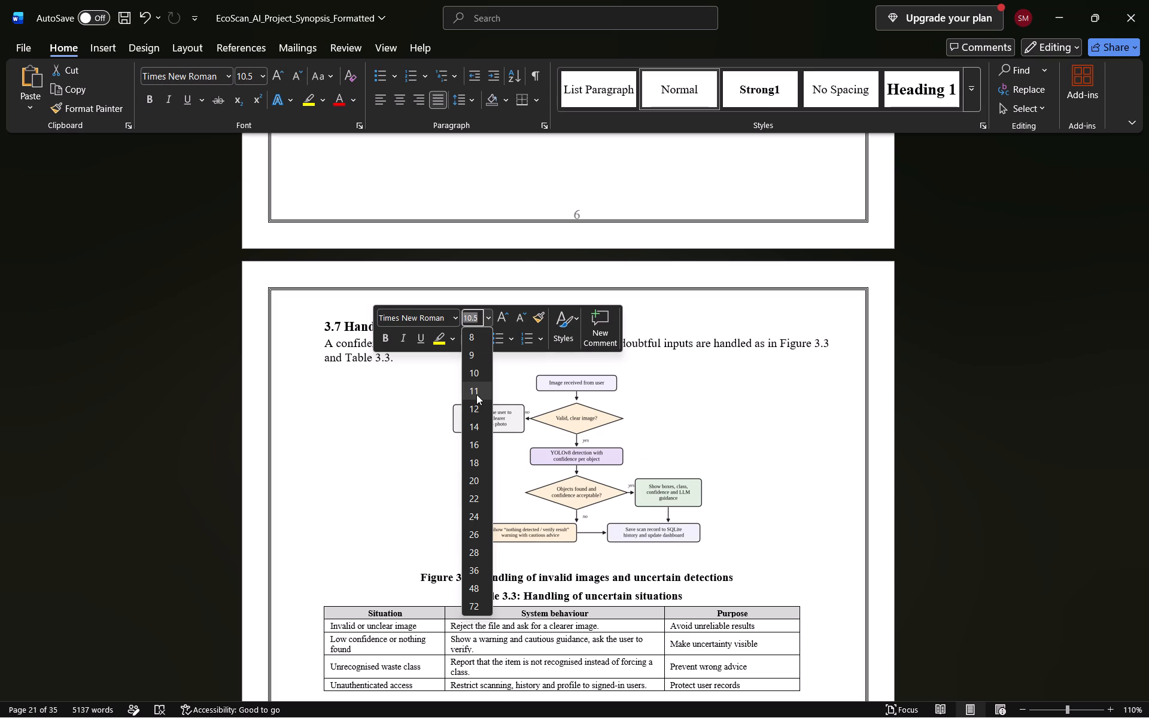
pyautogui.click(476, 394)
# Enlarge the Figure 3.3 flowchart of invalid images and uncertain detections proportionally by about a quarter.
pyautogui.click(691, 448)
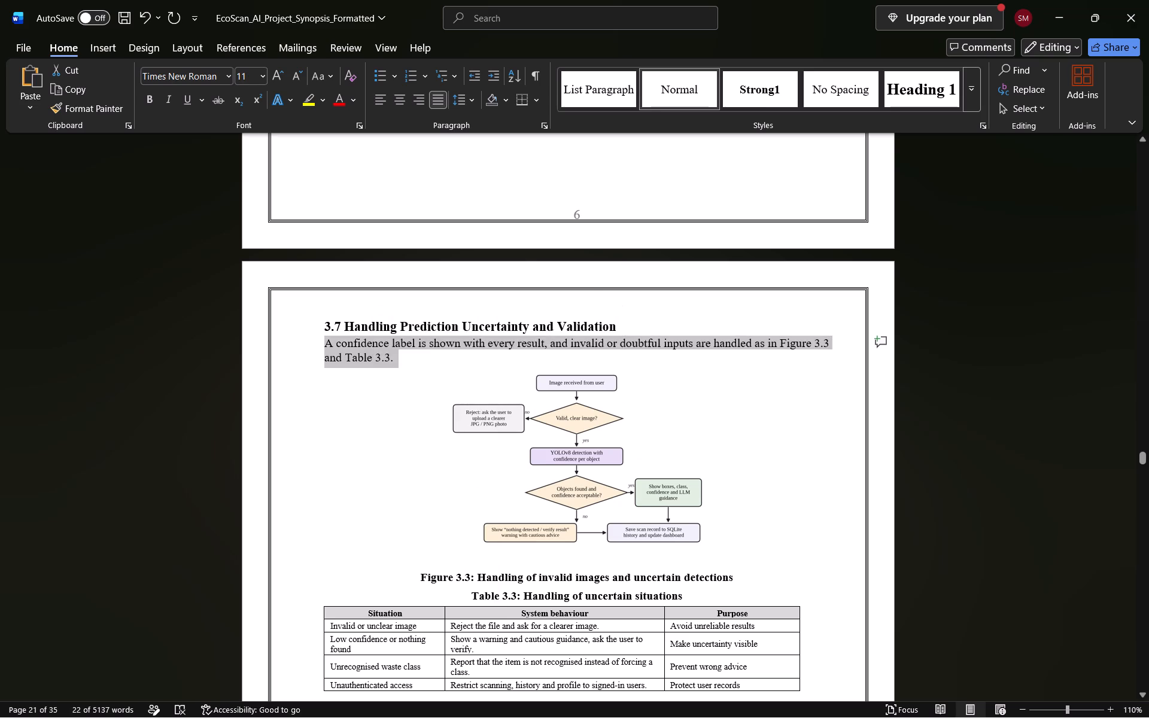
pyautogui.scroll(-1, 691, 448)
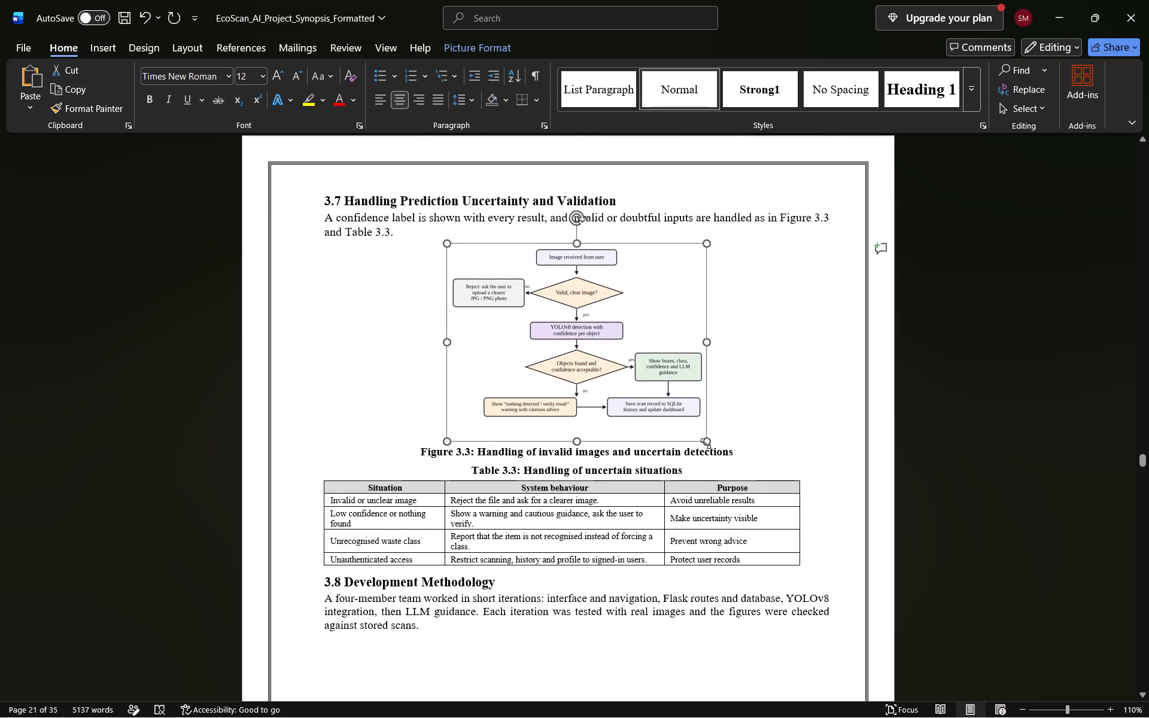
pyautogui.click(707, 443)
pyautogui.moveTo(707, 443); pyautogui.dragTo(741, 491)
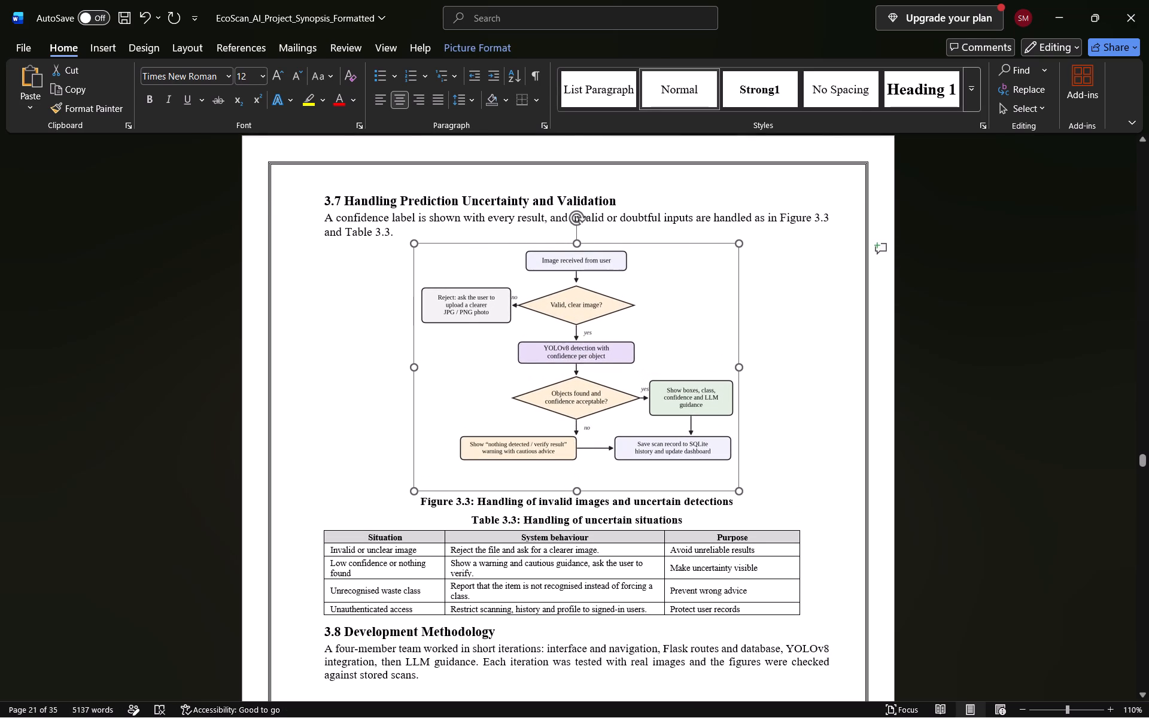
# Set all text in Table 3.3, Handling of uncertain situations, to font size 12.
pyautogui.scroll(-1, 788, 452)
pyautogui.scroll(1, 788, 452)
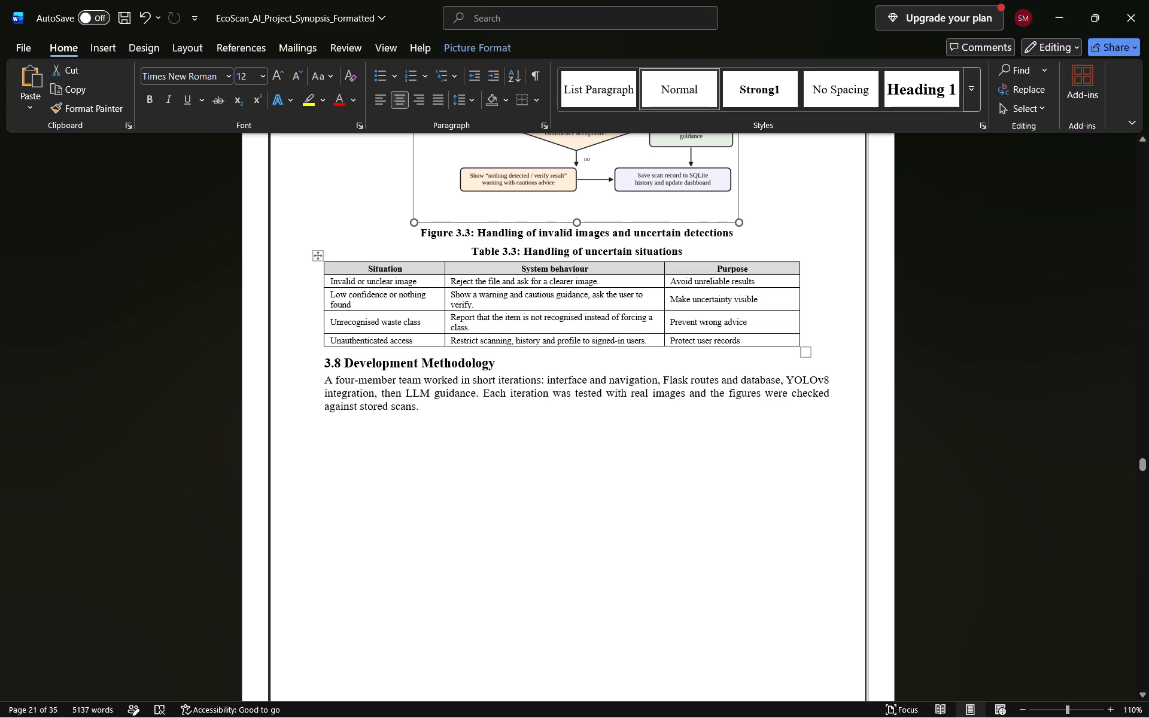
pyautogui.moveTo(366, 265); pyautogui.dragTo(746, 344)
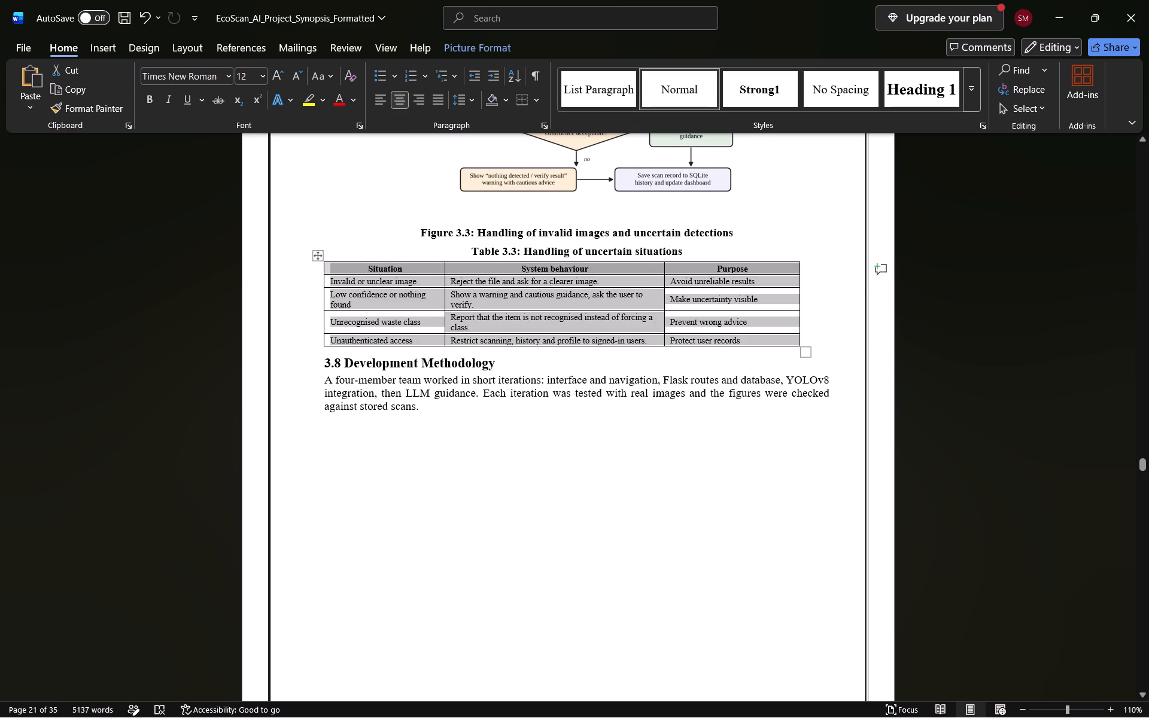
pyautogui.moveTo(746, 344); pyautogui.dragTo(746, 345)
pyautogui.click(840, 297)
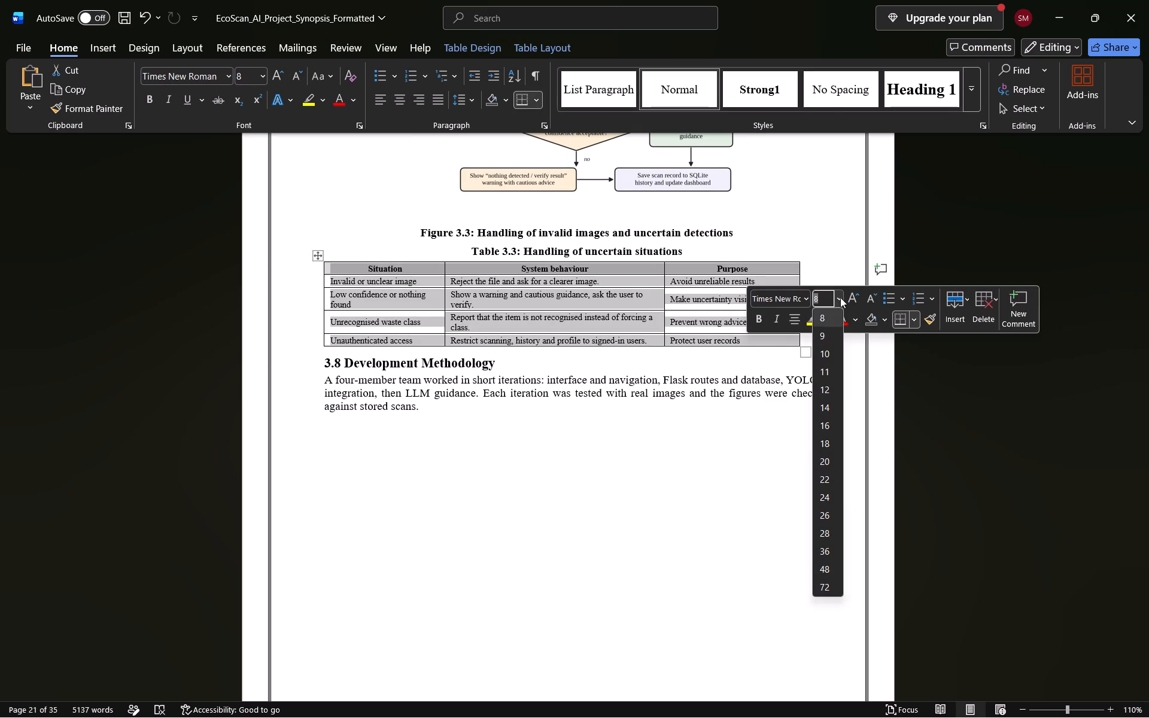
pyautogui.click(824, 393)
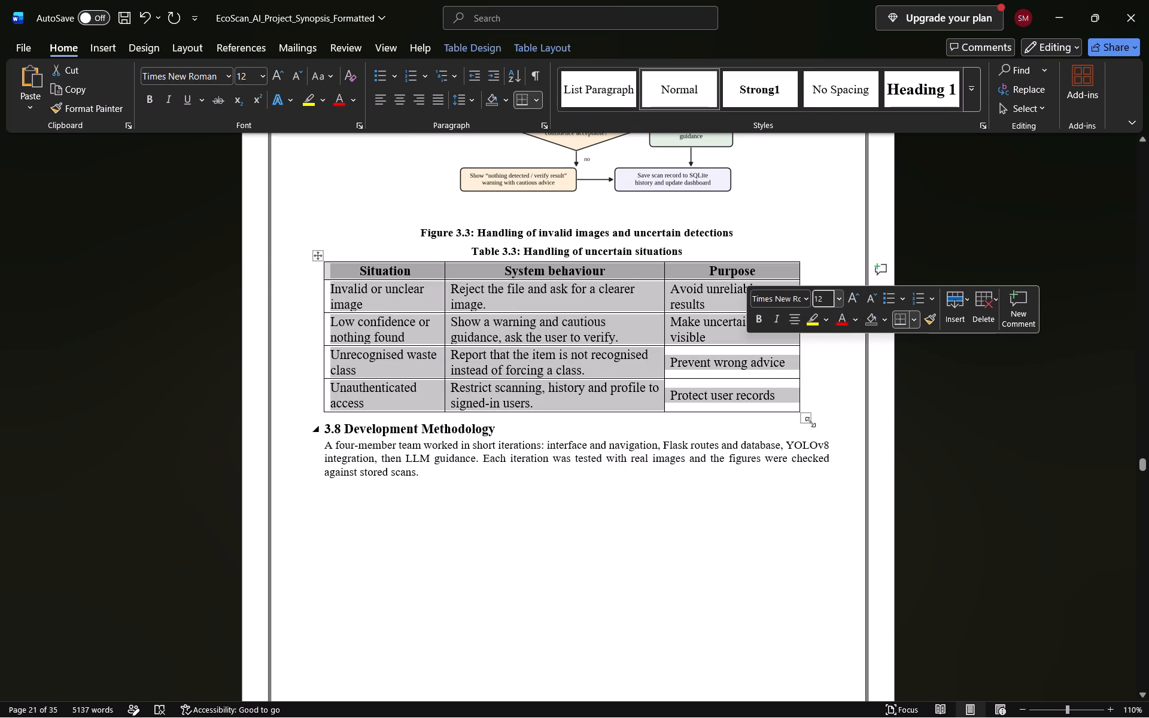
# Enlarge Table 3.3 to the full text width, with taller rows.
pyautogui.moveTo(808, 418); pyautogui.dragTo(828, 467)
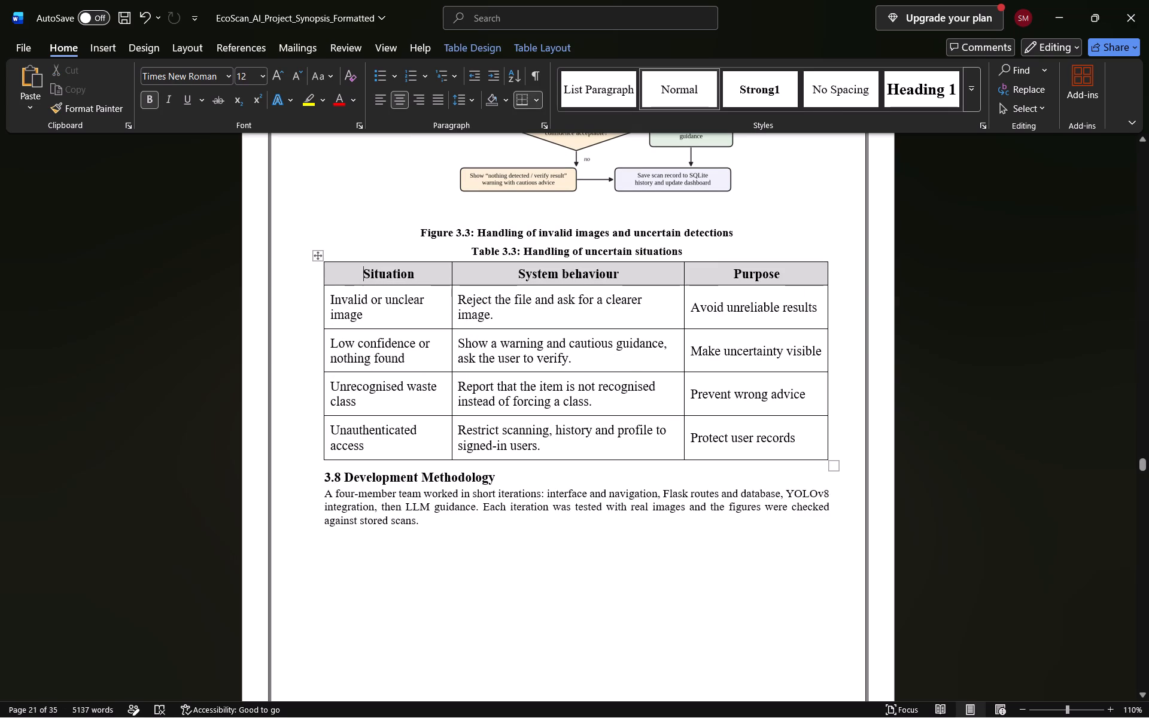
# Set the paragraph under 3.8 Development Methodology to font size 12.
pyautogui.scroll(-1, 699, 552)
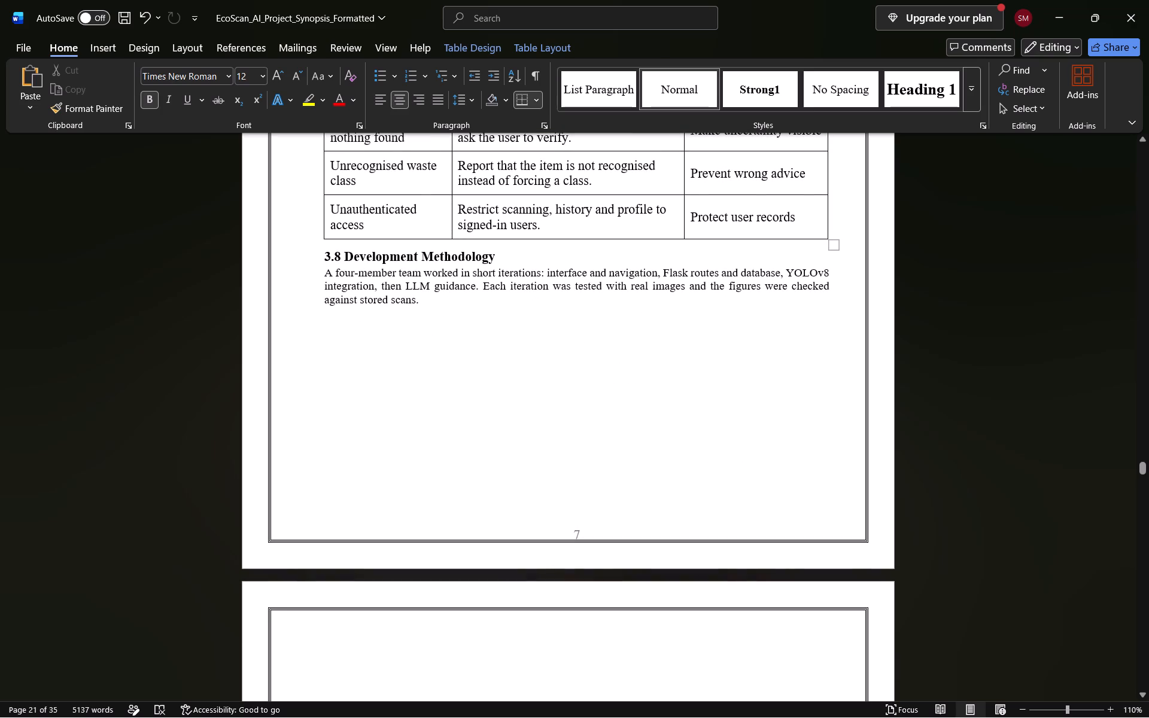
pyautogui.moveTo(323, 269); pyautogui.dragTo(417, 308)
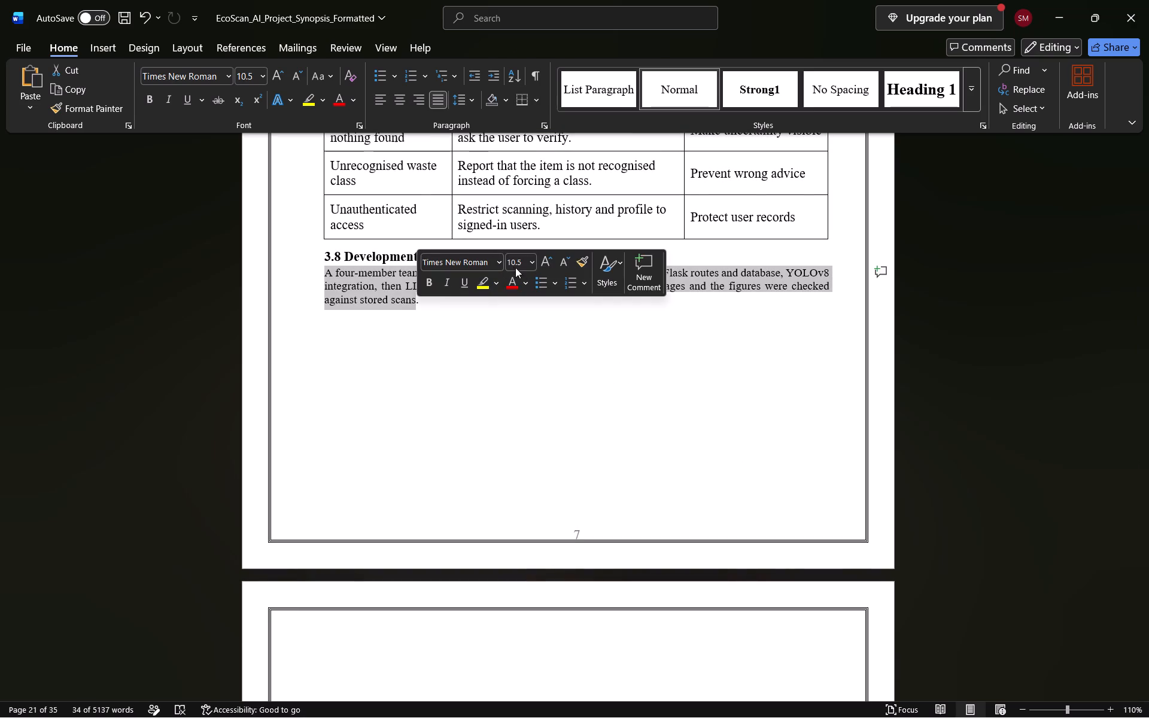
pyautogui.click(533, 262)
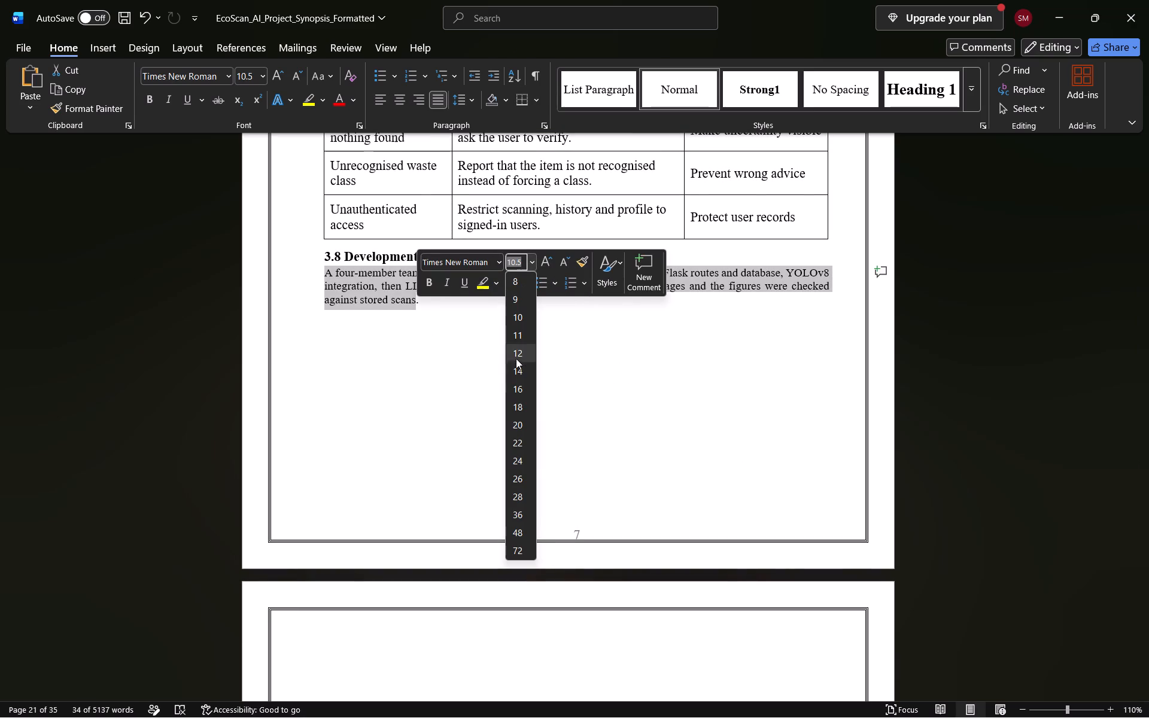
pyautogui.click(519, 360)
pyautogui.click(605, 411)
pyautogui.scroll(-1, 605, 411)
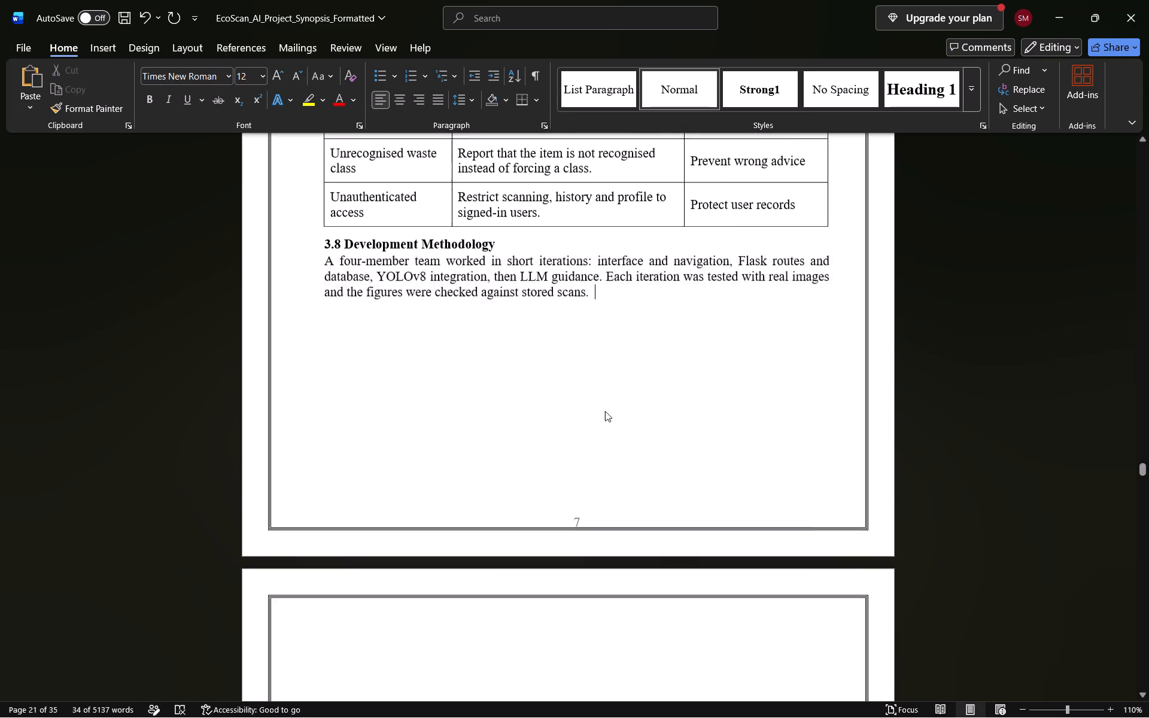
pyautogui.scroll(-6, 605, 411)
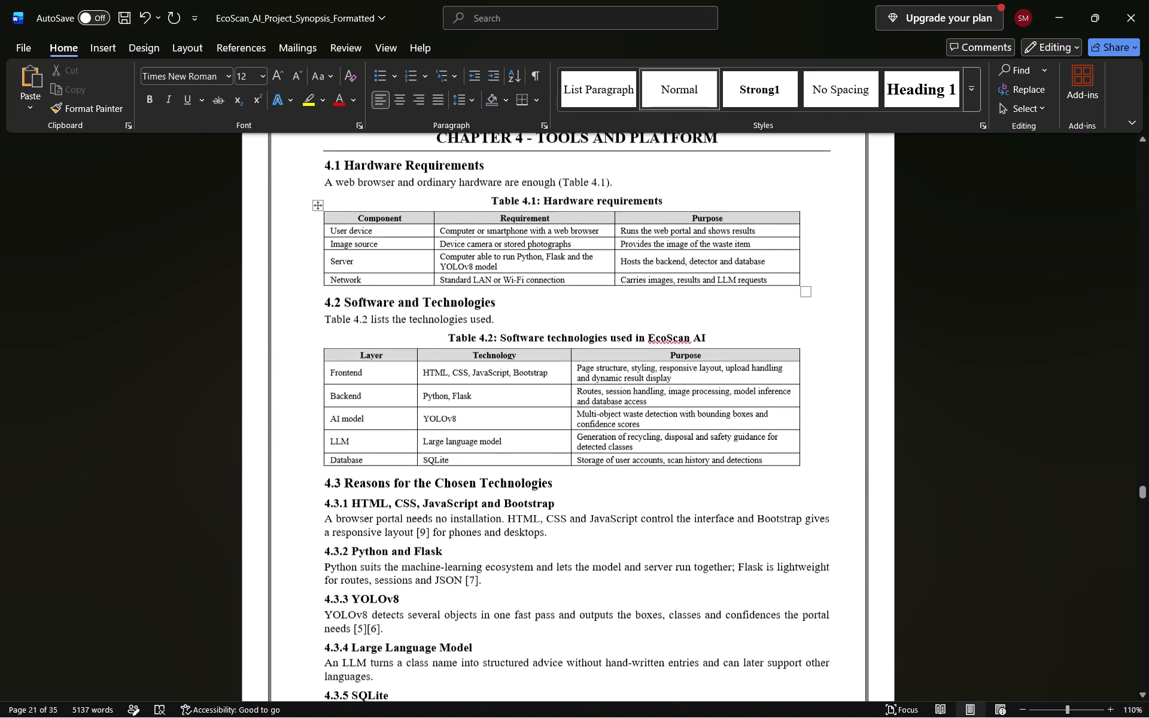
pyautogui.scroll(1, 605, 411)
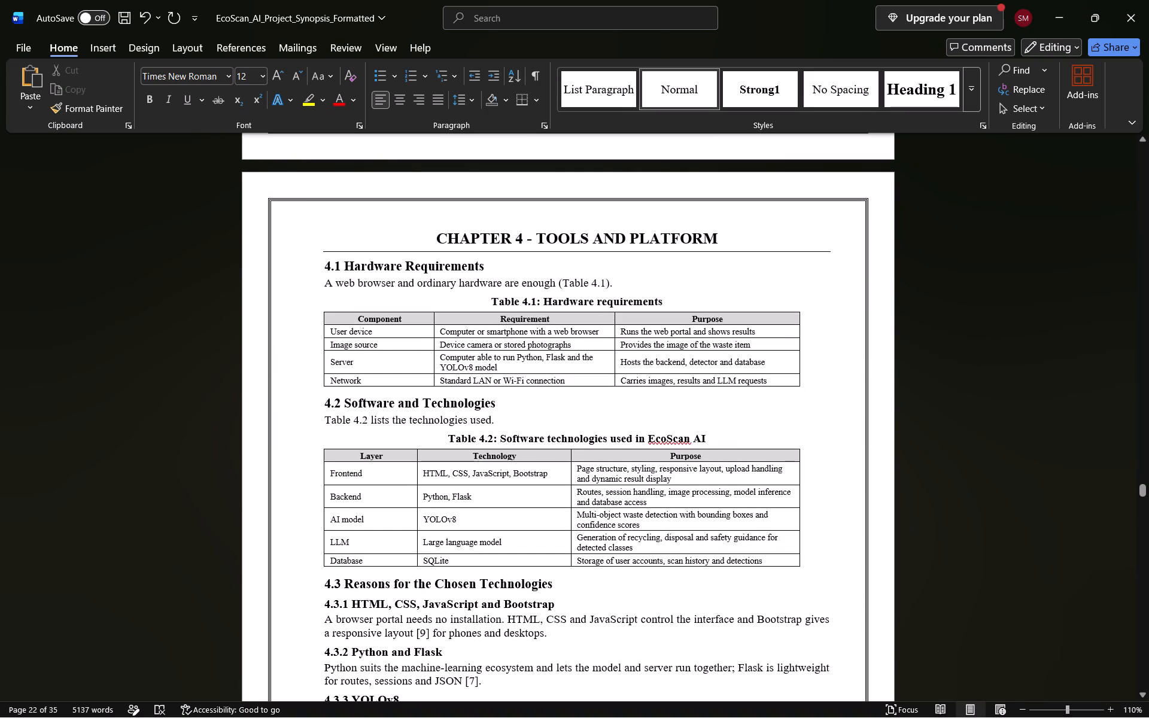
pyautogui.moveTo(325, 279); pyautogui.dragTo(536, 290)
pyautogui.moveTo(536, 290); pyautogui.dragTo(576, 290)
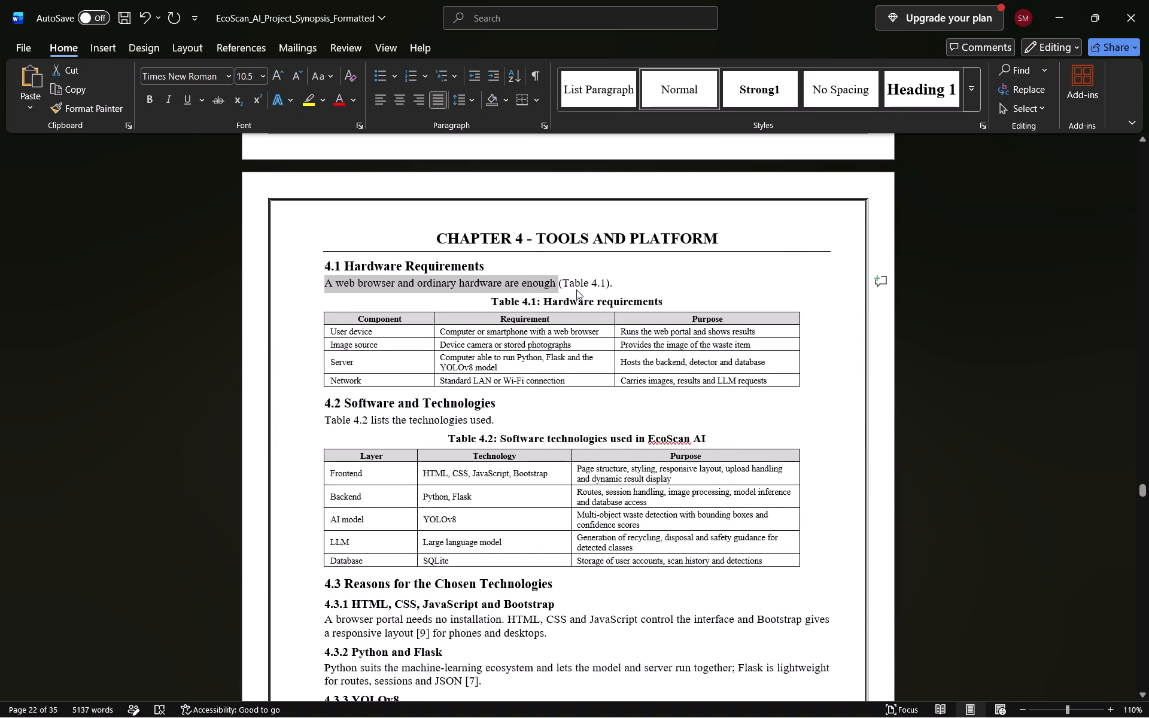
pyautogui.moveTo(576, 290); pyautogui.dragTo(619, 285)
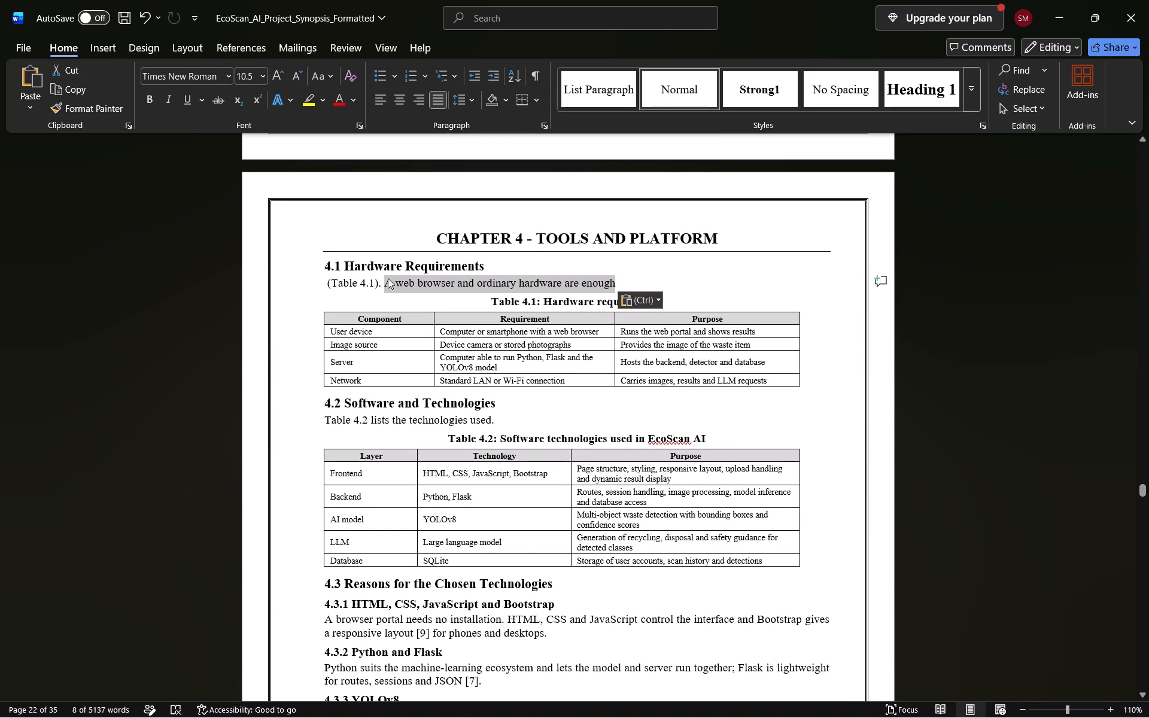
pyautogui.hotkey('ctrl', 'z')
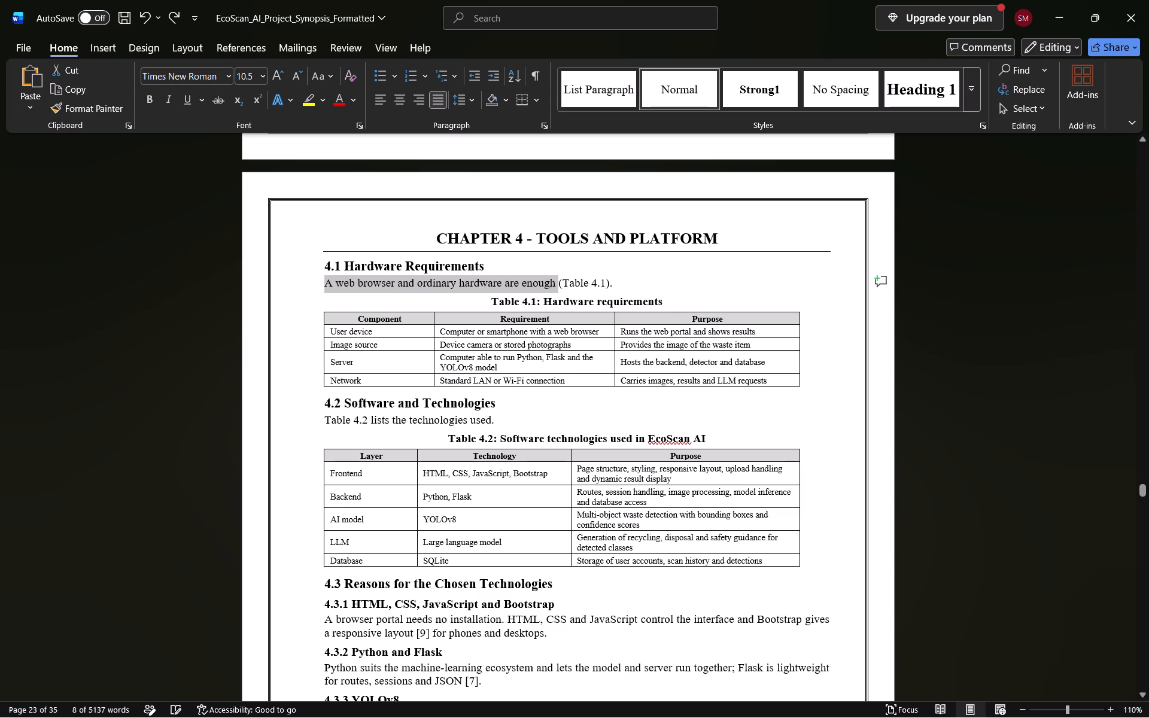
# Set the sentence under 4.1 Hardware Requirements to font size 11.
pyautogui.click(324, 284)
pyautogui.moveTo(324, 279); pyautogui.dragTo(643, 287)
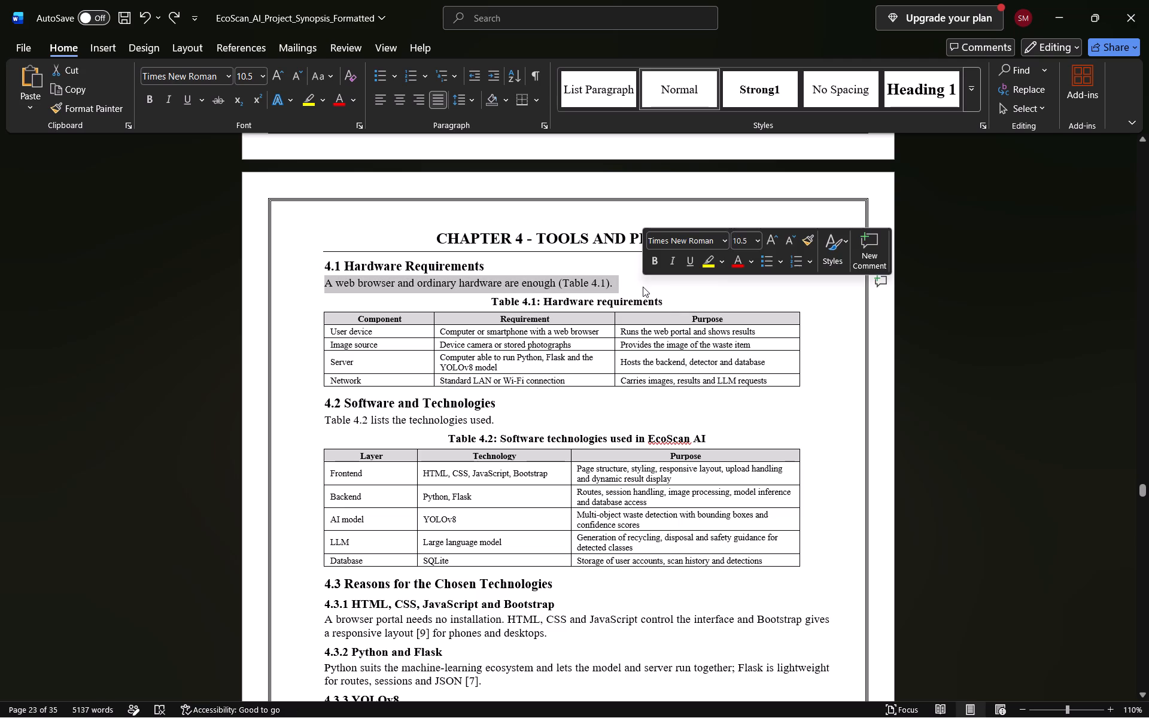
pyautogui.click(759, 247)
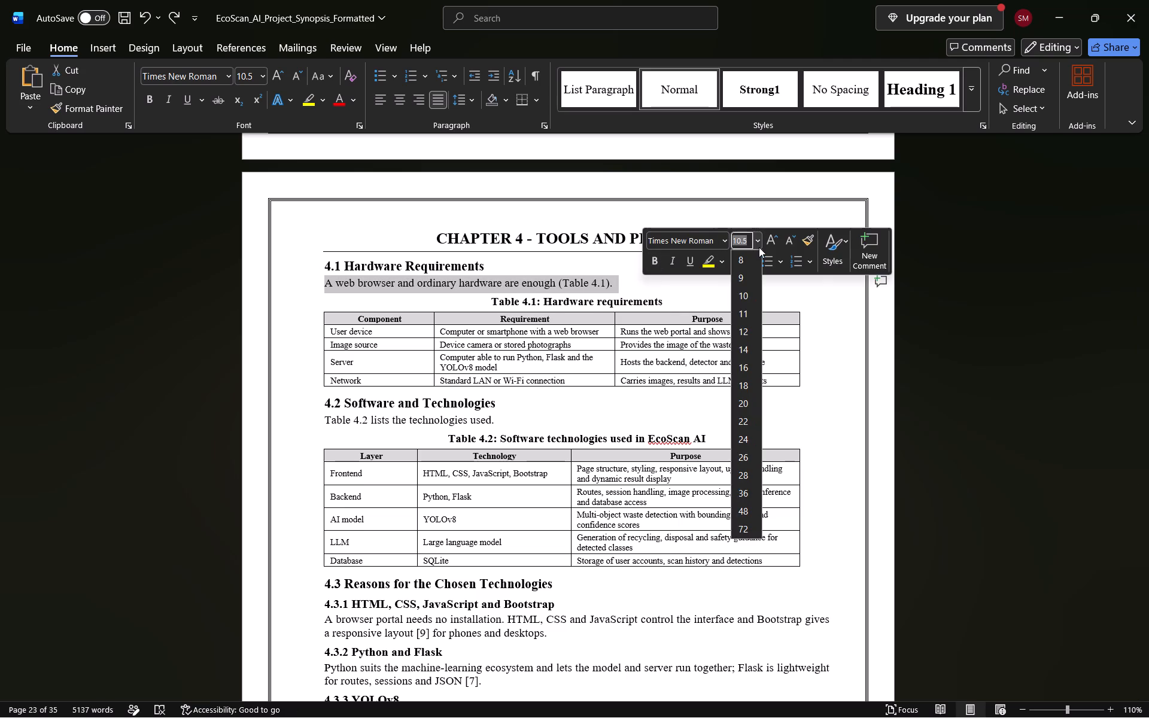
pyautogui.click(744, 315)
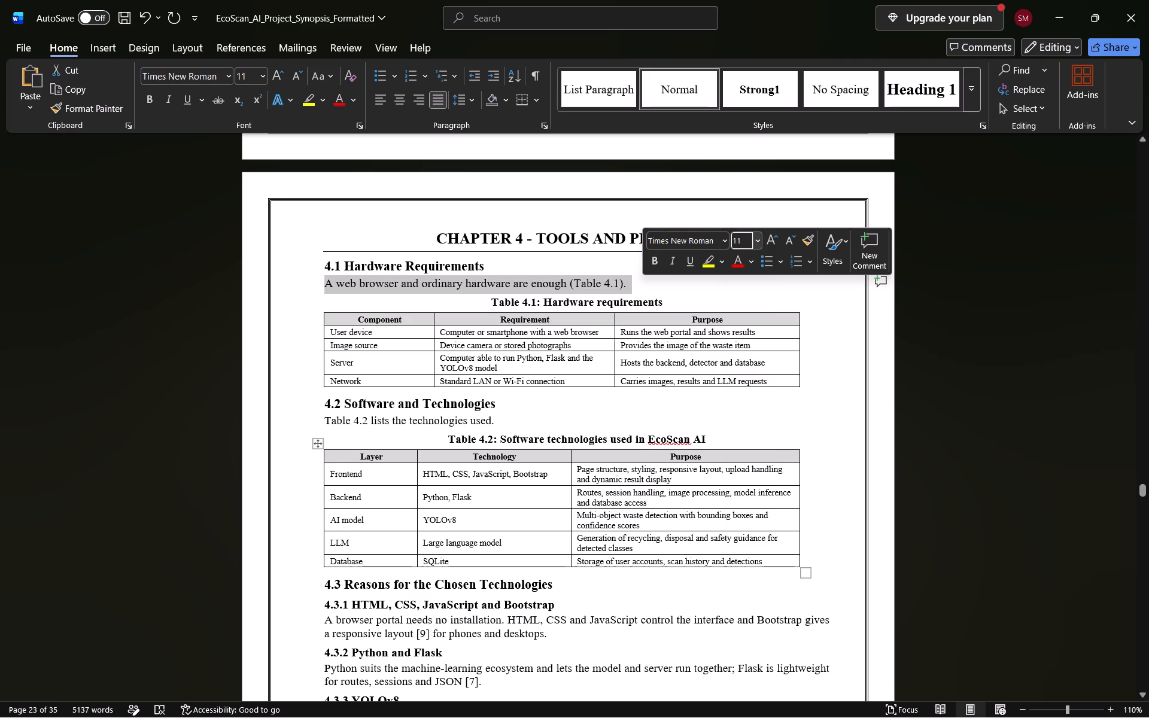
# Enlarge Table 4.1, Hardware requirements, to slightly beyond the text width, with taller rows.
pyautogui.moveTo(809, 393); pyautogui.dragTo(834, 480)
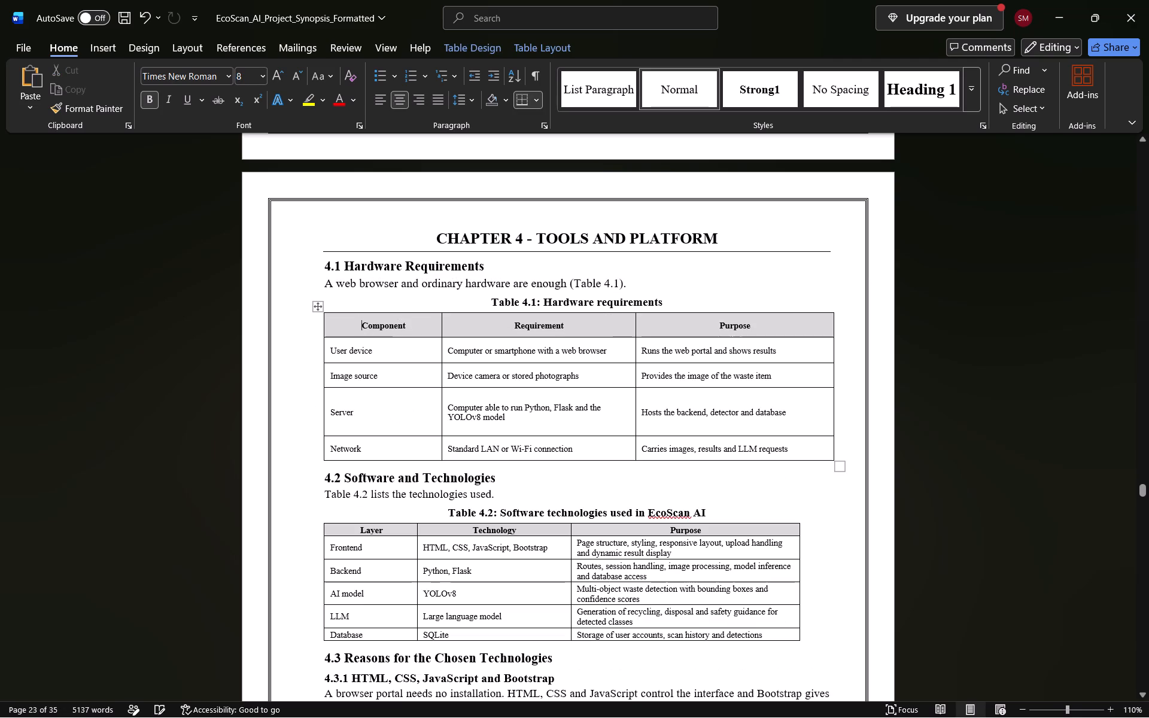
# Set all text in Table 4.1, Hardware requirements, to font size 11.
pyautogui.keyDown('ctrl'); pyautogui.scroll(-5, 834, 480); pyautogui.keyUp('ctrl')
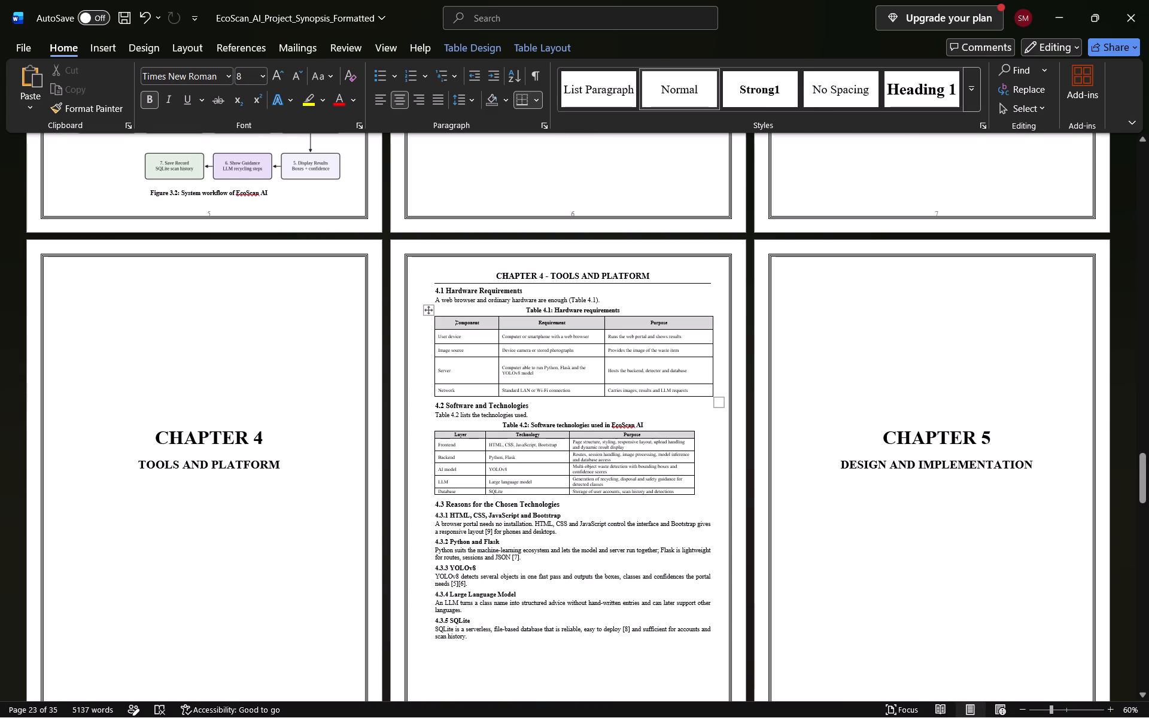
pyautogui.keyDown('ctrl'); pyautogui.scroll(7, 643, 424); pyautogui.keyUp('ctrl')
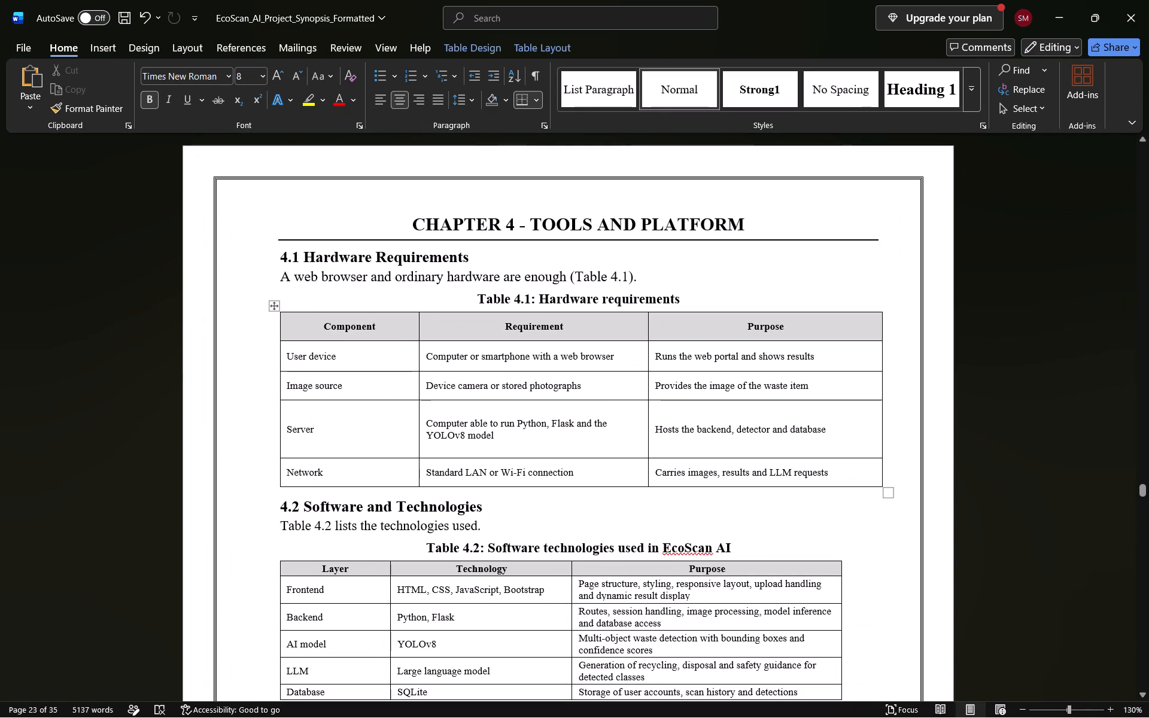
pyautogui.keyDown('ctrl'); pyautogui.scroll(-2, 449, 394); pyautogui.keyUp('ctrl')
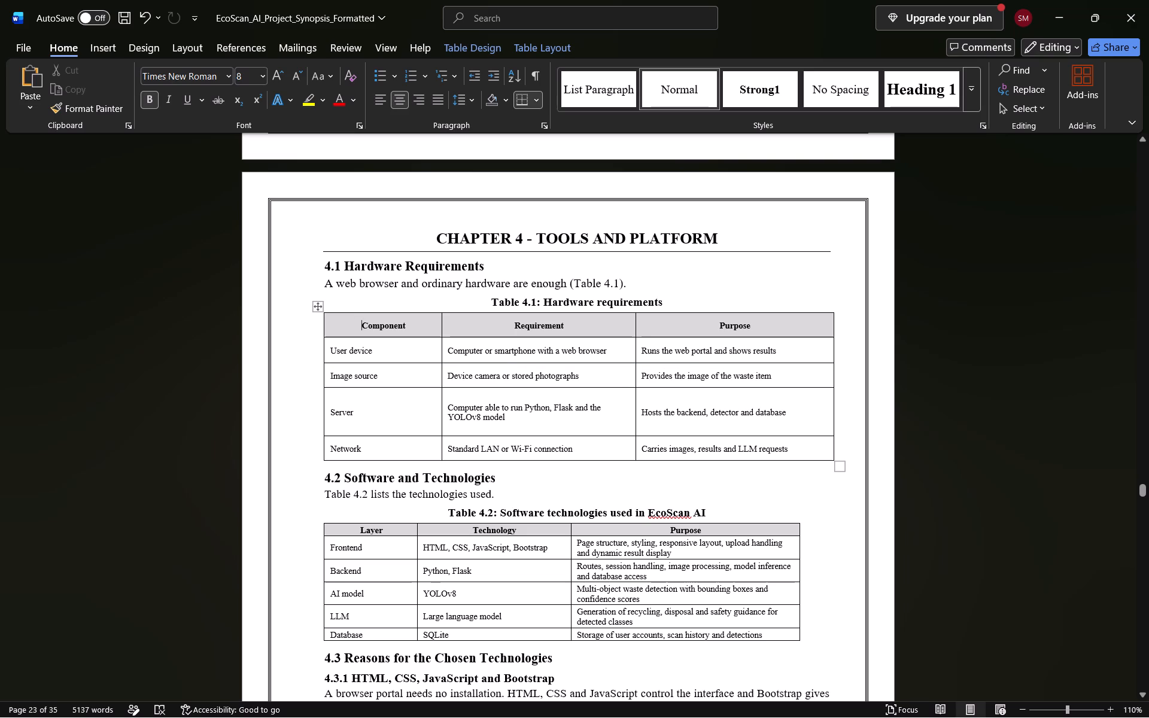
pyautogui.moveTo(344, 324); pyautogui.dragTo(803, 457)
pyautogui.click(898, 413)
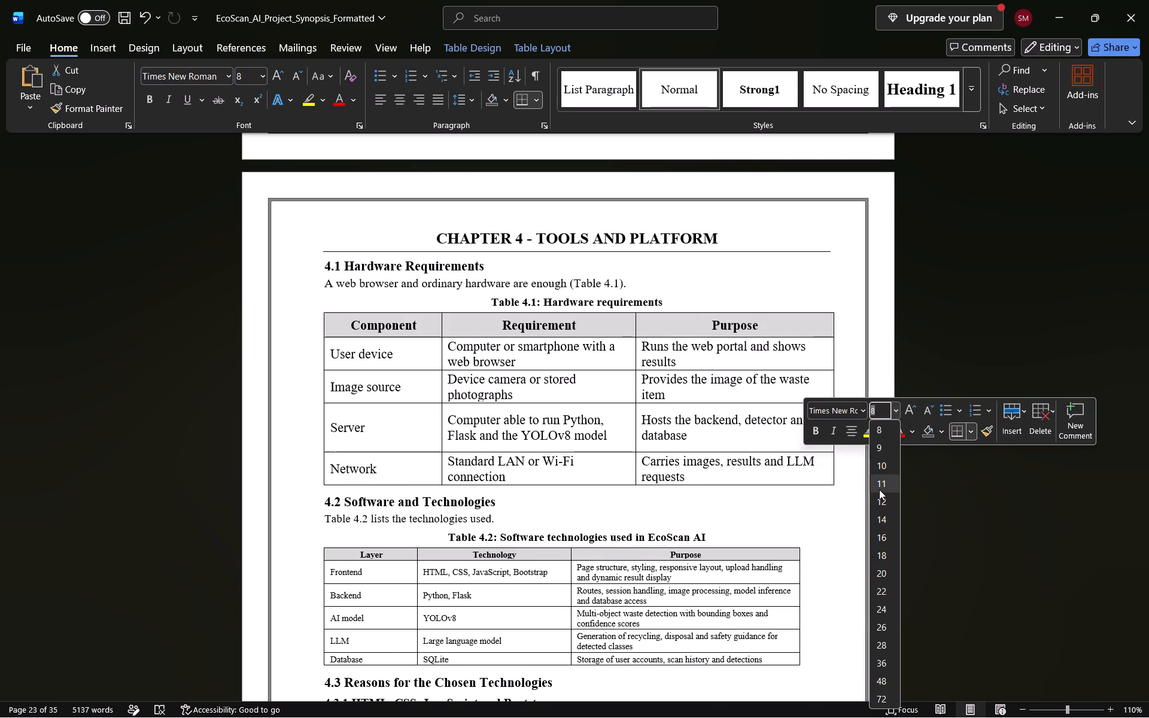
pyautogui.click(879, 490)
# Set the sentence under 4.2 Software and Technologies to font size 11.
pyautogui.scroll(-1, 799, 490)
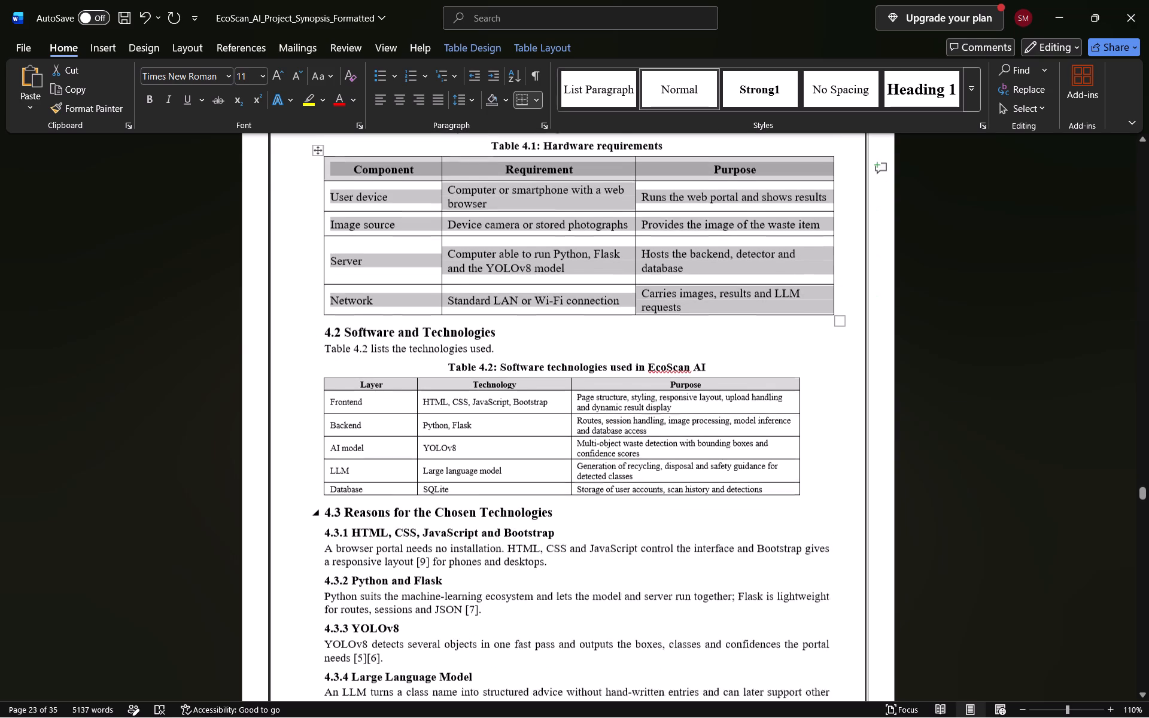
pyautogui.scroll(-1, 799, 490)
pyautogui.tripleClick(339, 333)
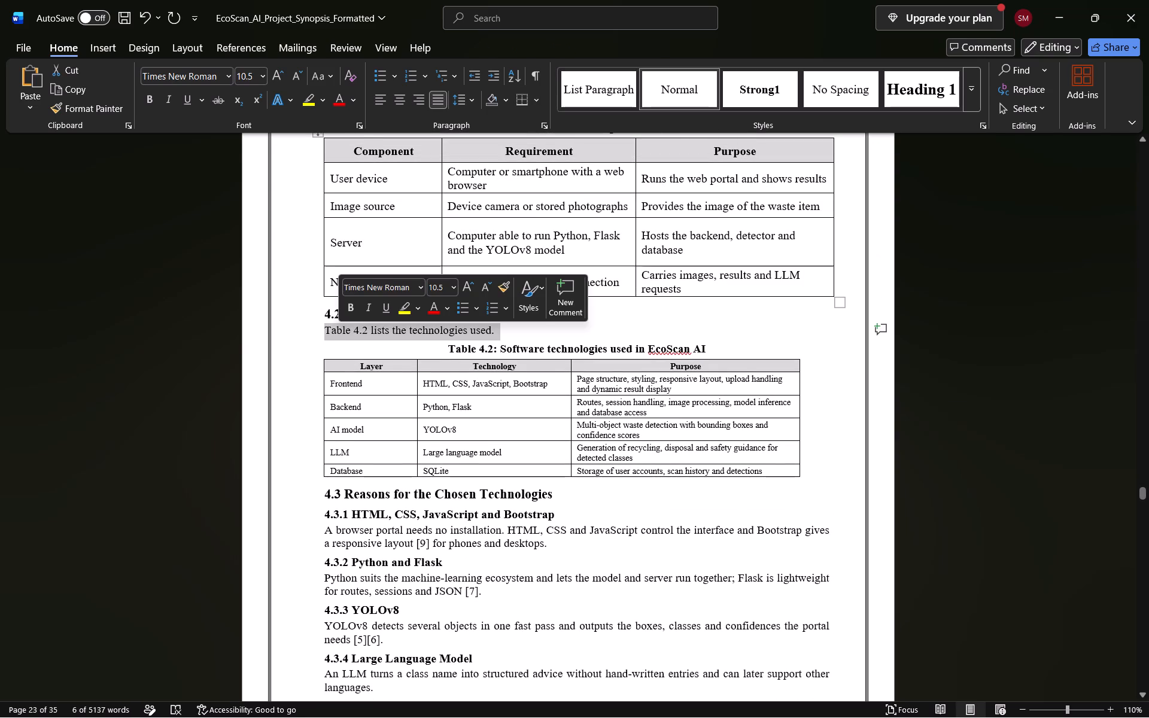
pyautogui.click(453, 290)
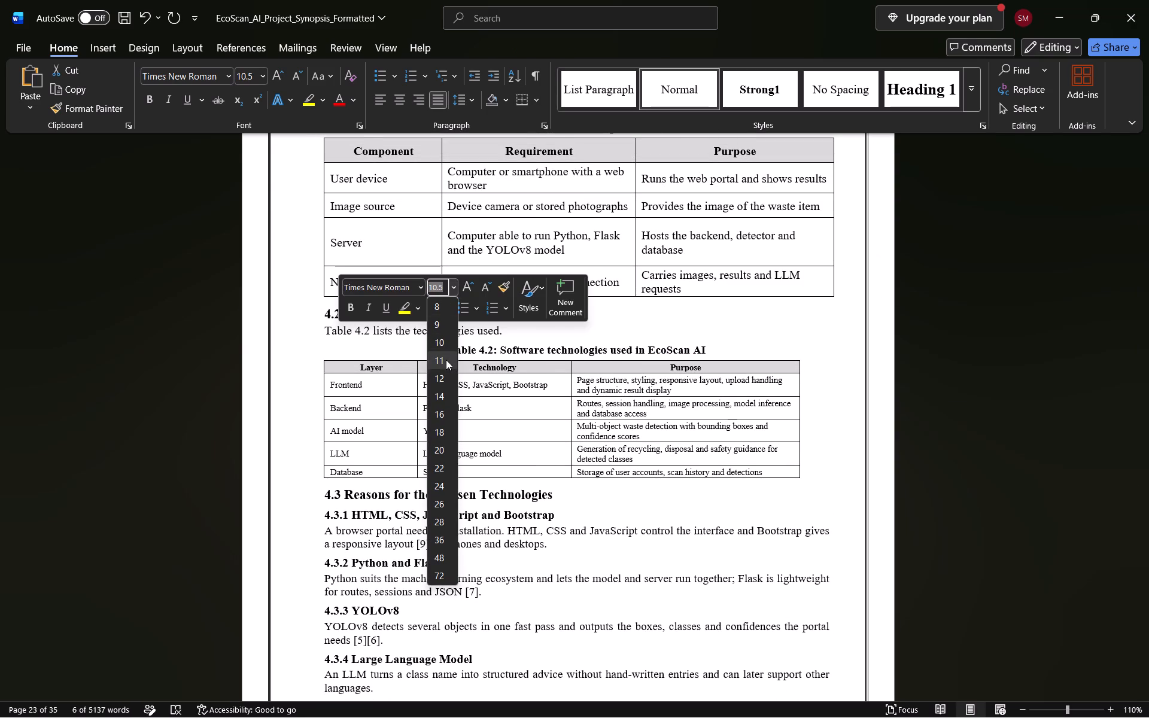
pyautogui.click(446, 360)
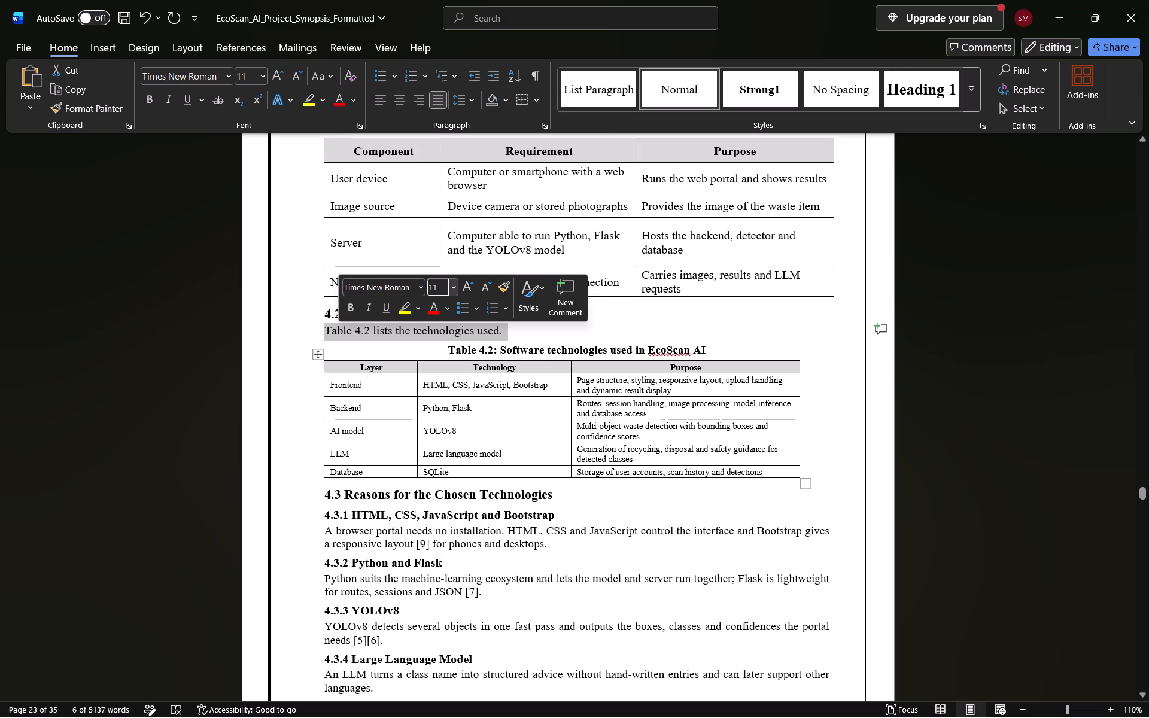
# Set all text in Table 4.2, Software technologies used in EcoScan AI, to font size 11.
pyautogui.moveTo(361, 367); pyautogui.dragTo(797, 465)
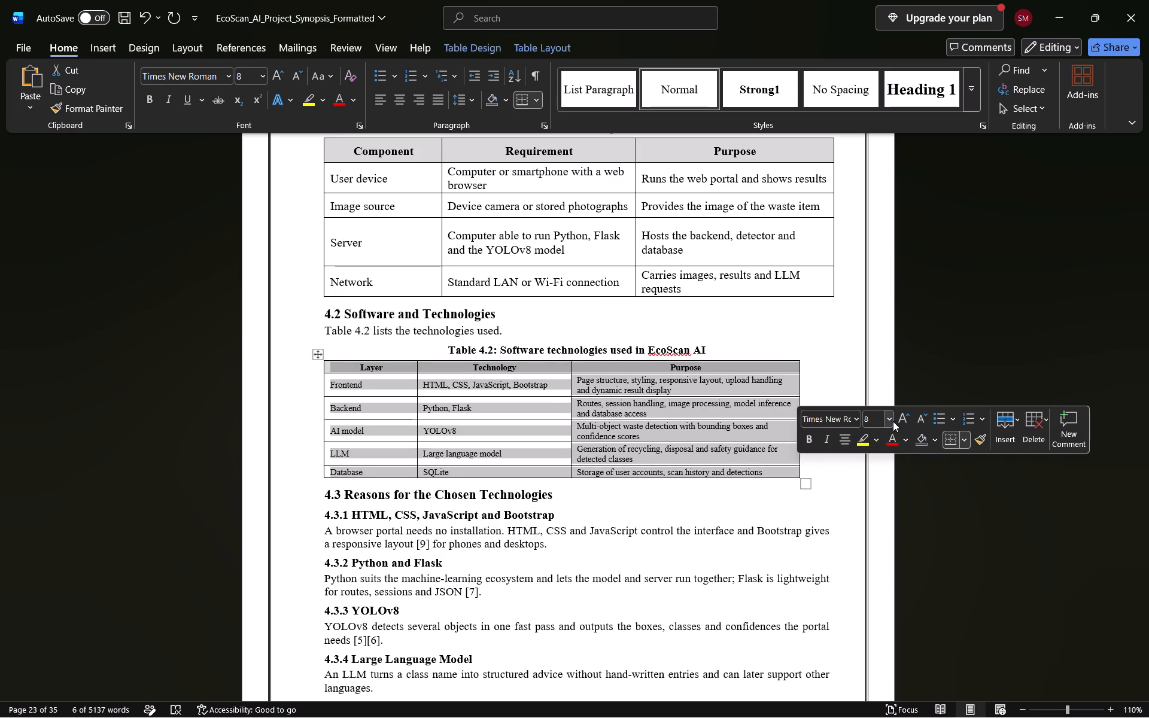
pyautogui.click(890, 421)
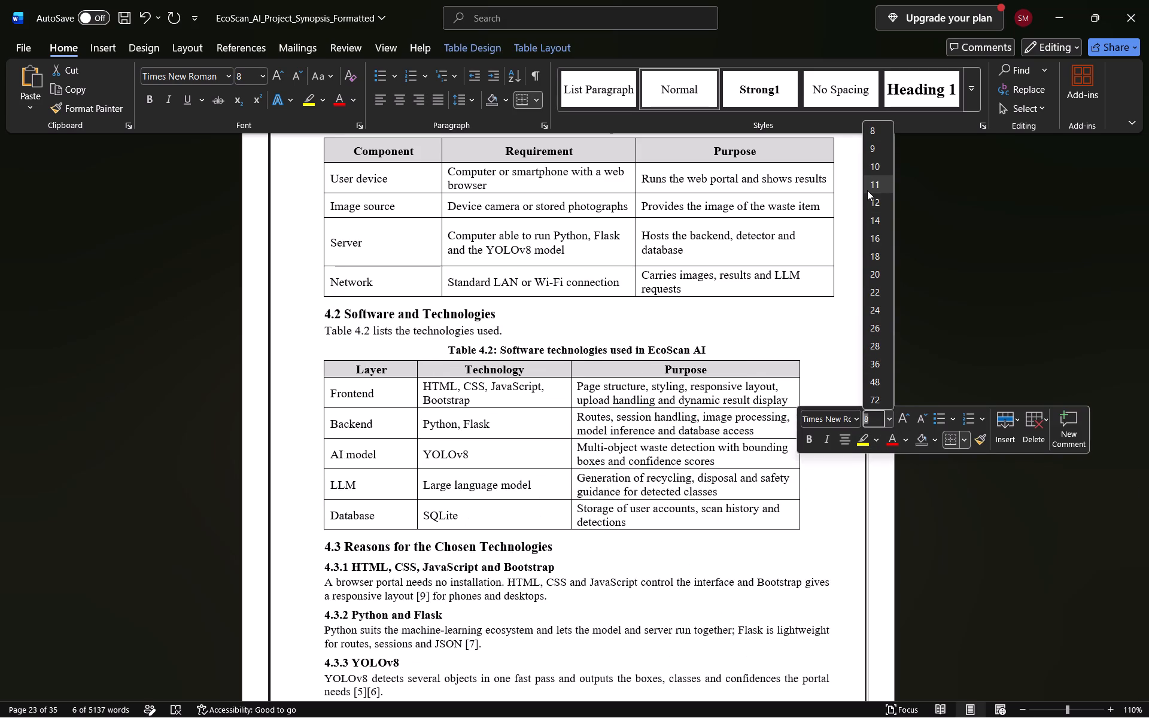
pyautogui.click(867, 190)
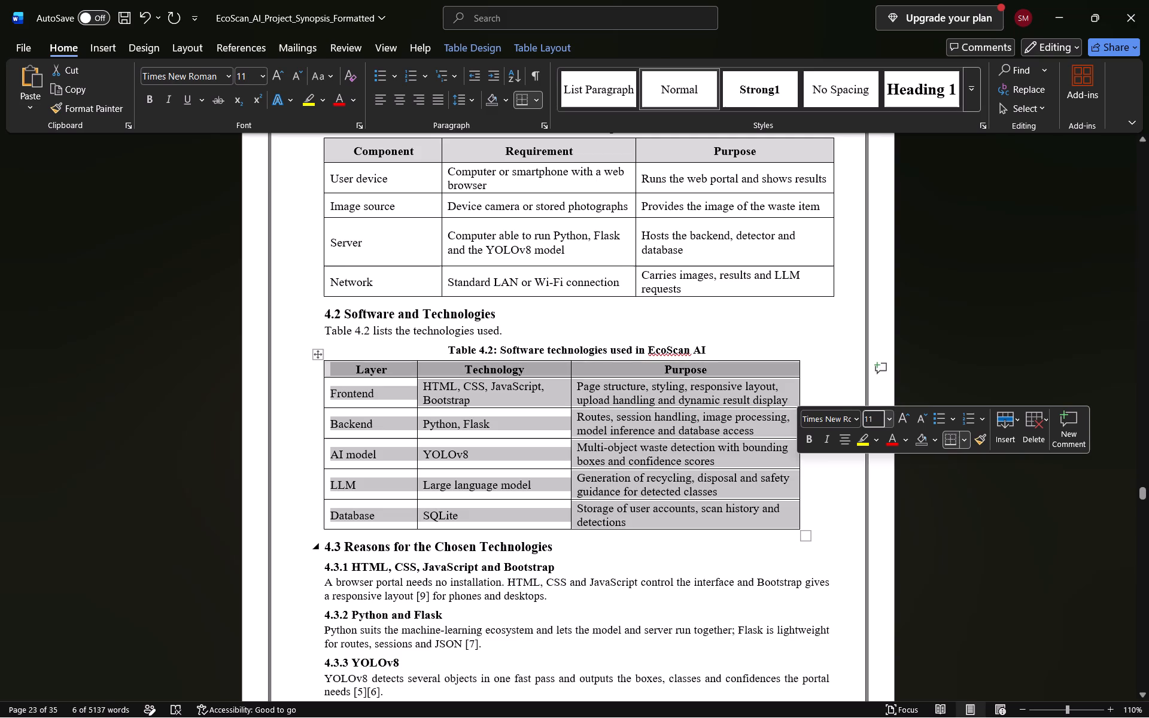
# Enlarge Table 4.2 beyond the text width, almost to the page border, with taller rows.
pyautogui.moveTo(808, 539); pyautogui.dragTo(859, 583)
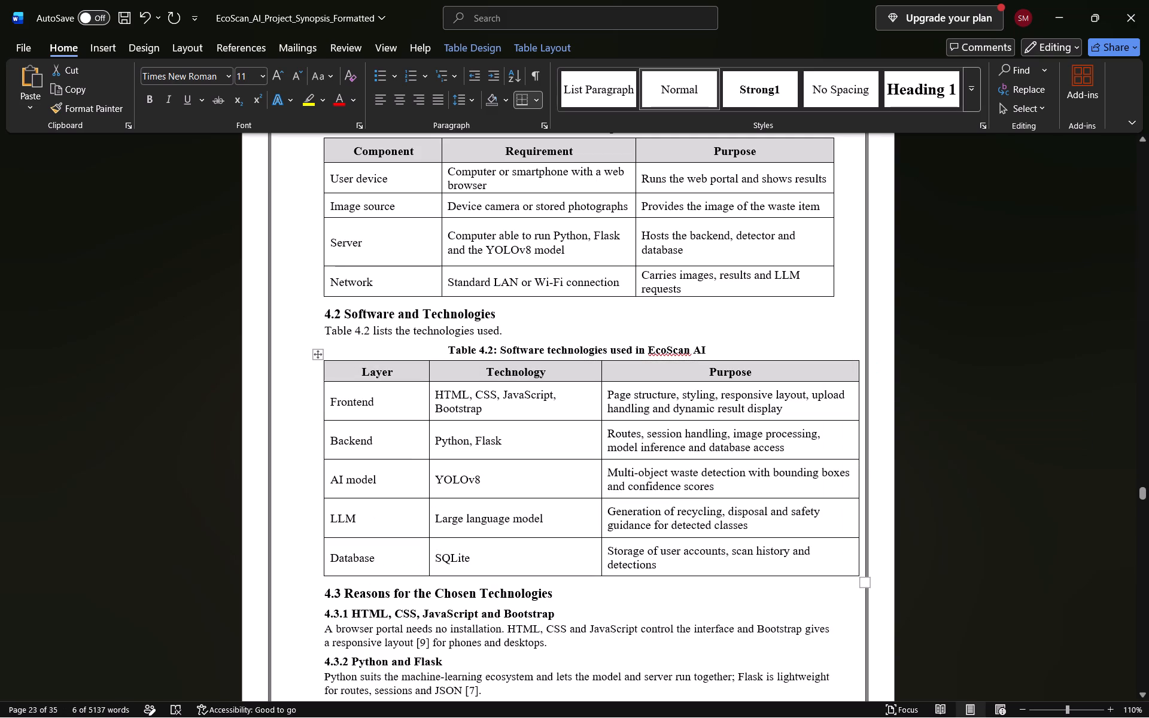
# Set the headings and paragraphs of subsections 4.3.1 to 4.3.5 to font size 12.
pyautogui.scroll(-7, 729, 602)
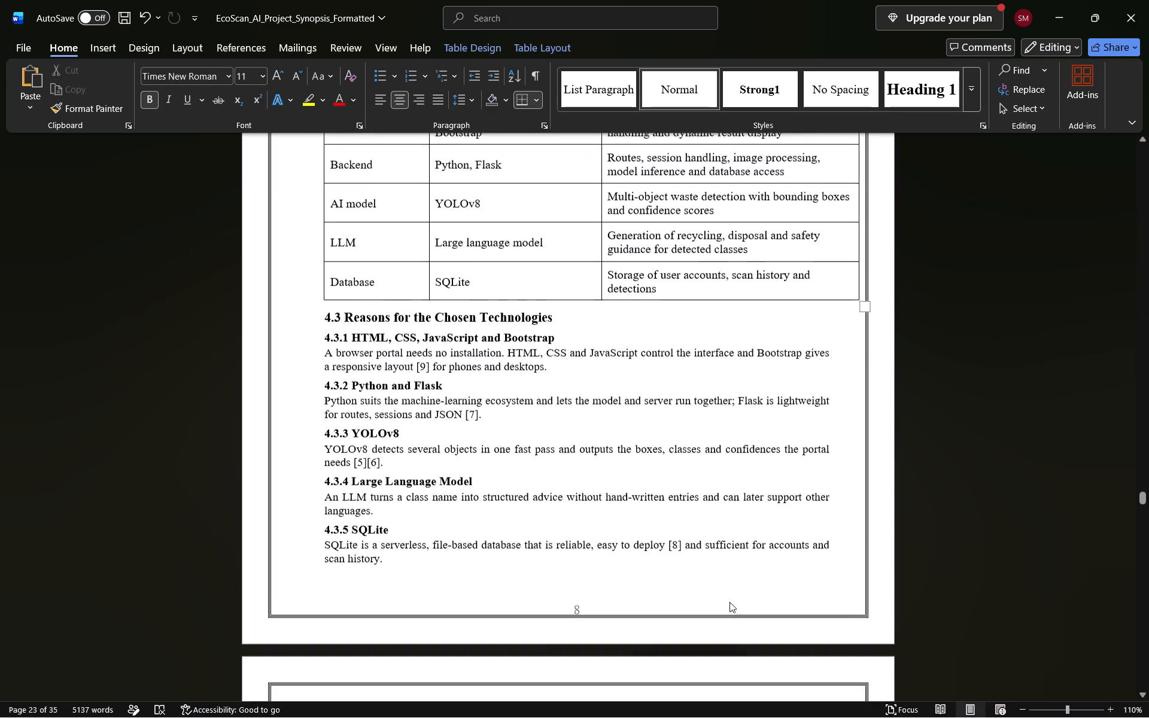
pyautogui.scroll(1, 729, 602)
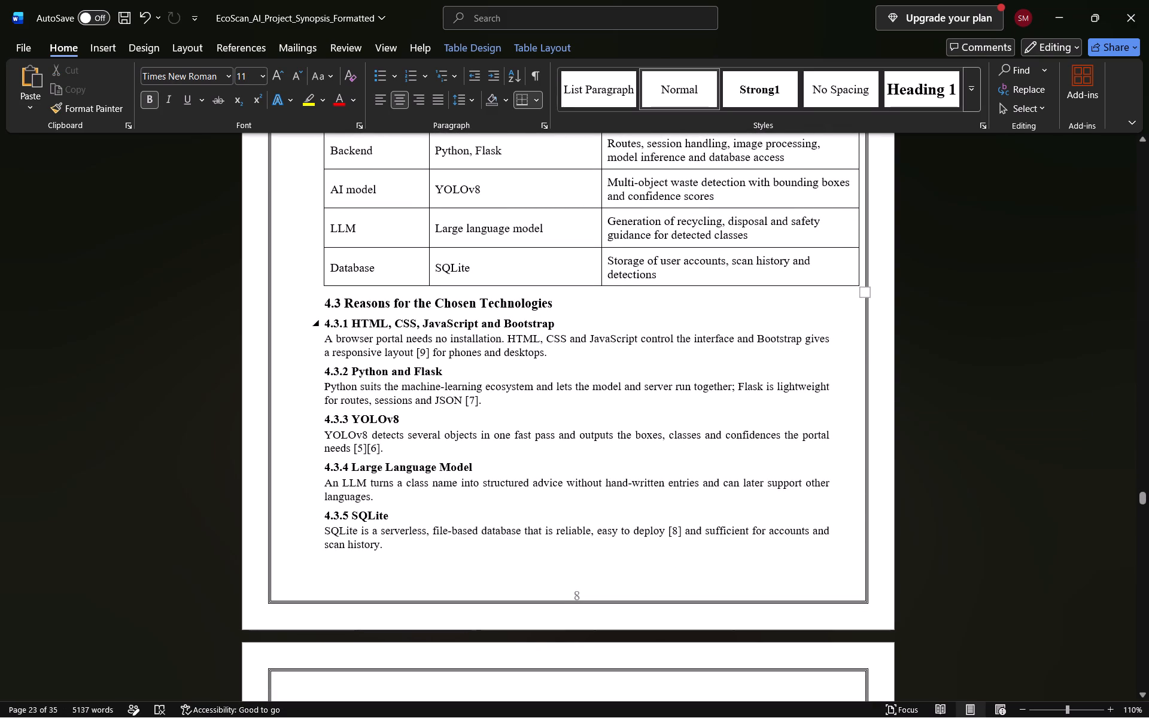
pyautogui.moveTo(326, 323); pyautogui.dragTo(425, 541)
pyautogui.click(541, 494)
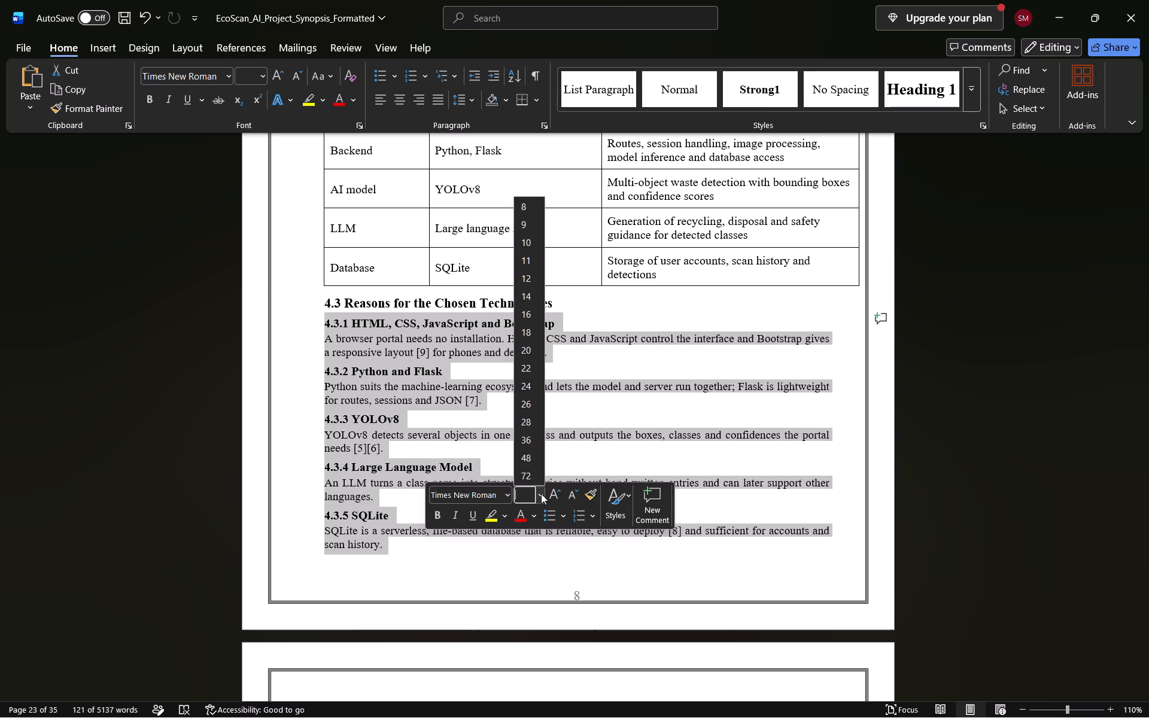
pyautogui.click(528, 273)
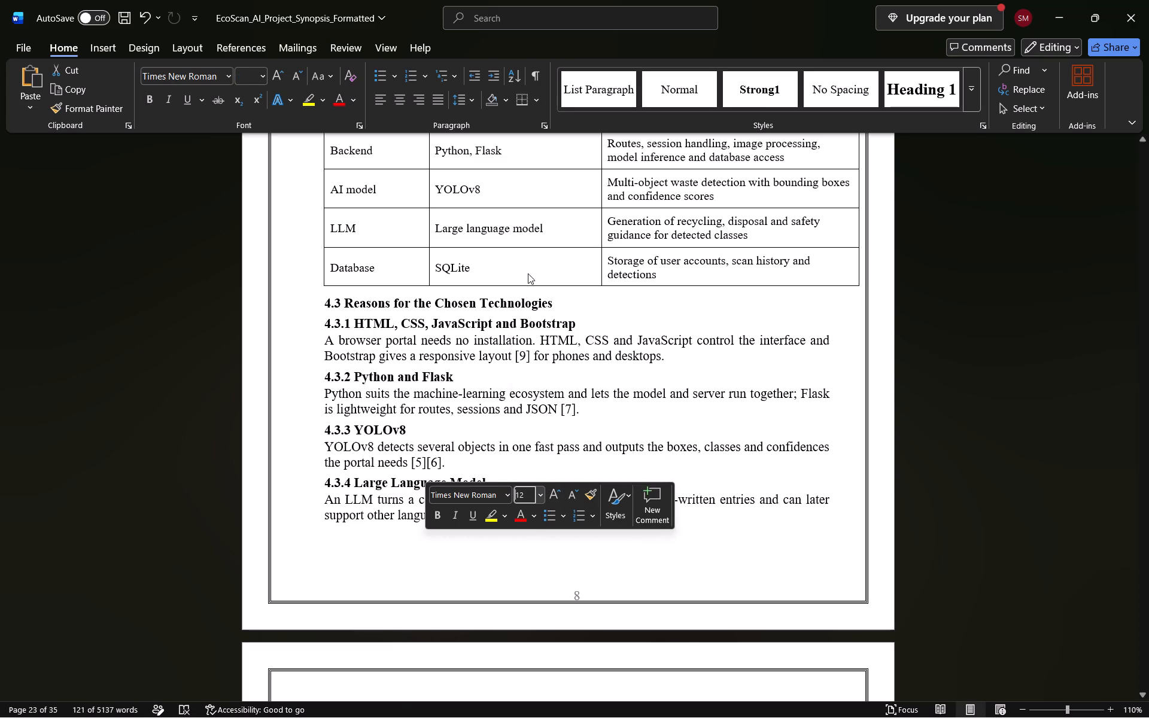
# Set the headings and paragraphs of subsections 4.3.1 to 4.3.4 to font size 11.
pyautogui.click(622, 317)
pyautogui.scroll(-5, 622, 317)
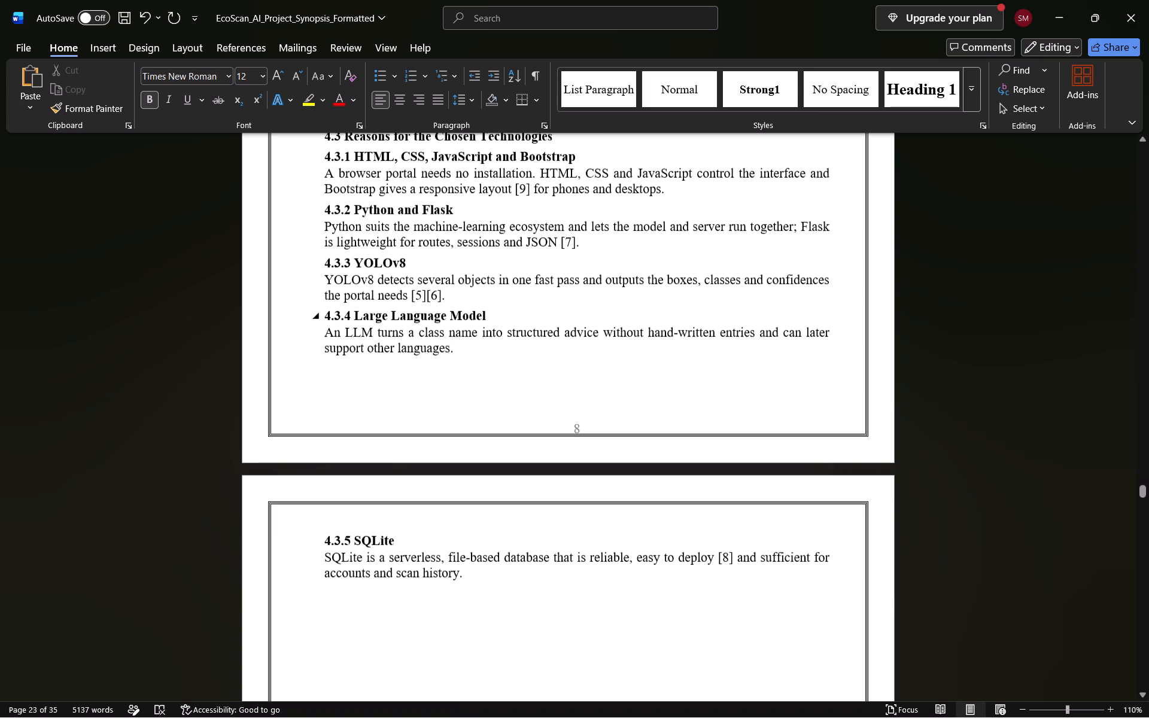
pyautogui.scroll(-16, 622, 317)
pyautogui.scroll(12, 622, 317)
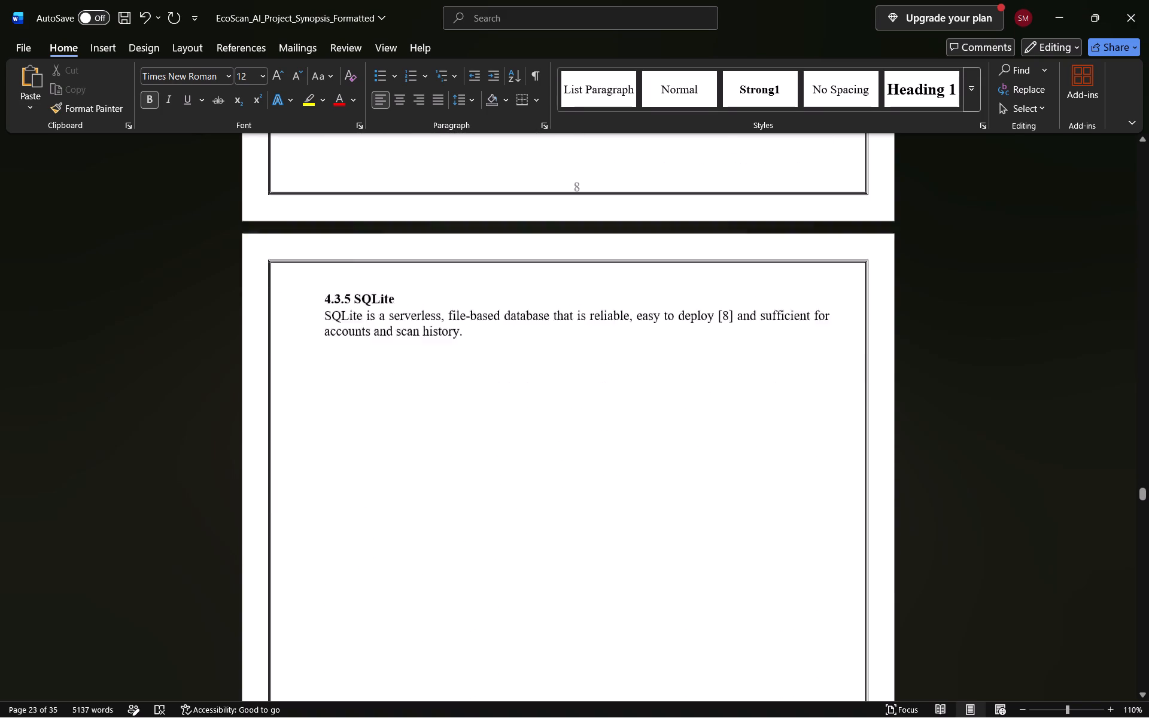
pyautogui.scroll(3, 622, 317)
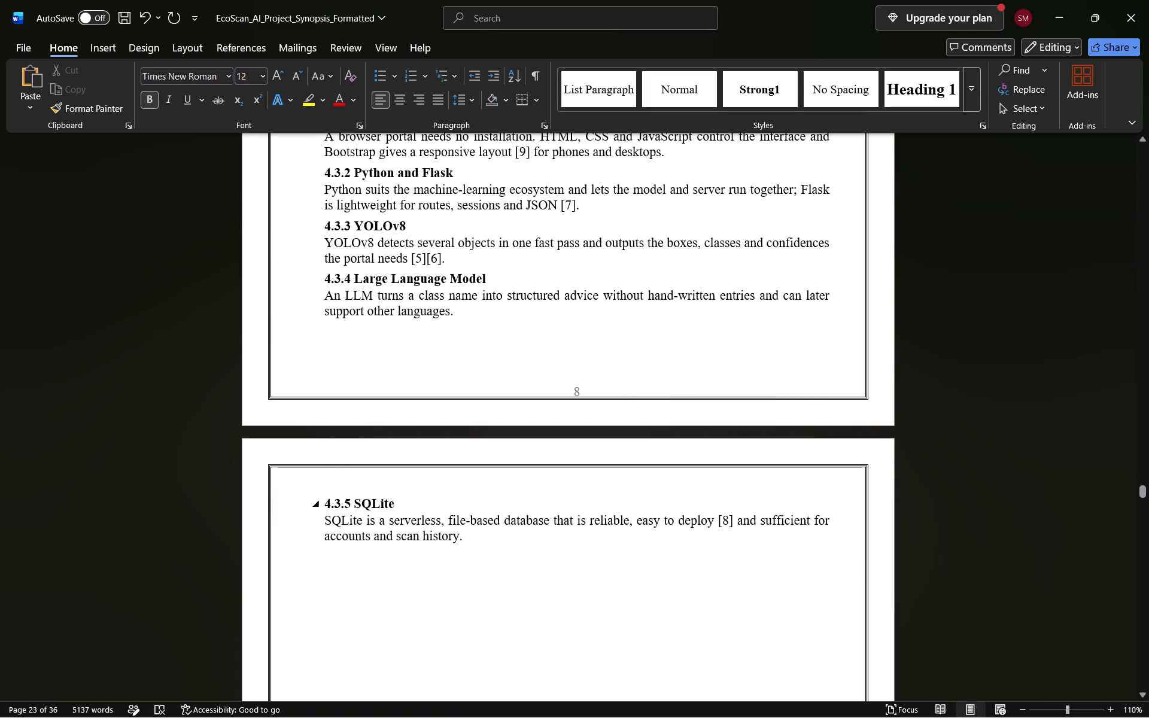
pyautogui.moveTo(332, 494); pyautogui.dragTo(530, 555)
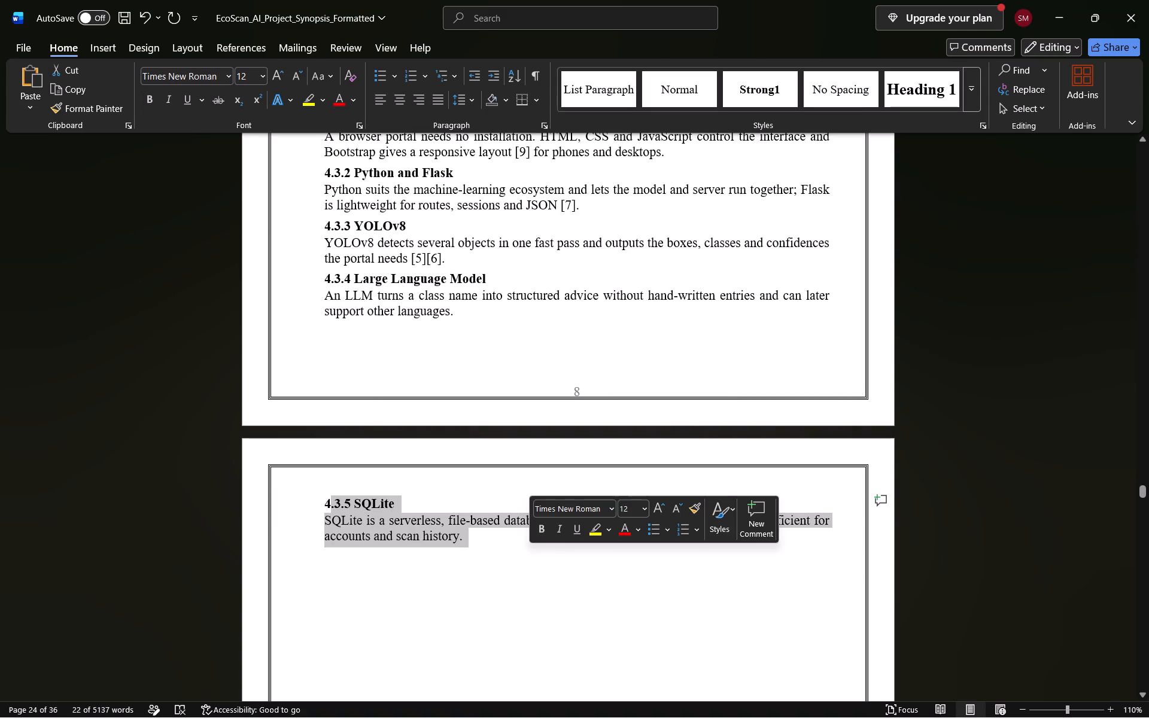
pyautogui.click(463, 368)
pyautogui.scroll(1, 463, 368)
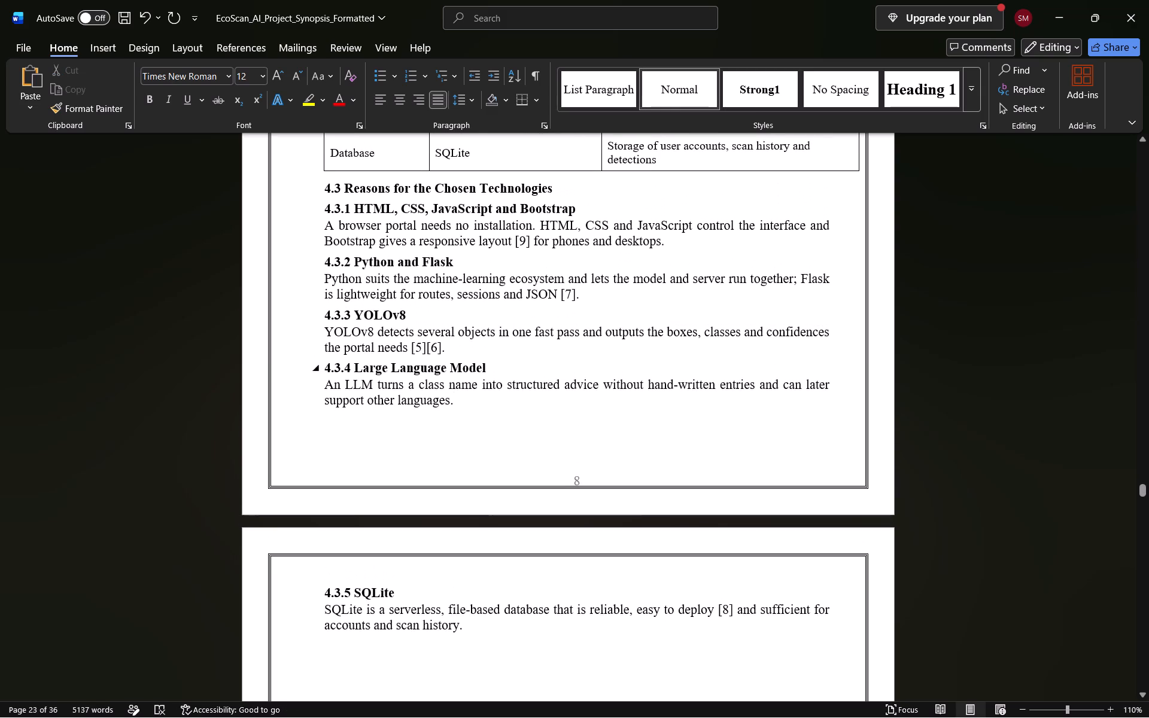
pyautogui.moveTo(324, 206); pyautogui.dragTo(342, 217)
pyautogui.moveTo(342, 217); pyautogui.dragTo(477, 404)
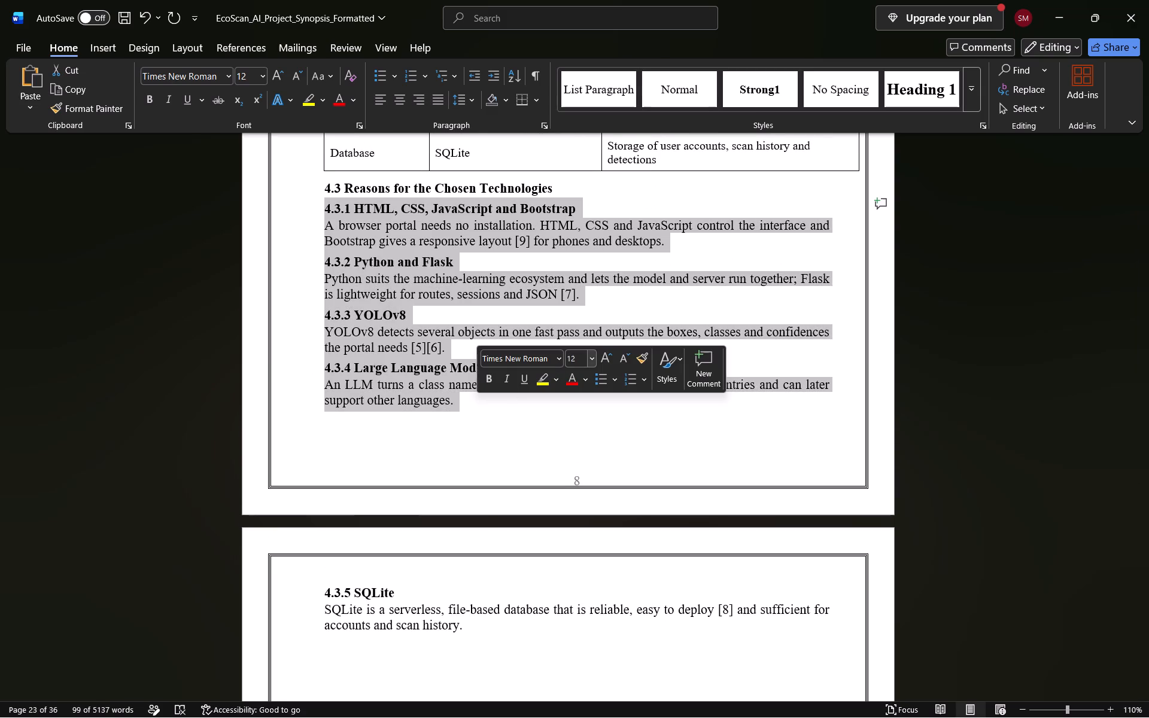
pyautogui.click(590, 360)
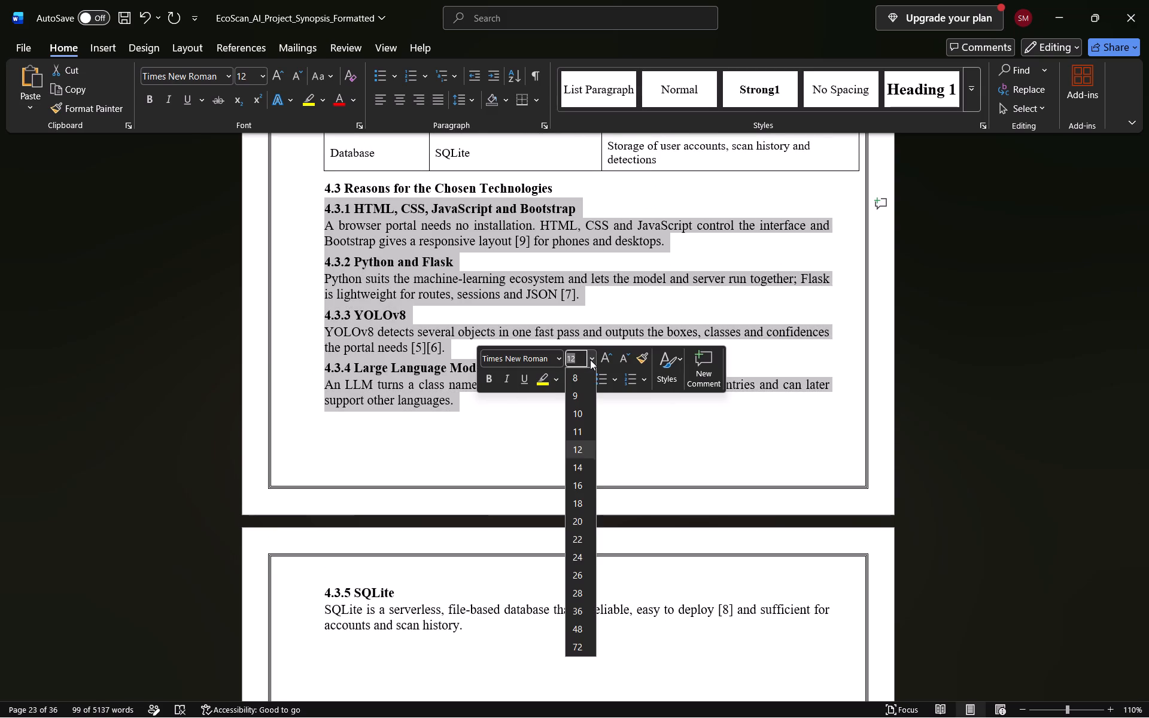
pyautogui.click(583, 427)
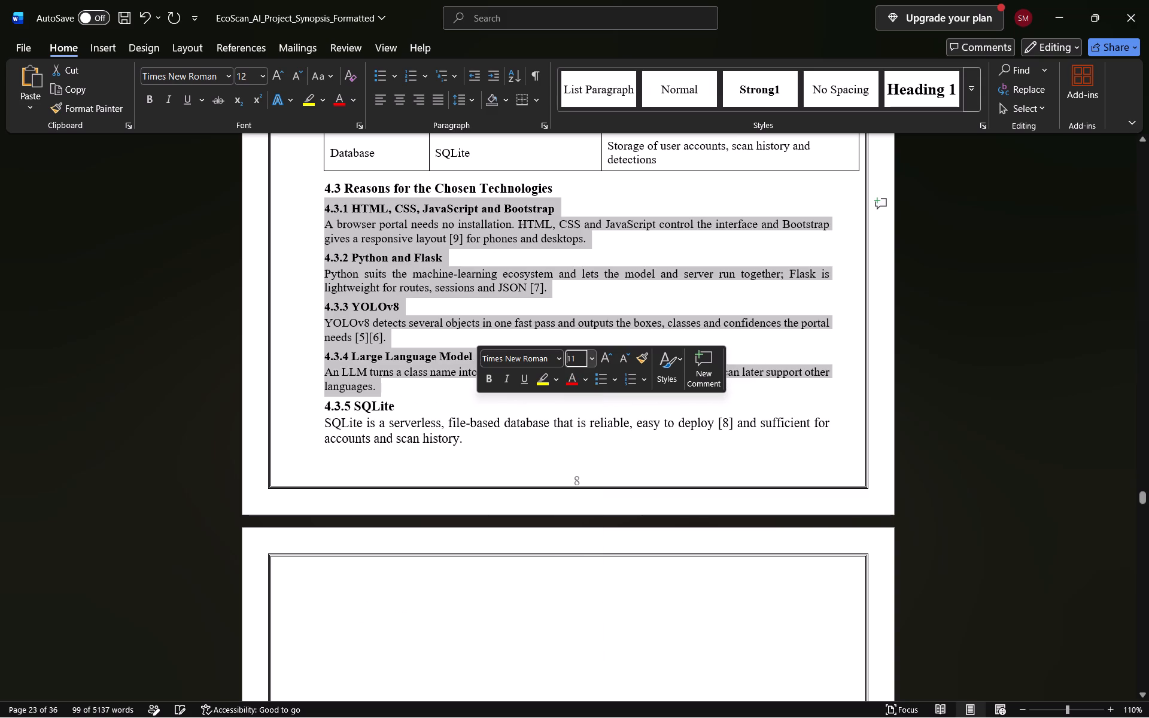
pyautogui.click(630, 455)
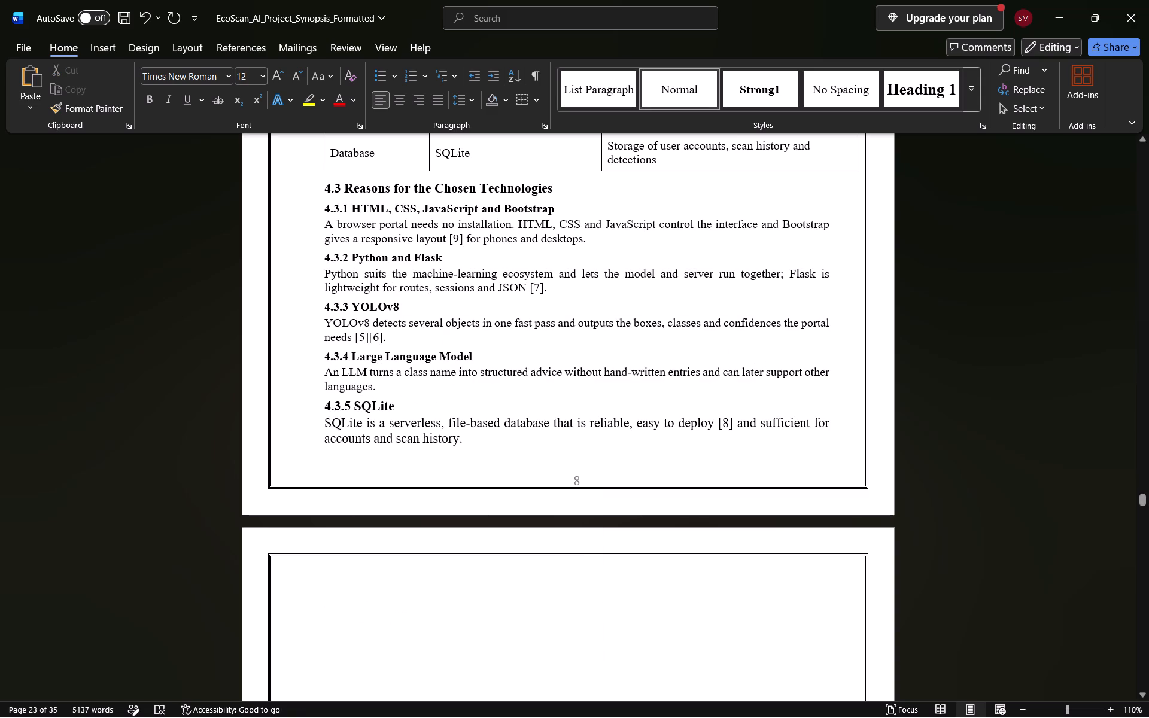
# Set Chapter 5 from 5.1 System Design through 5.3.3 Detection and Annotation, including tables and captions, to font size 11.
pyautogui.scroll(-3, 630, 455)
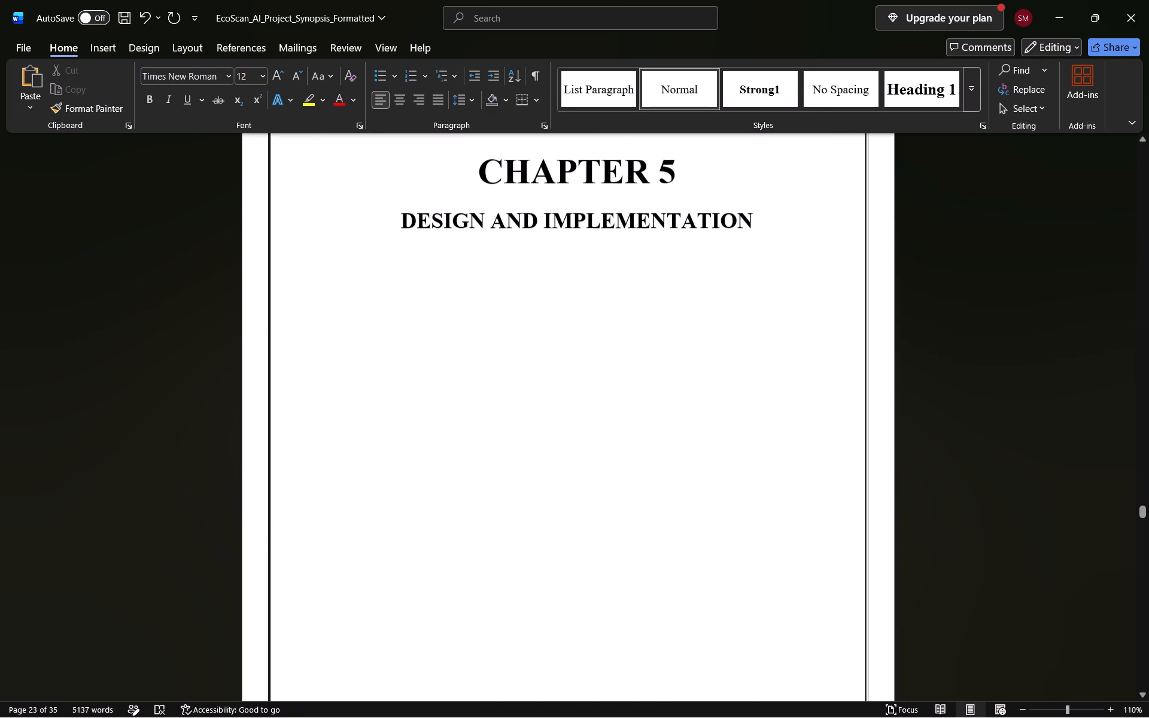
pyautogui.scroll(-3, 630, 455)
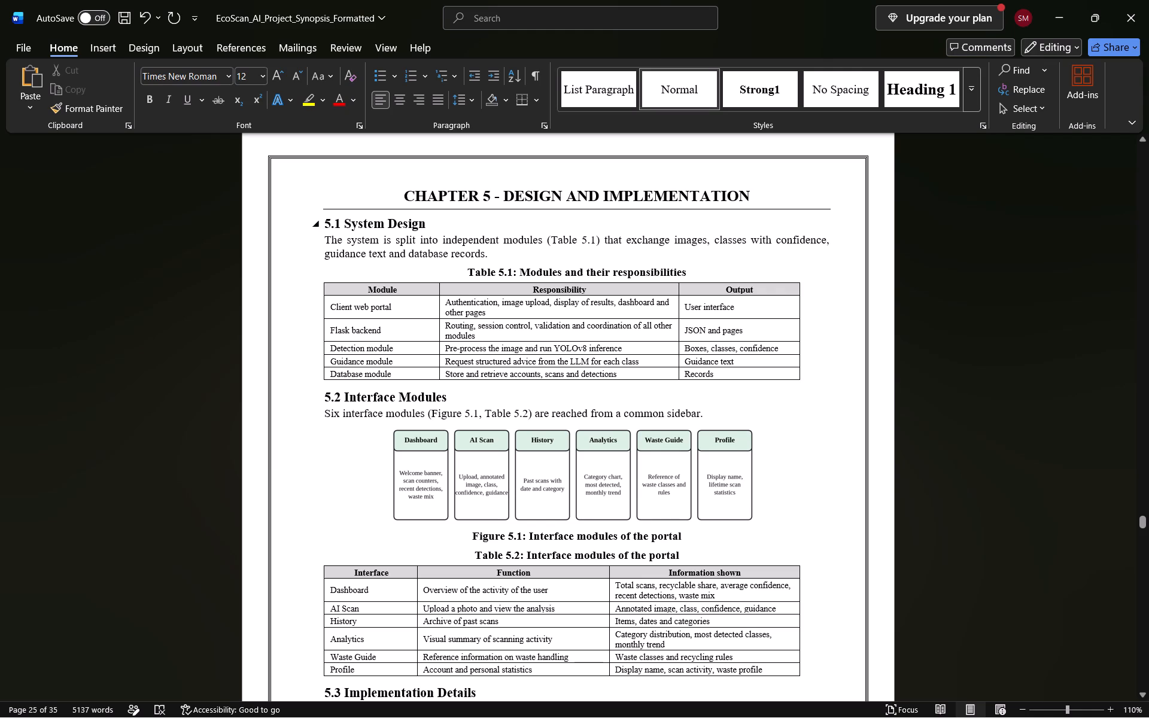
pyautogui.moveTo(323, 224); pyautogui.dragTo(509, 539)
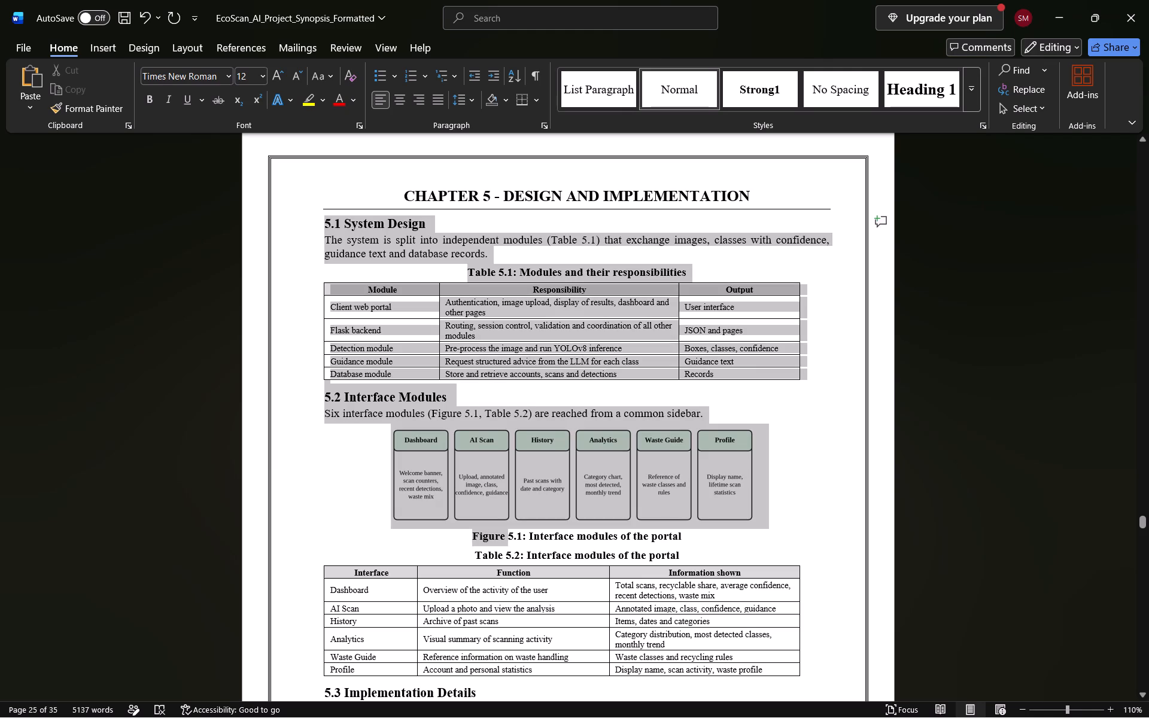
pyautogui.moveTo(509, 539); pyautogui.dragTo(532, 580)
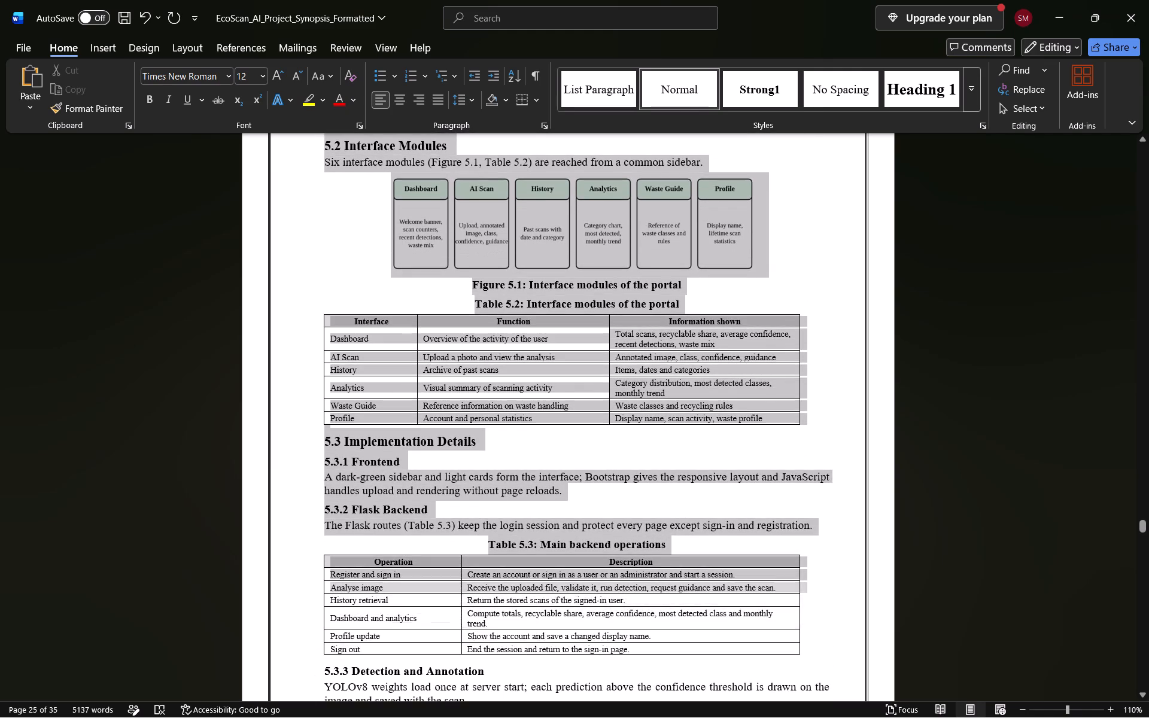
pyautogui.moveTo(532, 580); pyautogui.dragTo(492, 576)
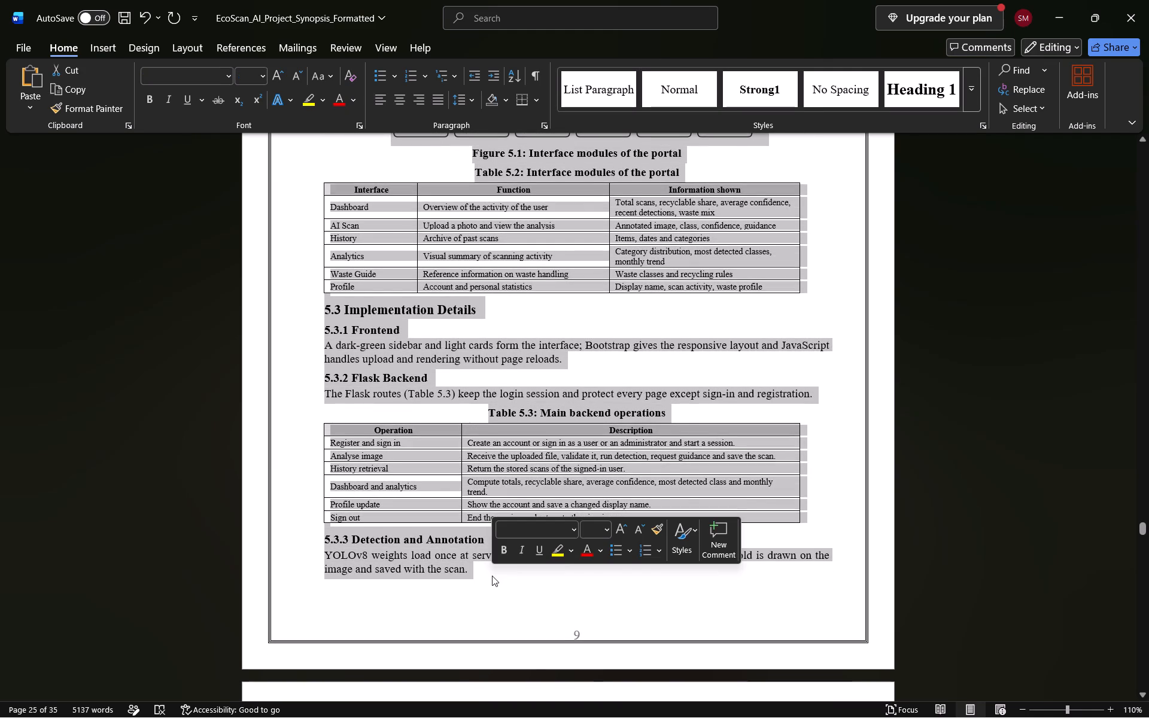
pyautogui.click(612, 532)
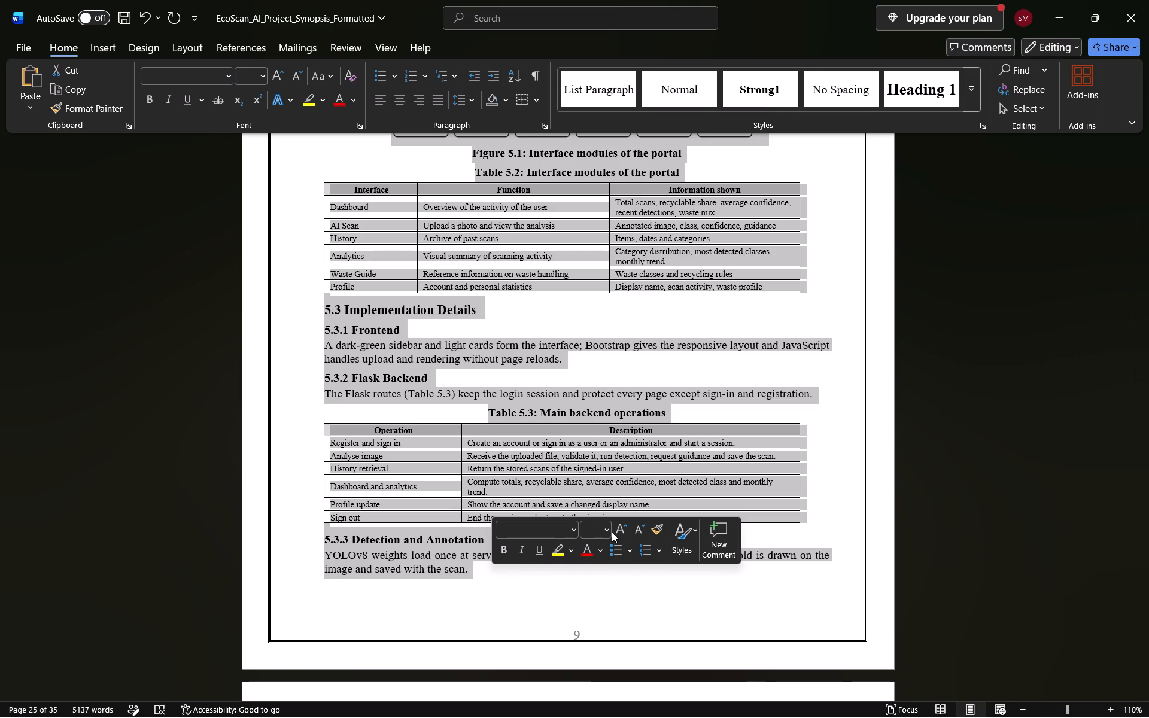
pyautogui.click(611, 530)
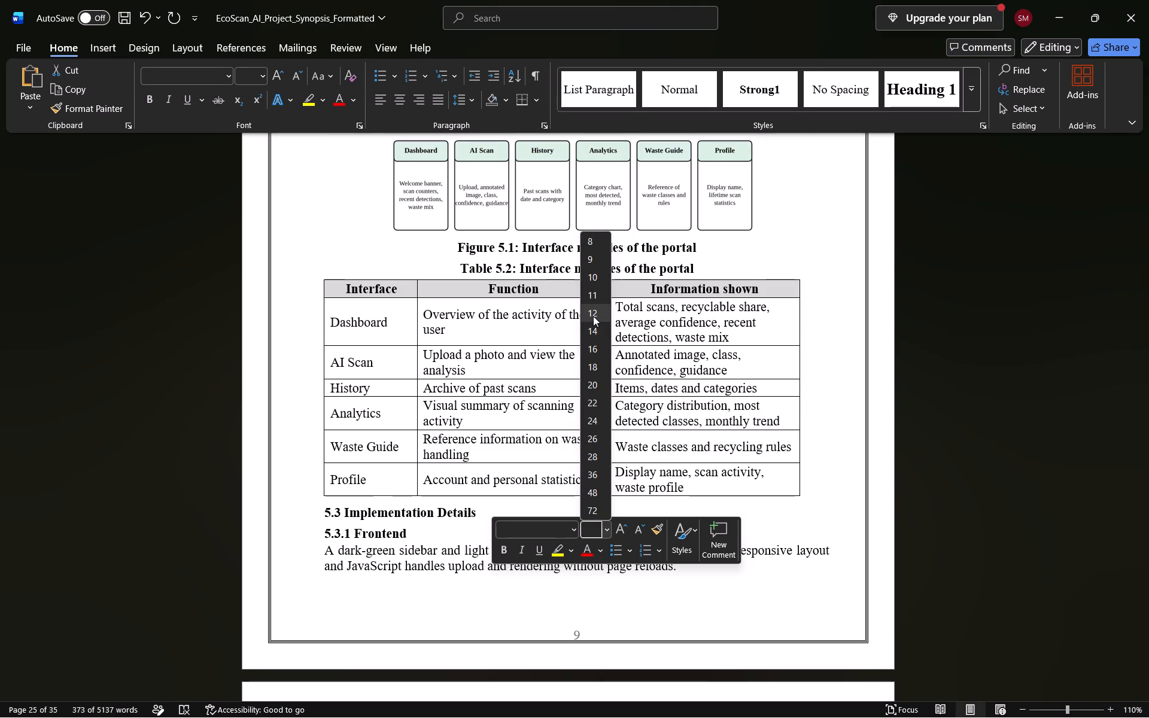
pyautogui.click(592, 298)
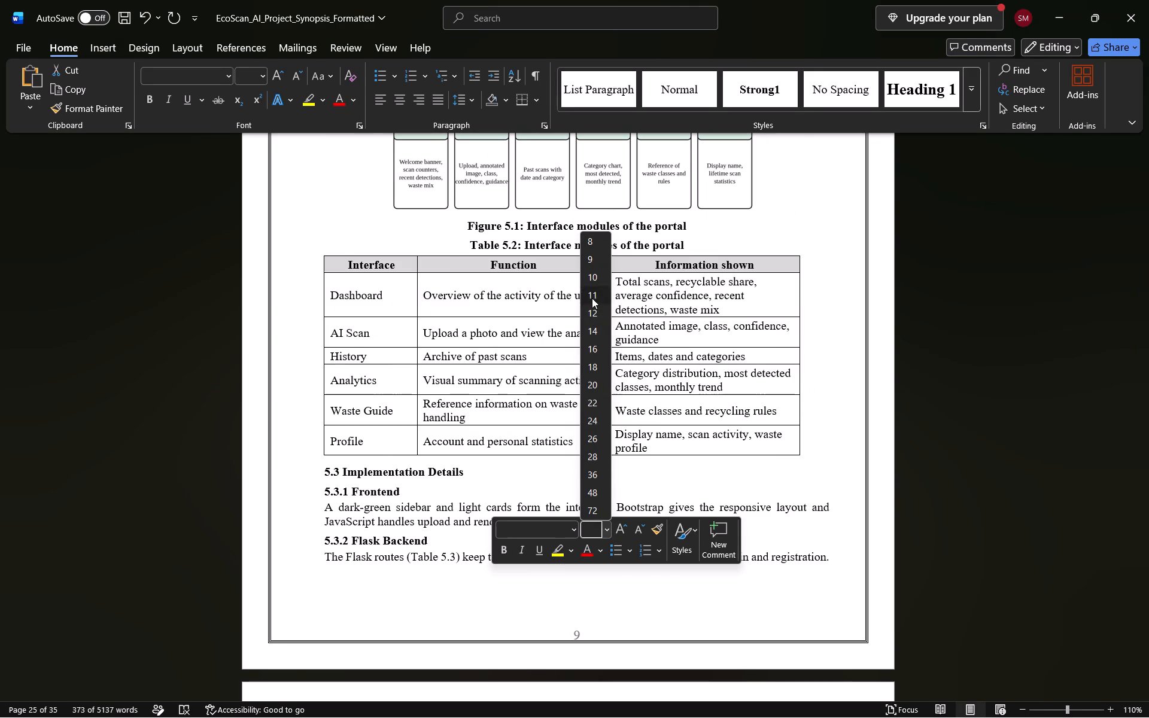
pyautogui.click(774, 240)
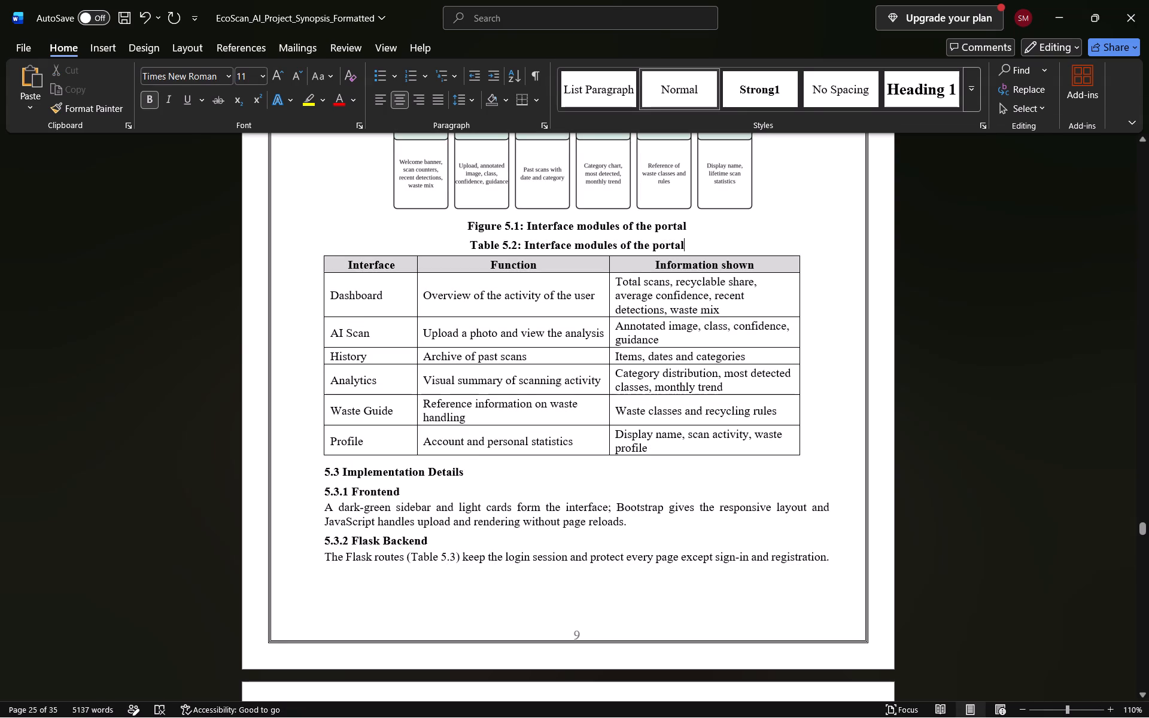
# Review the layout of the Chapter 5 text, tables and figures from 5.1 System Design through 5.4 Security and Access Control.
pyautogui.scroll(4, 774, 240)
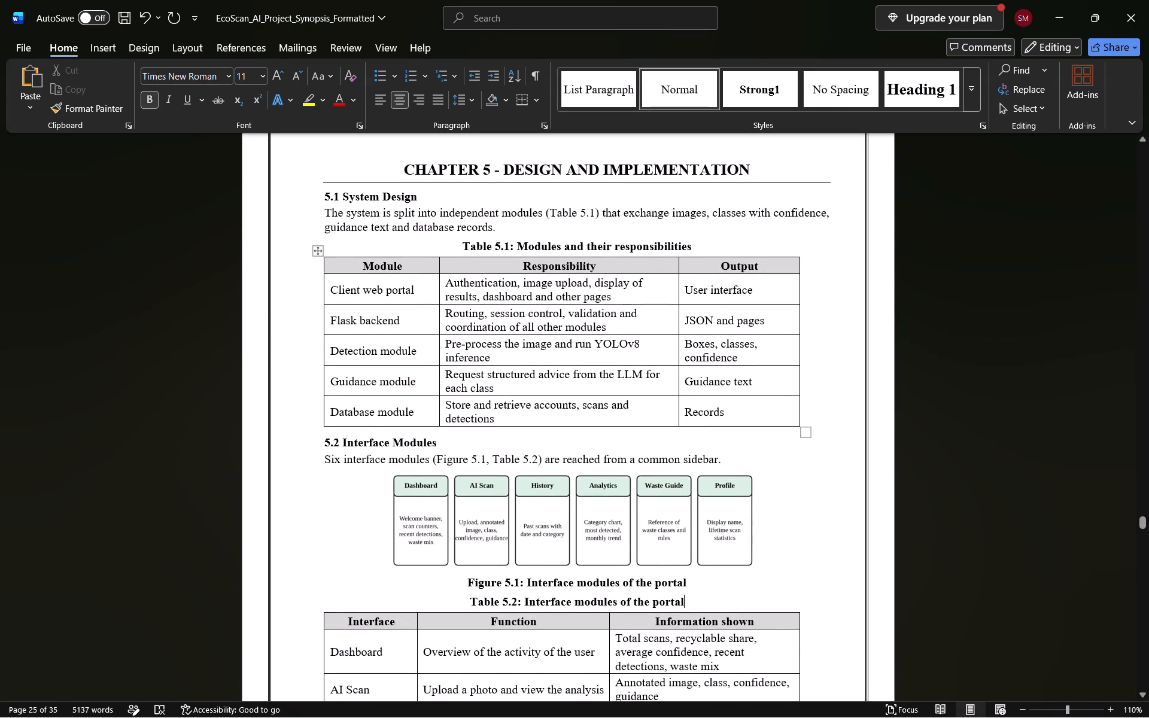
pyautogui.scroll(-4, 537, 259)
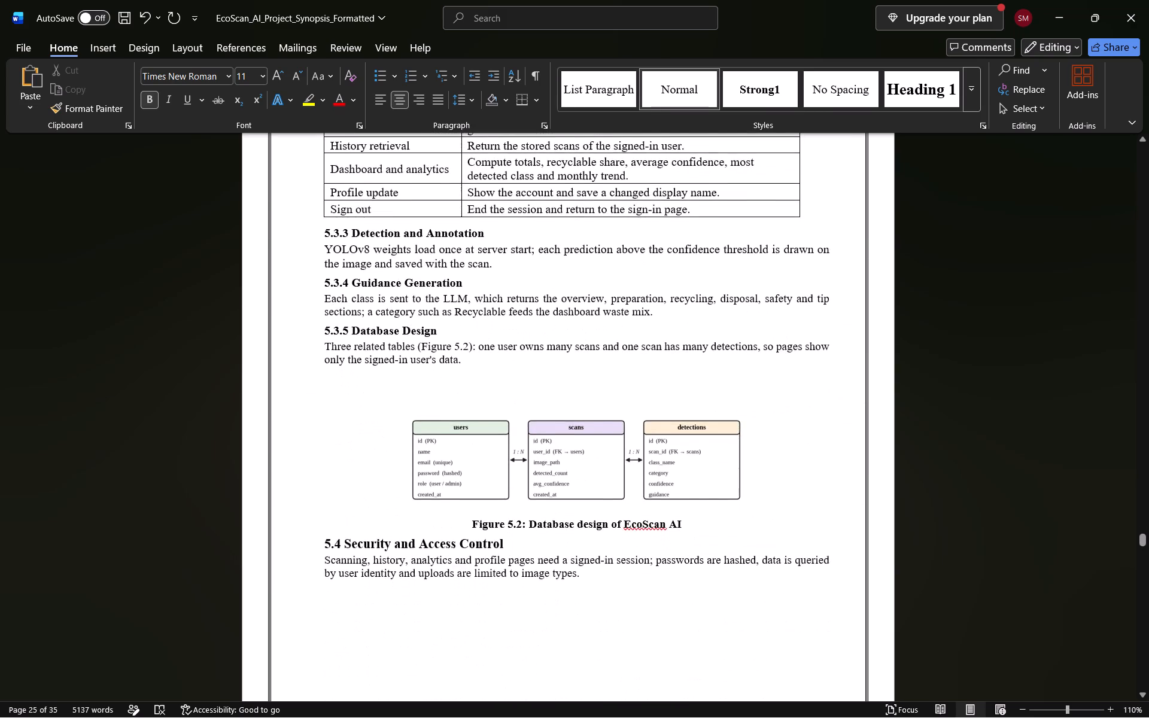
pyautogui.scroll(-4, 537, 259)
pyautogui.scroll(3, 537, 259)
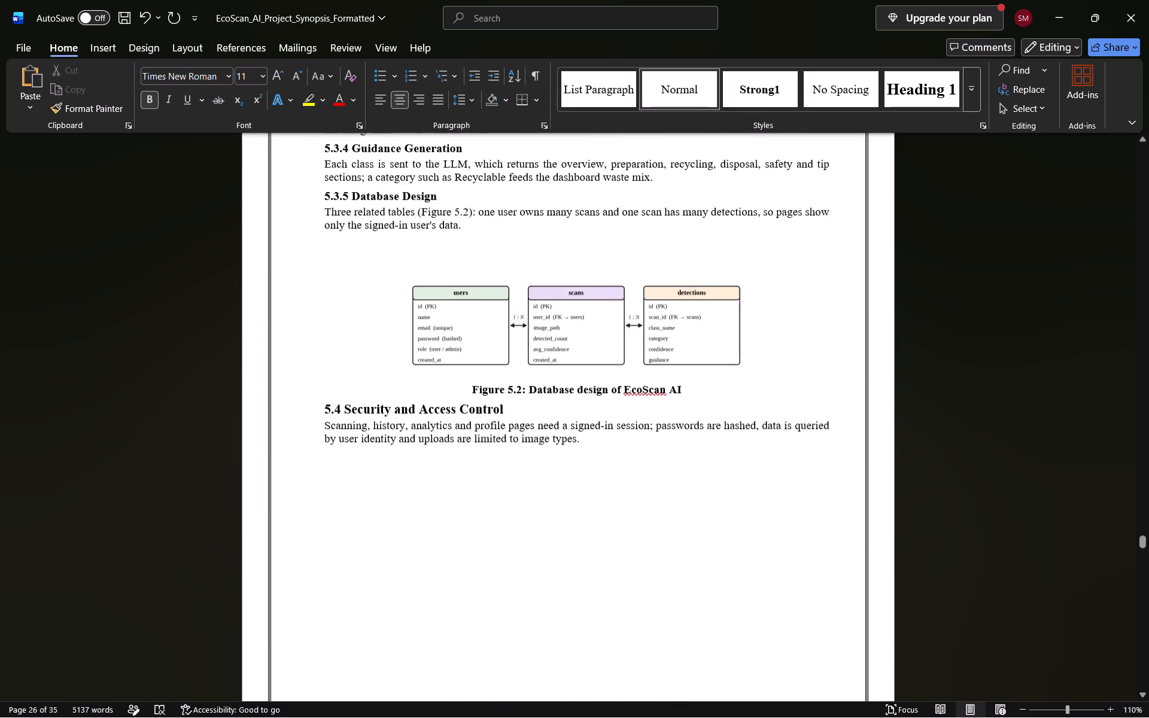
pyautogui.scroll(3, 537, 259)
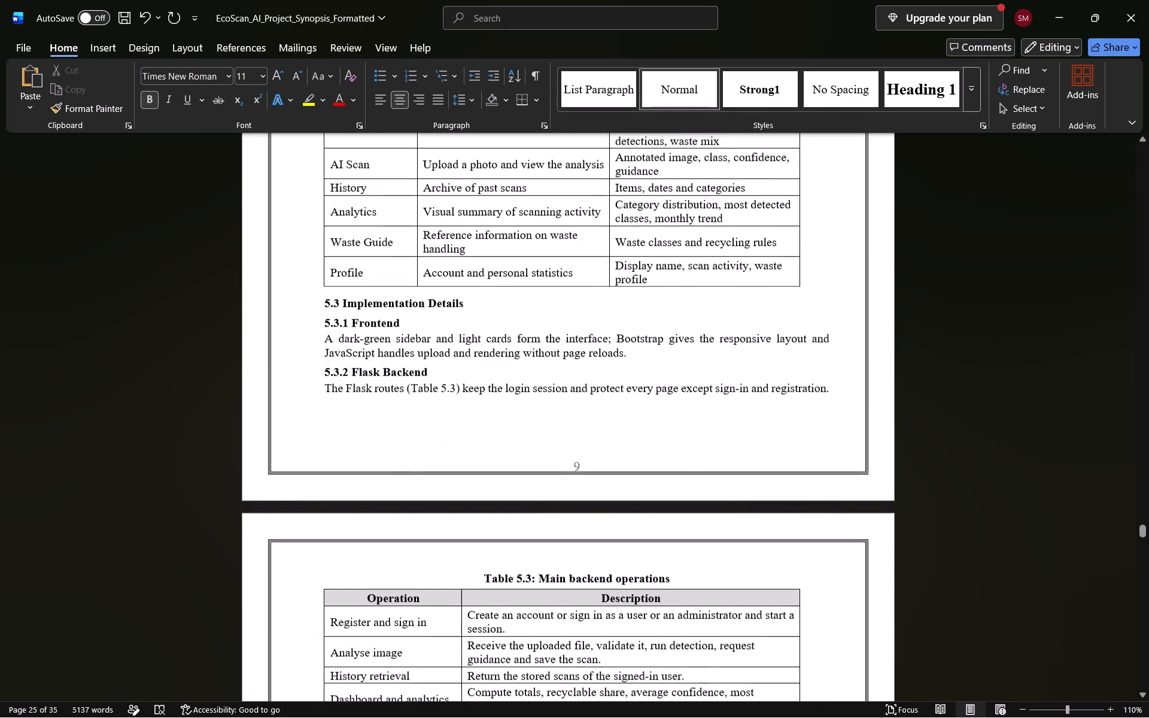
pyautogui.scroll(4, 537, 259)
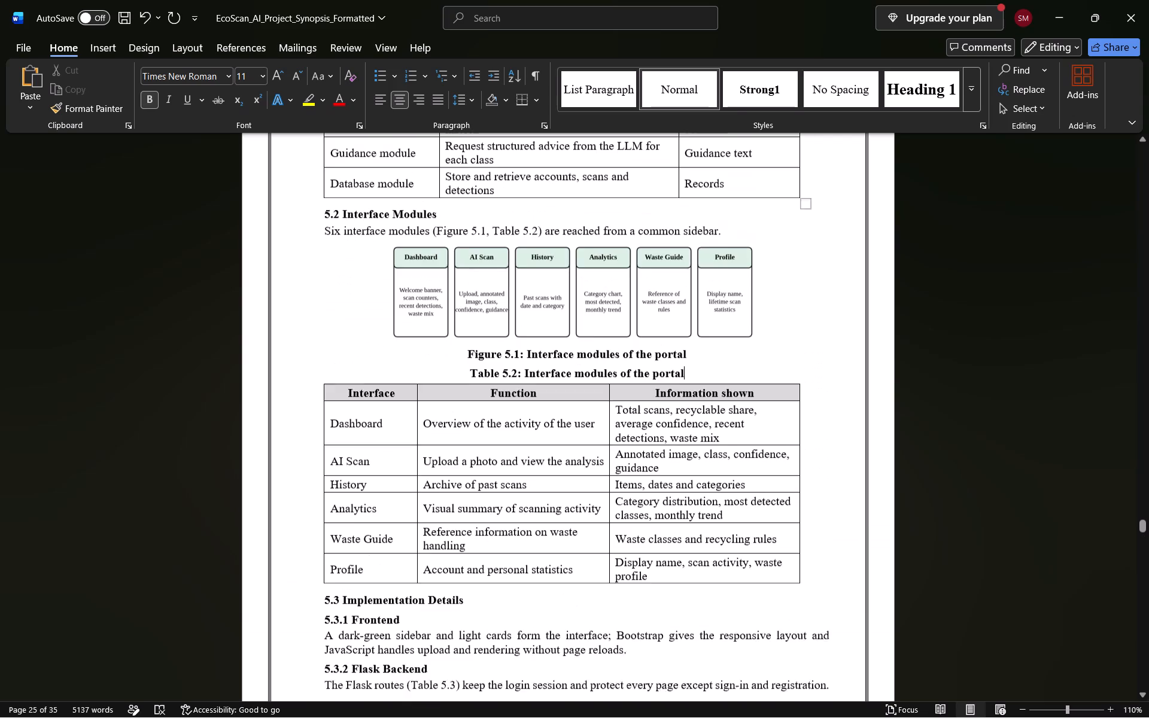
pyautogui.scroll(1, 537, 259)
pyautogui.scroll(-3, 537, 259)
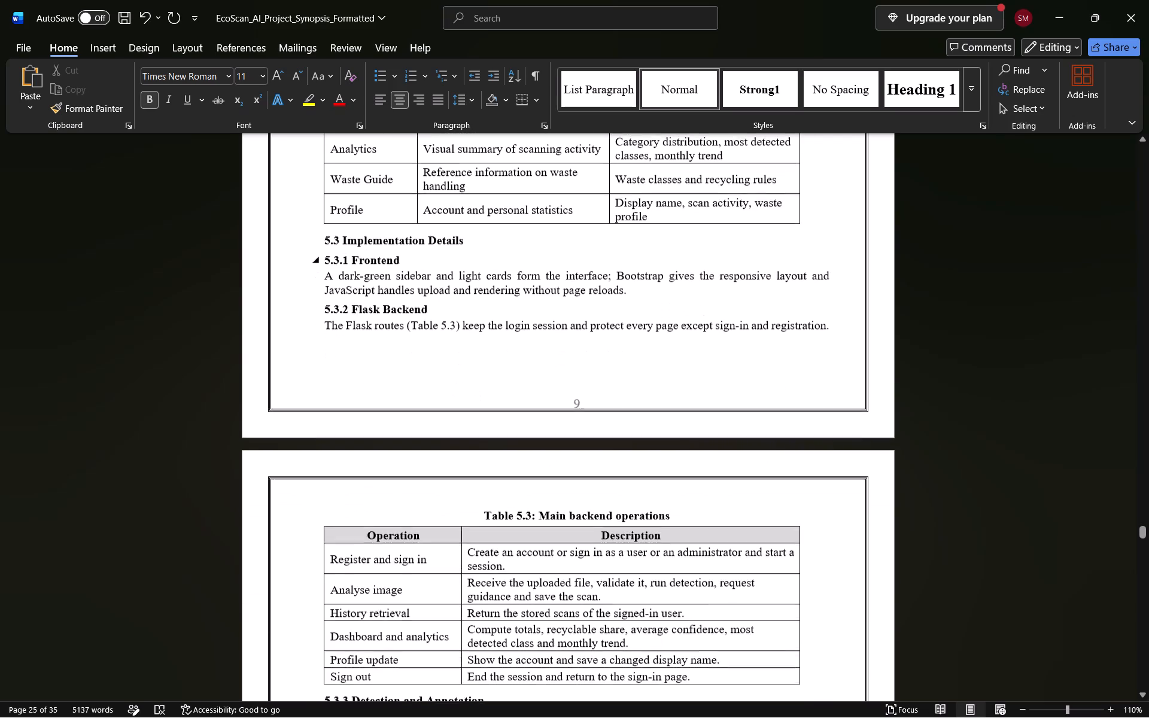
pyautogui.scroll(-5, 537, 259)
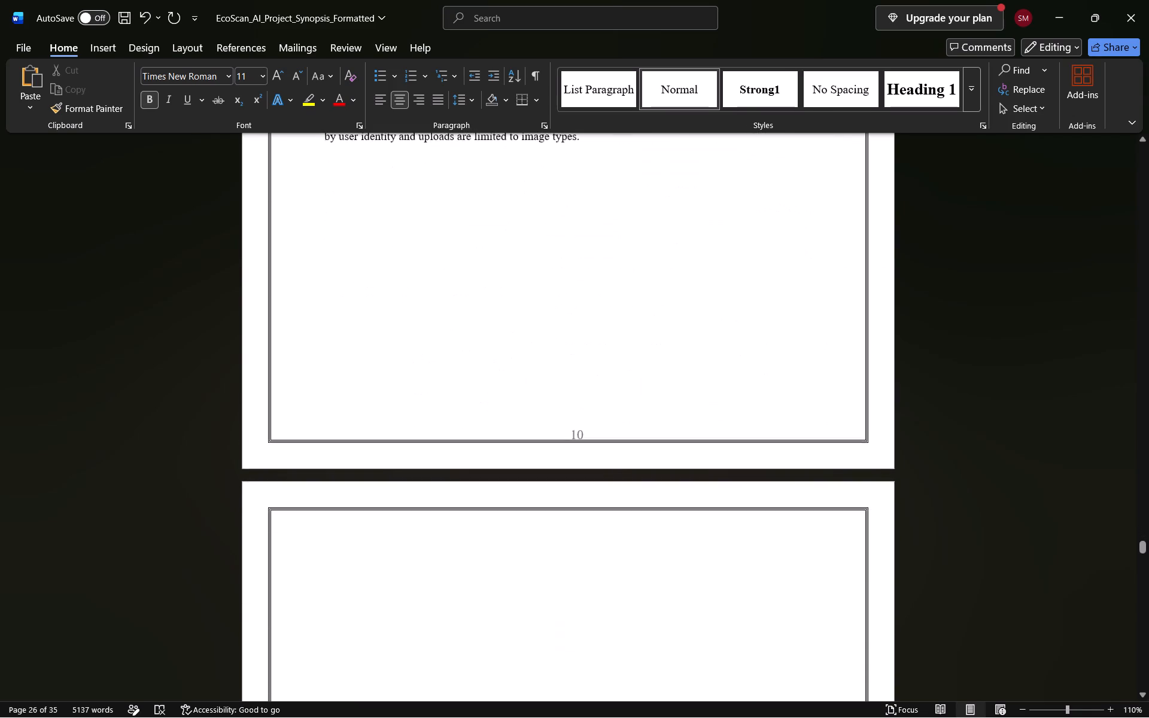
# Set Chapter 6 from 6.1 Implementation Outcome through the 6.4 limitations bullets, including Tables 6.1 to 6.3, to font size 11.
pyautogui.scroll(-6, 537, 259)
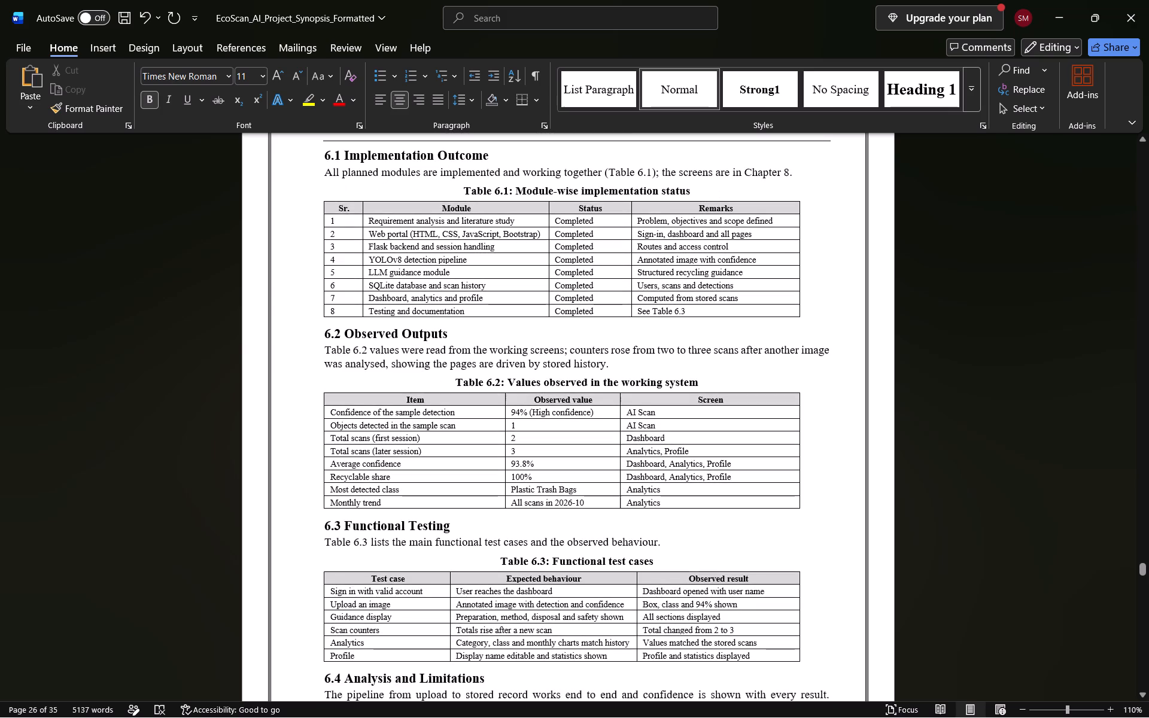
pyautogui.scroll(1, 537, 259)
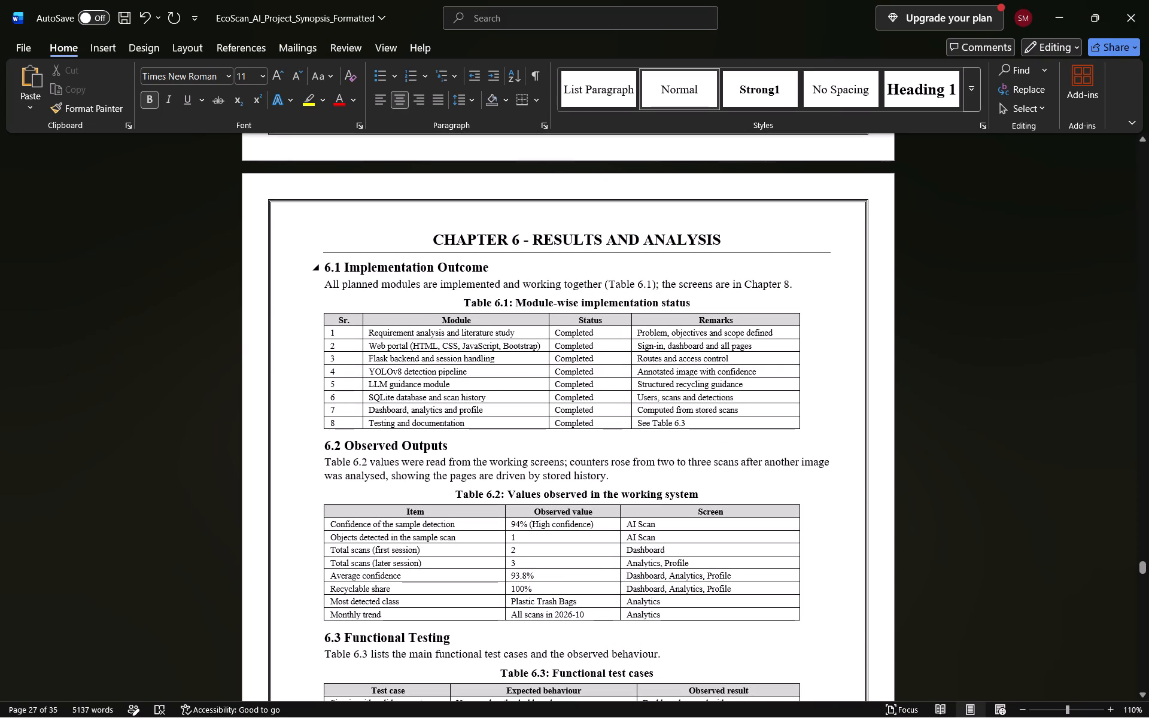
pyautogui.hscroll(1, 326, 264)
pyautogui.moveTo(521, 363); pyautogui.dragTo(468, 335)
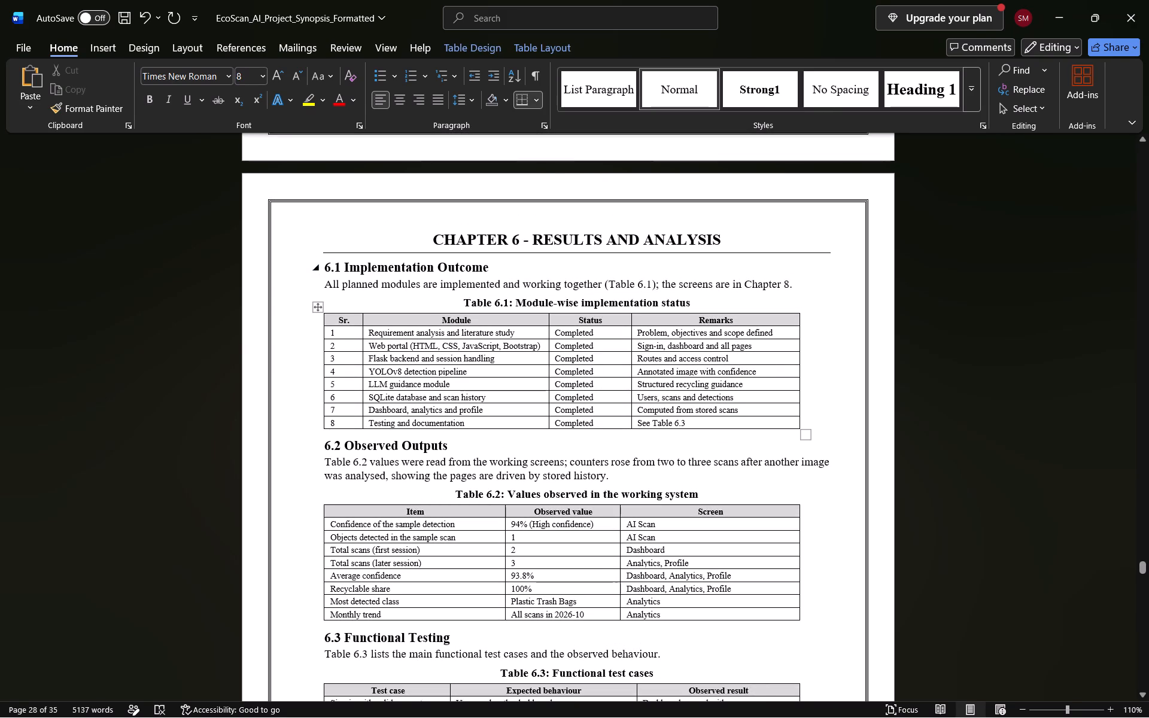
pyautogui.moveTo(327, 264); pyautogui.dragTo(775, 717)
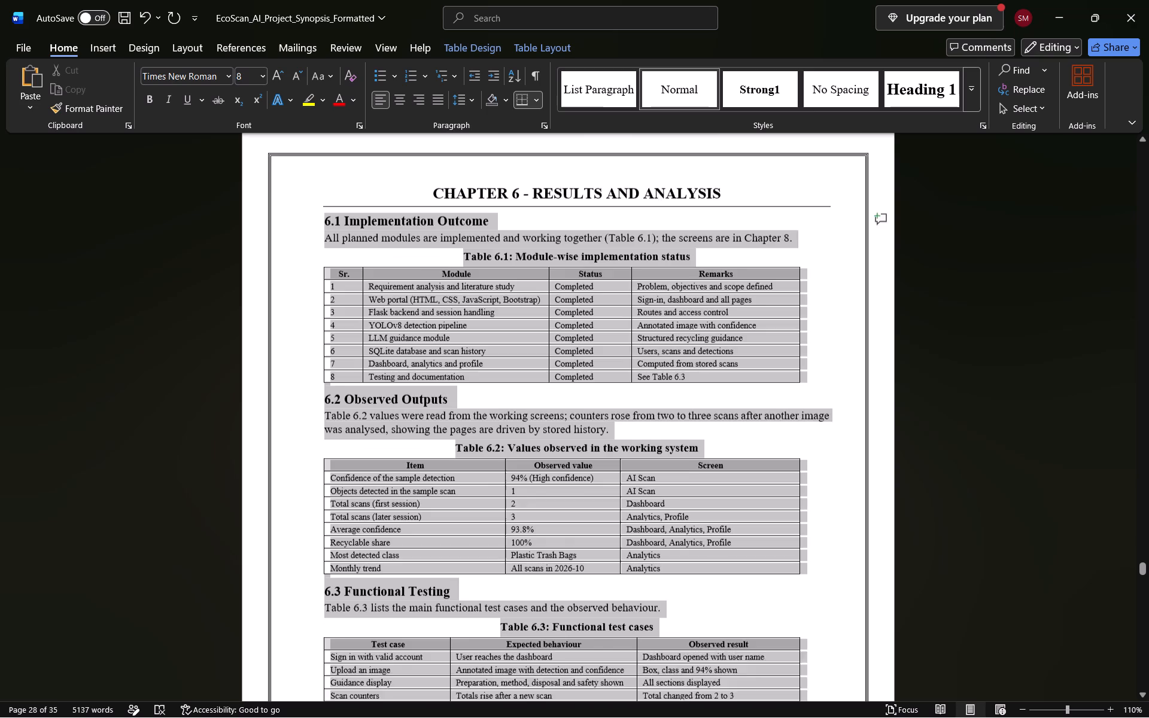
pyautogui.moveTo(775, 717); pyautogui.dragTo(779, 600)
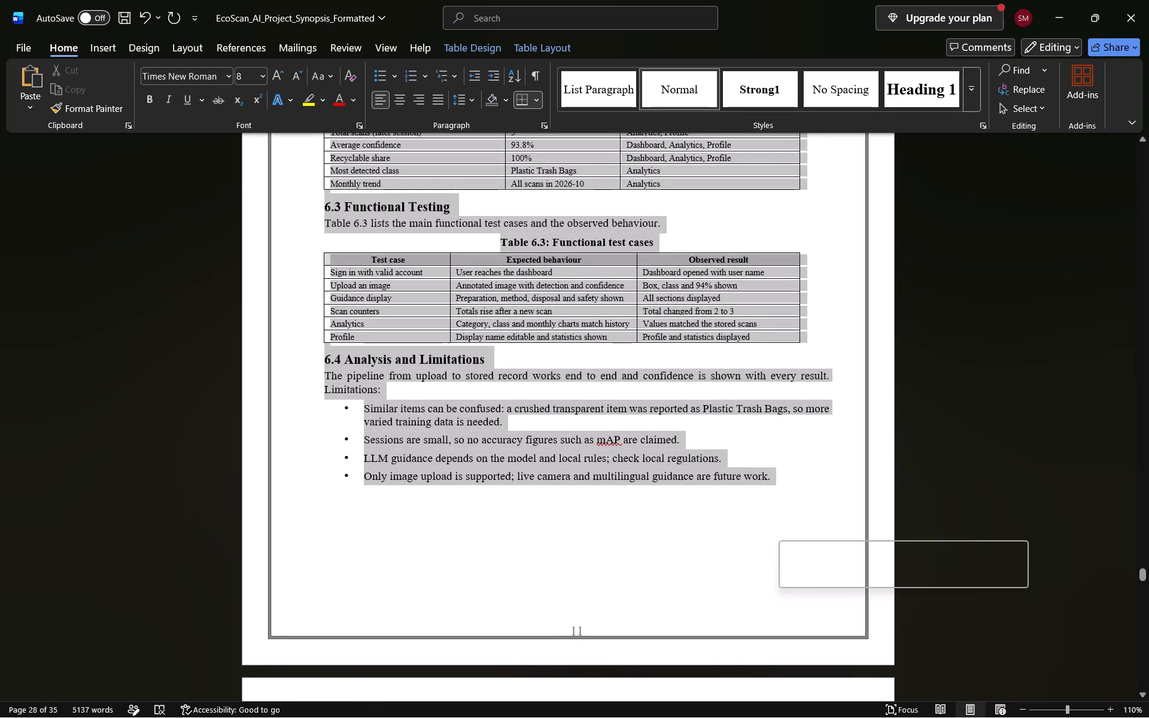
pyautogui.click(896, 552)
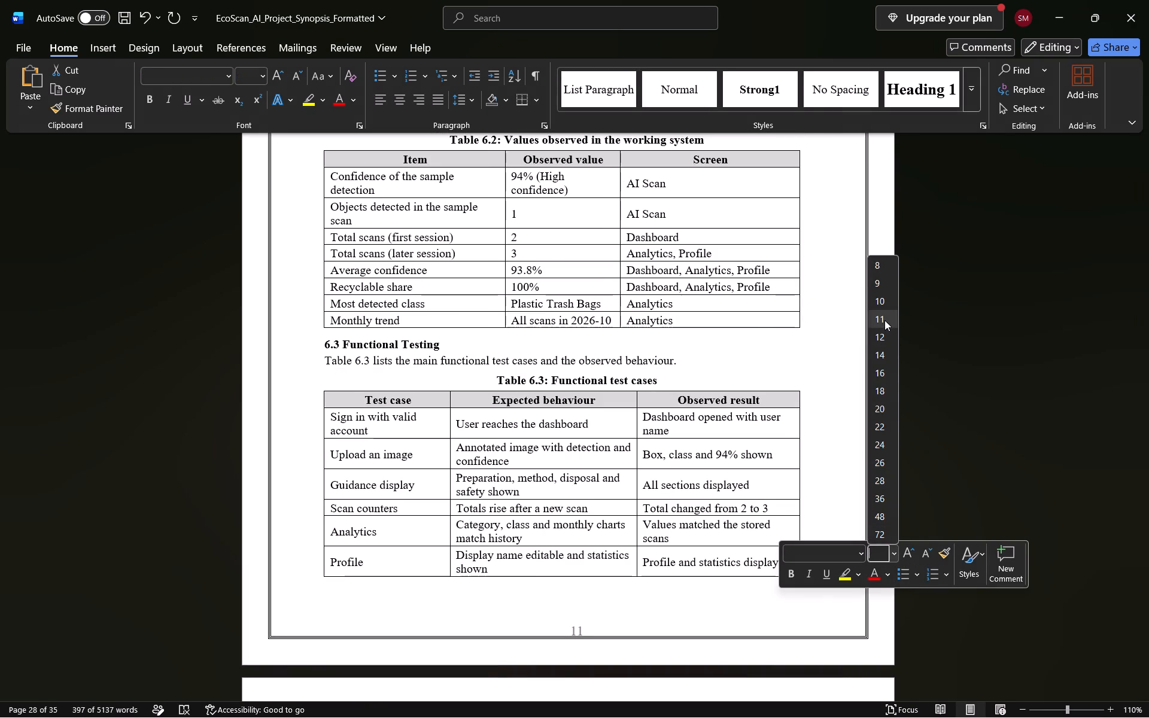
pyautogui.click(884, 320)
pyautogui.click(860, 370)
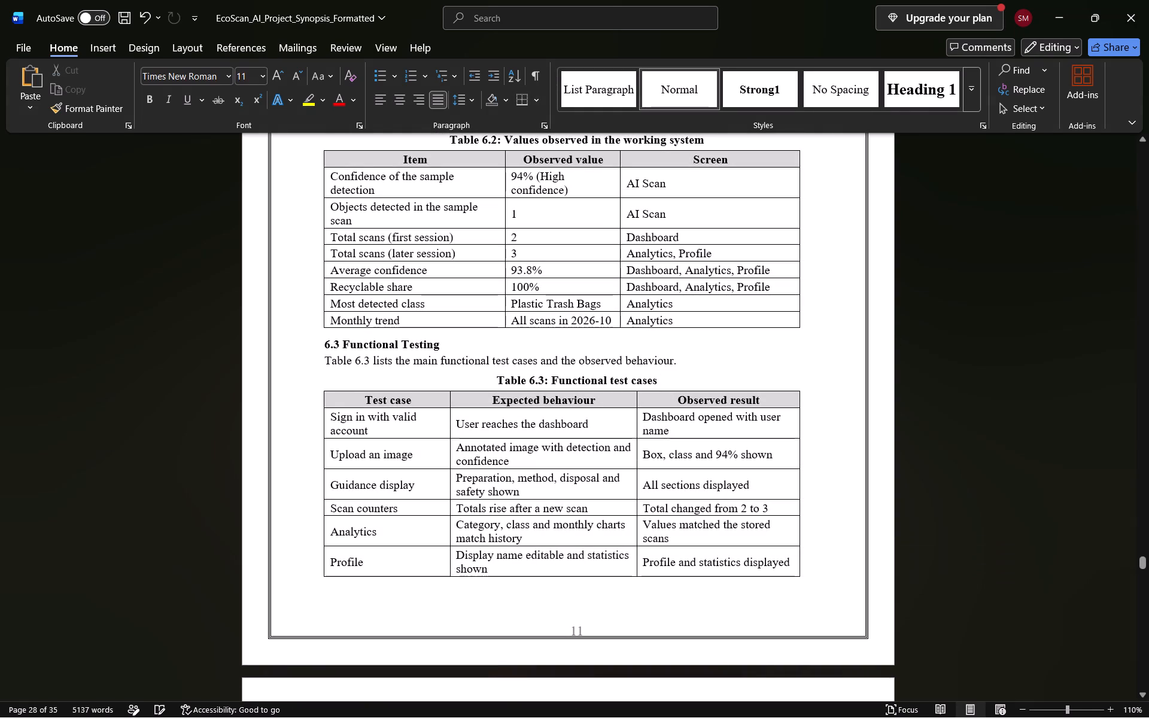
pyautogui.scroll(3, 804, 370)
pyautogui.scroll(-3, 804, 370)
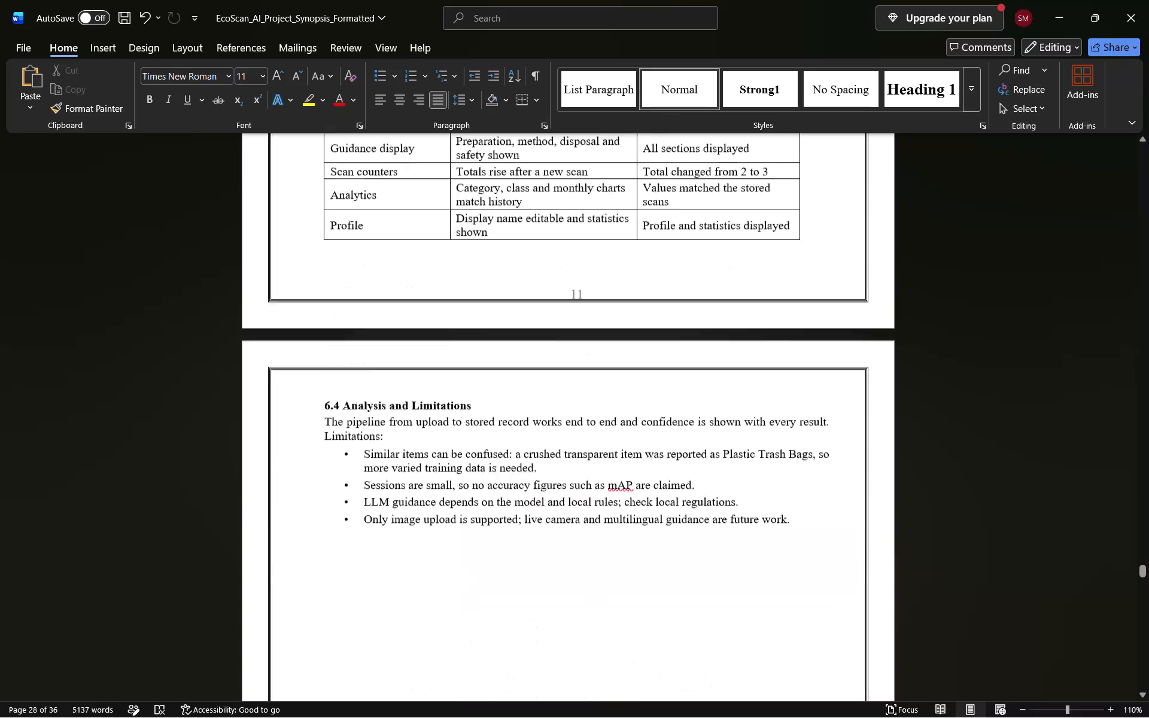
pyautogui.scroll(-1, 804, 370)
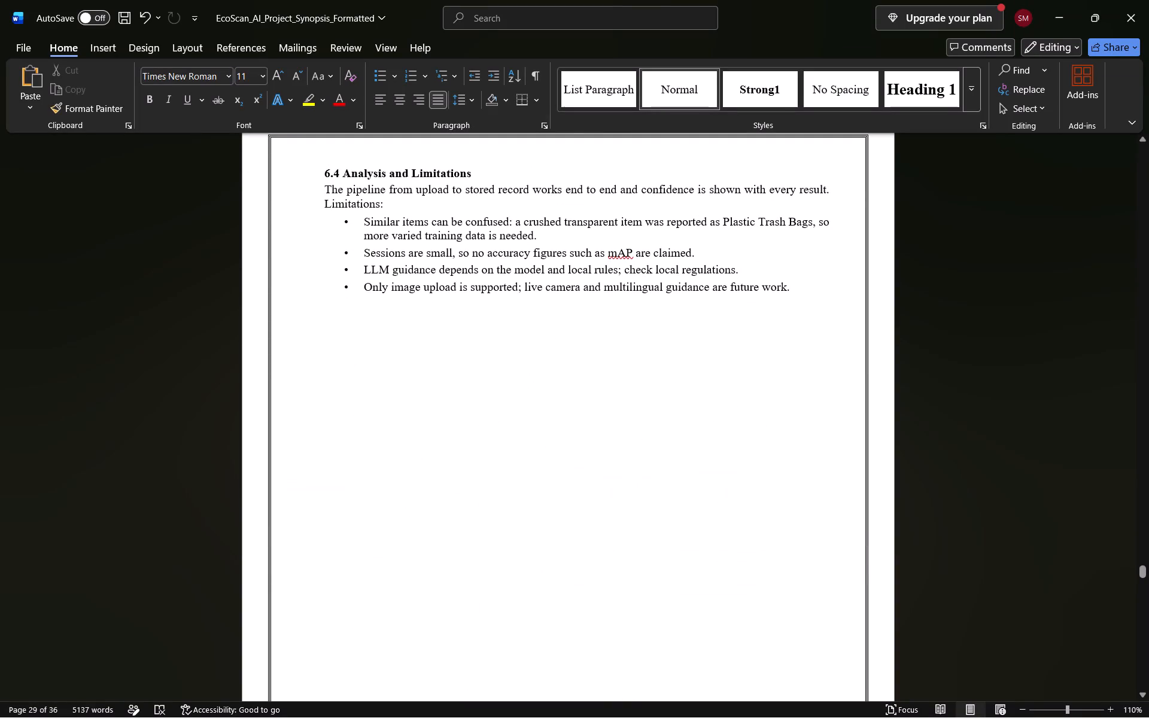
# Set the 6.4 Analysis and Limitations heading, paragraph and limitations bullets to font size 12.
pyautogui.moveTo(326, 177); pyautogui.dragTo(810, 309)
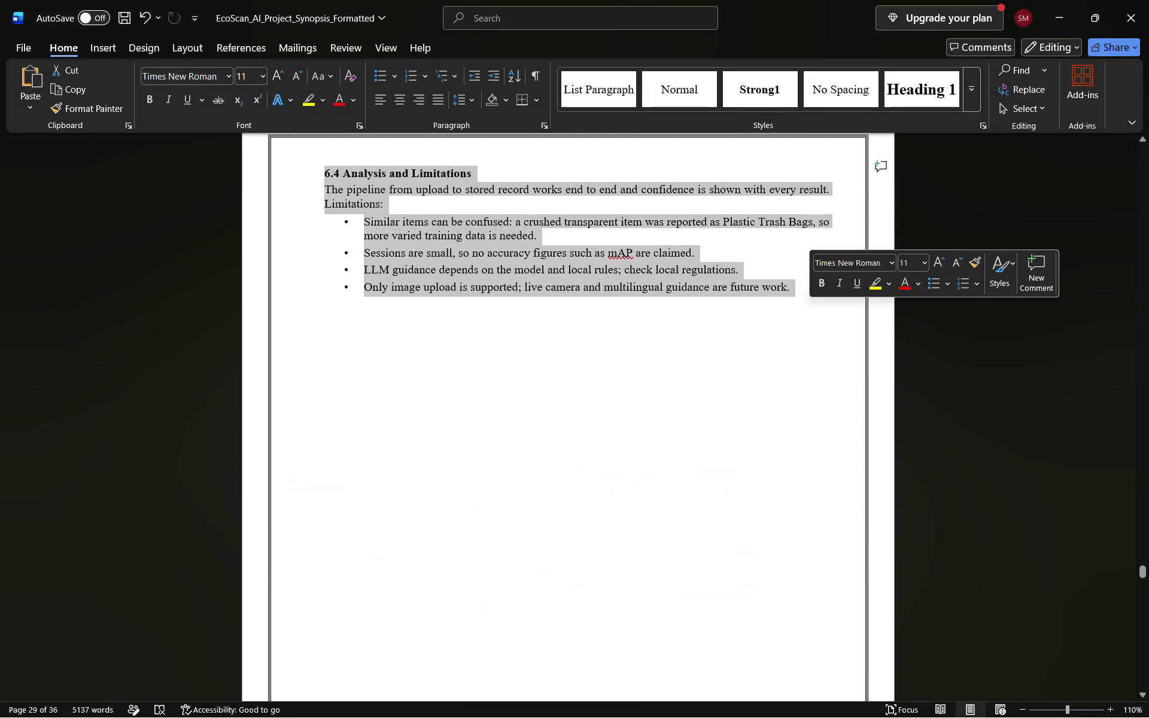
pyautogui.click(920, 265)
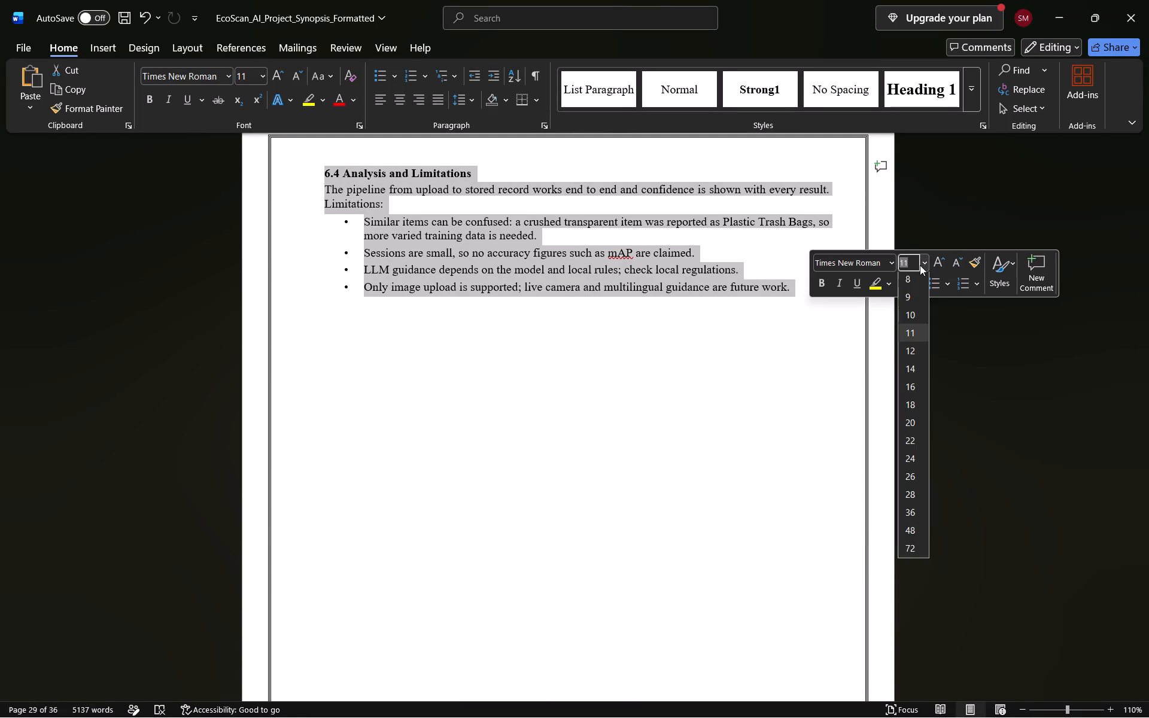
pyautogui.click(902, 348)
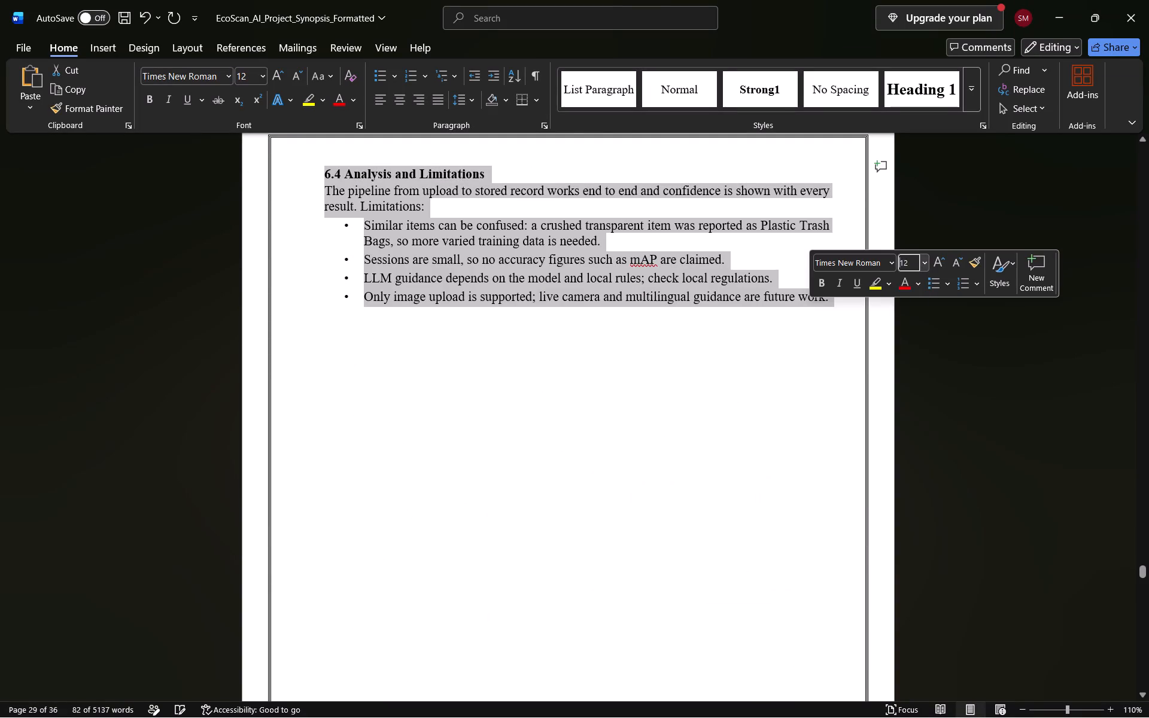
pyautogui.click(654, 364)
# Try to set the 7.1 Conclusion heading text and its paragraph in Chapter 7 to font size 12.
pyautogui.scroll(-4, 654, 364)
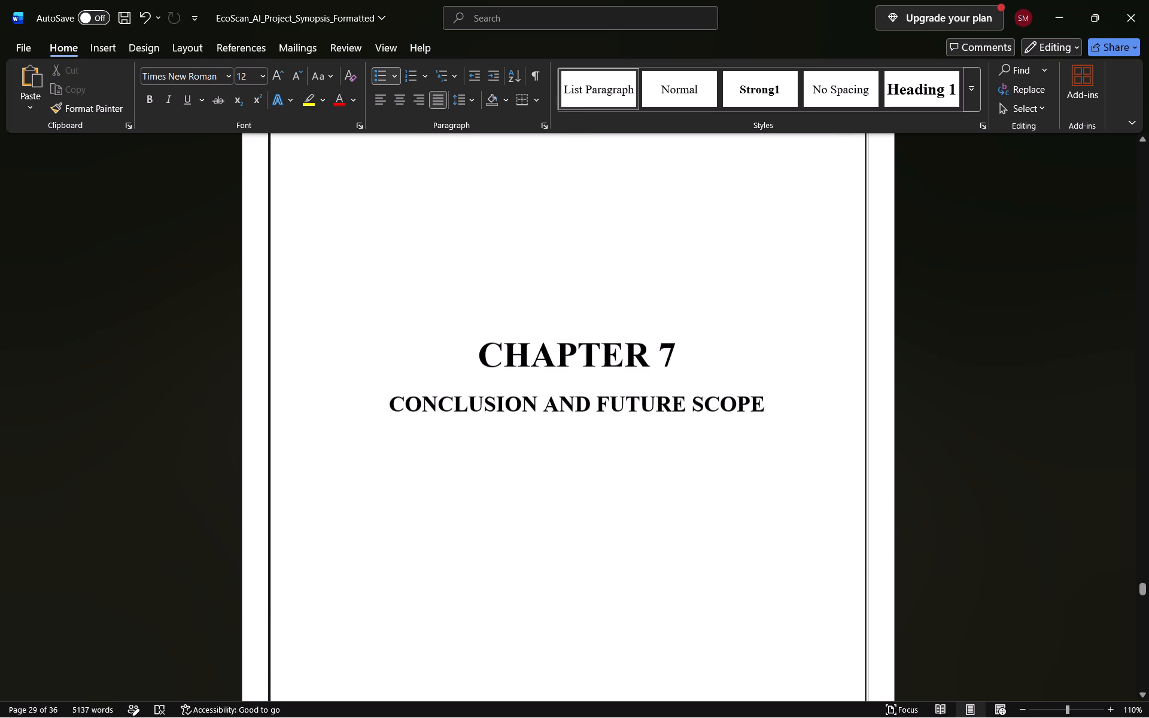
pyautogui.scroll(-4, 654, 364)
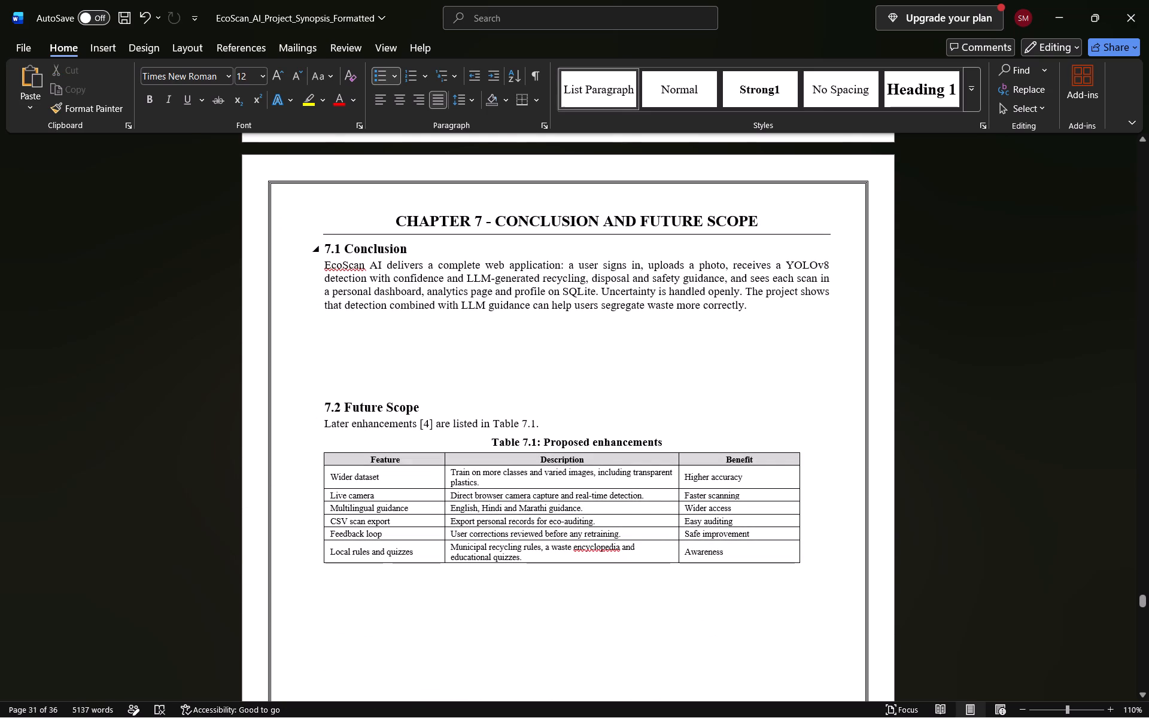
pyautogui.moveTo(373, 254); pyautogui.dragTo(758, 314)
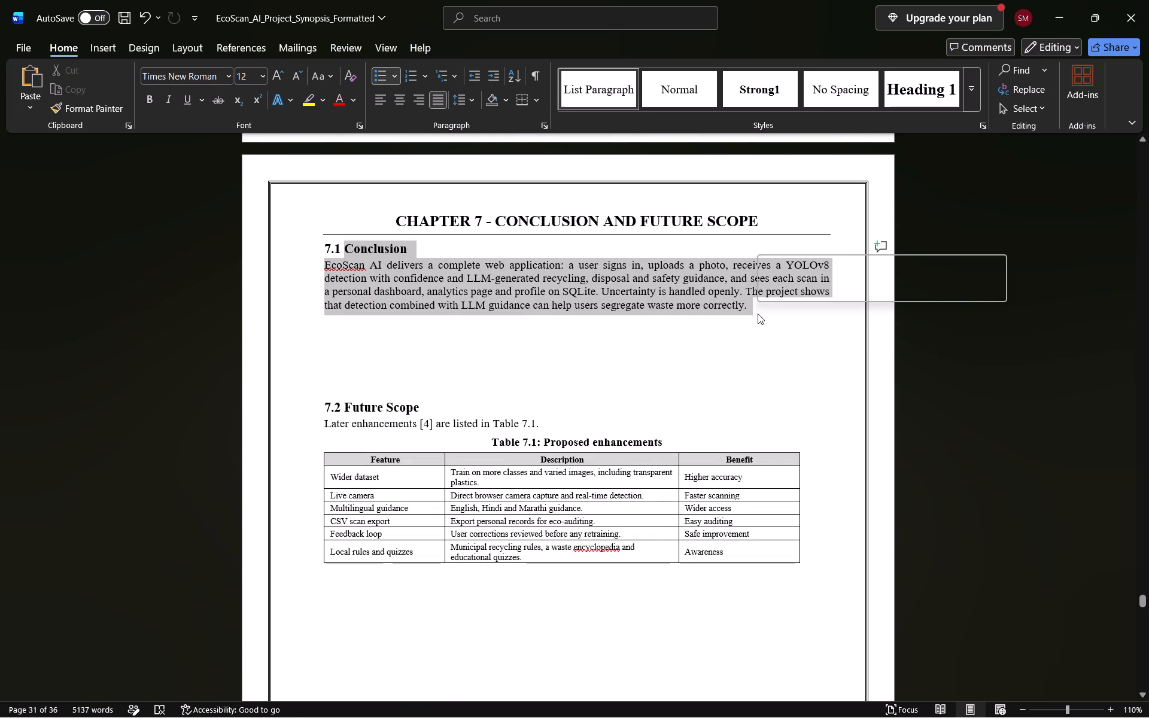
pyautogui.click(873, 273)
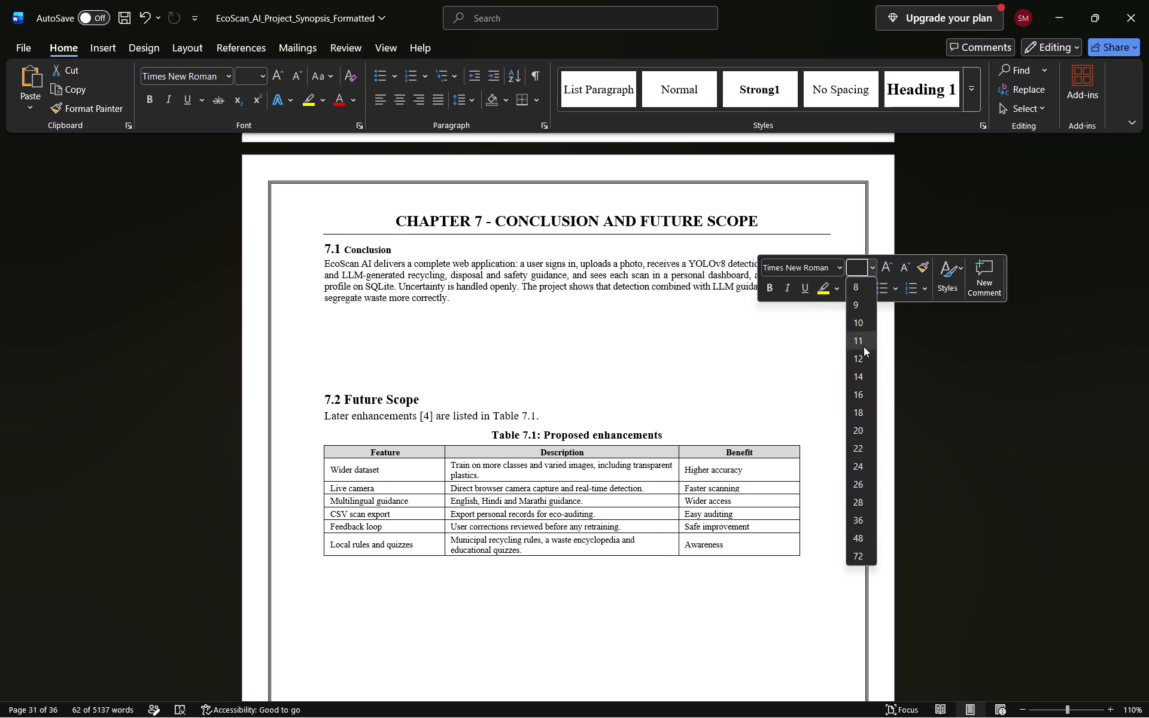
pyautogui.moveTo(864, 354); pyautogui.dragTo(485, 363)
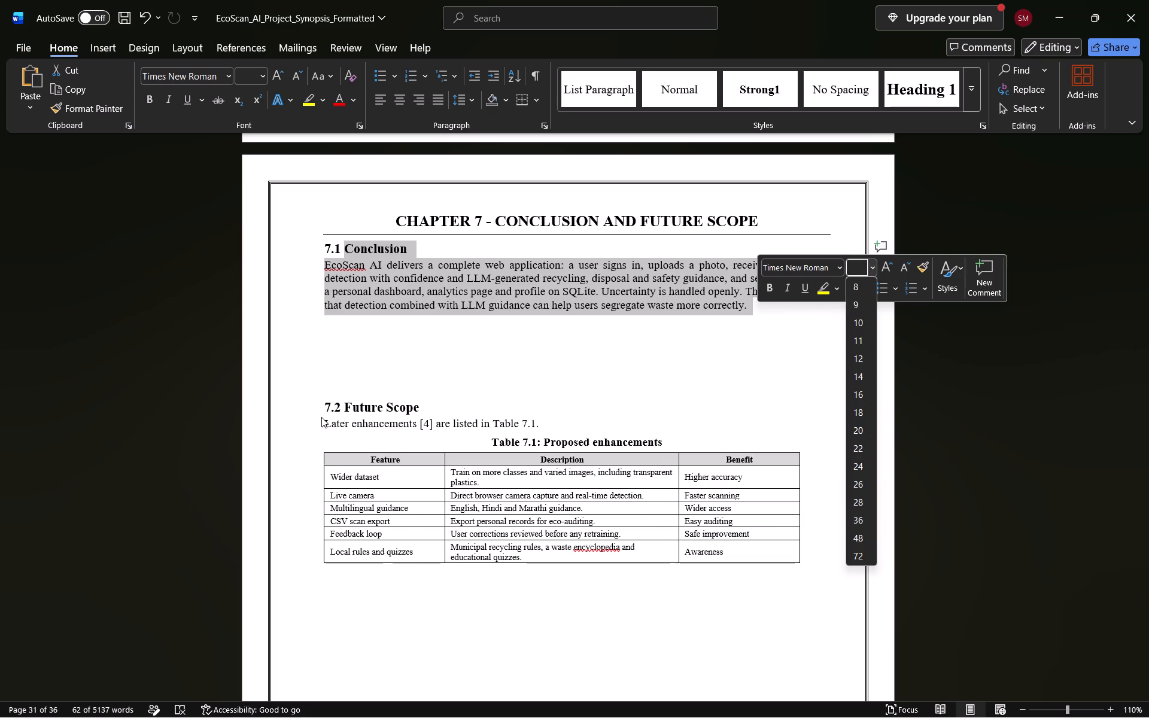
# Set the introductory sentence under 7.2 Future Scope and all cell text in Table 7.1 to font size 12.
pyautogui.click(324, 422)
pyautogui.moveTo(324, 422); pyautogui.dragTo(478, 429)
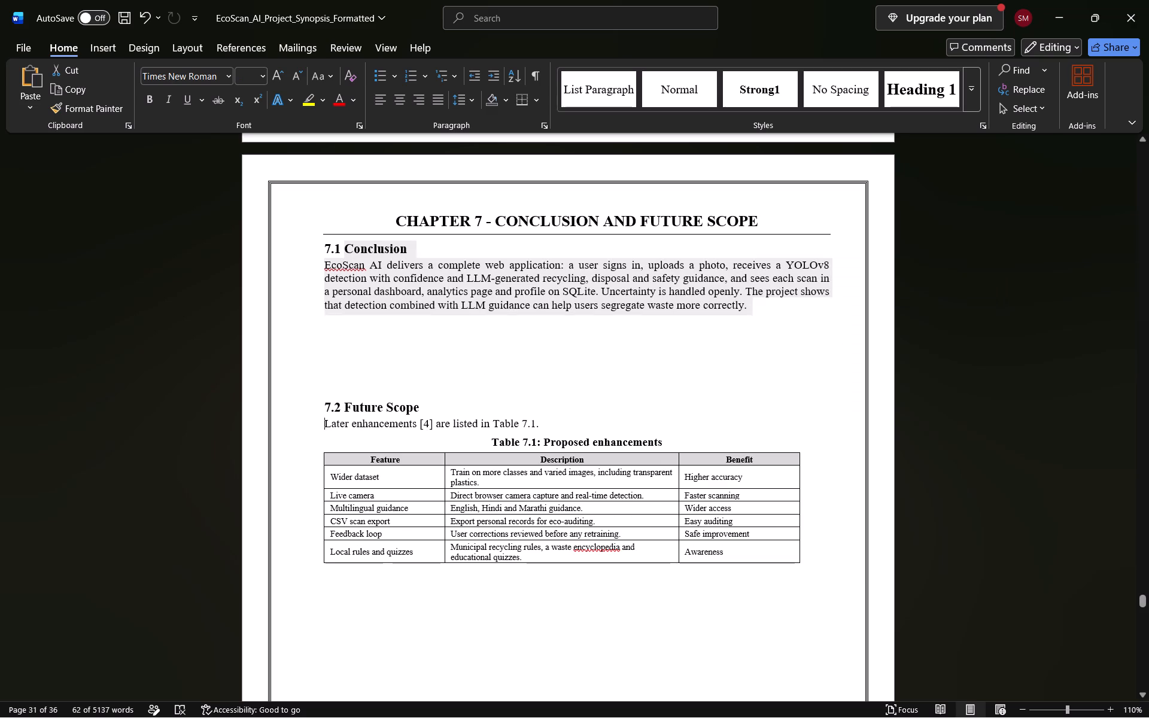
pyautogui.moveTo(478, 429); pyautogui.dragTo(560, 430)
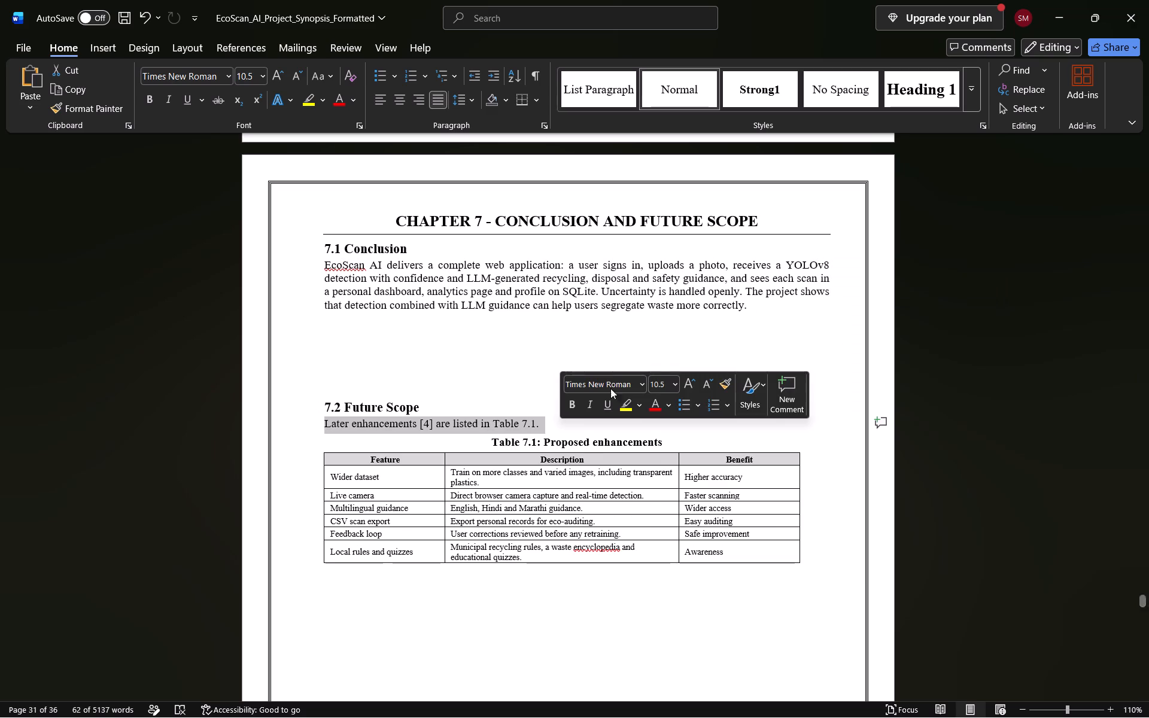
pyautogui.click(674, 388)
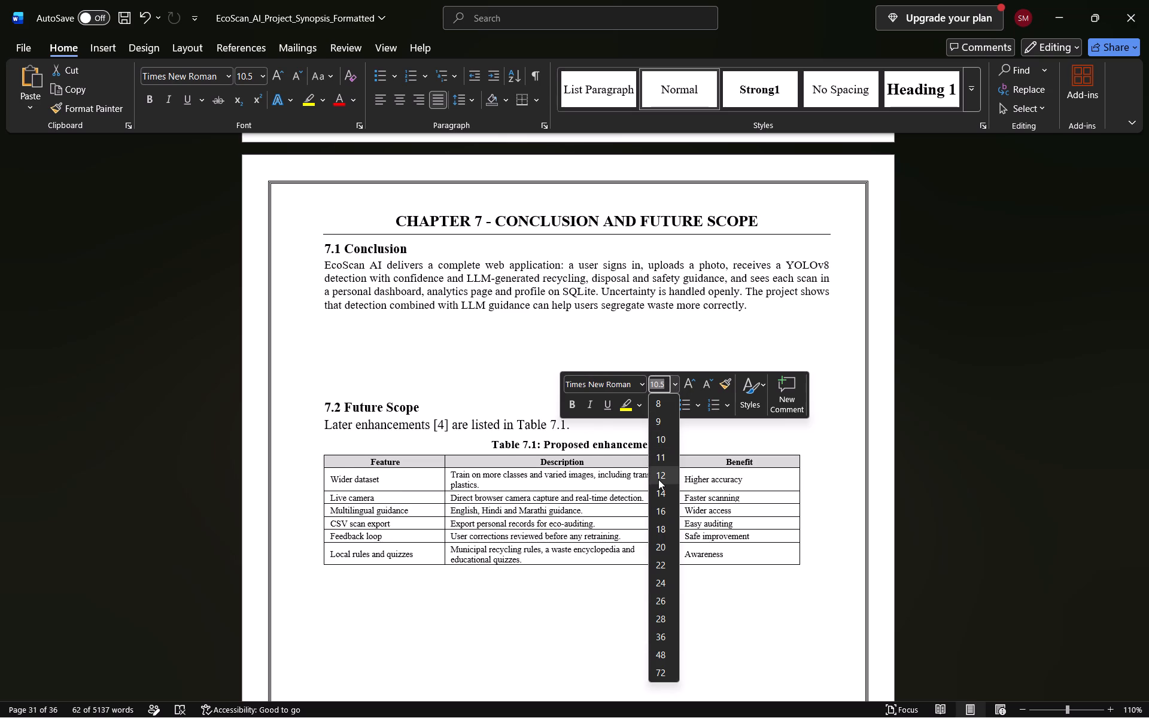
pyautogui.click(658, 479)
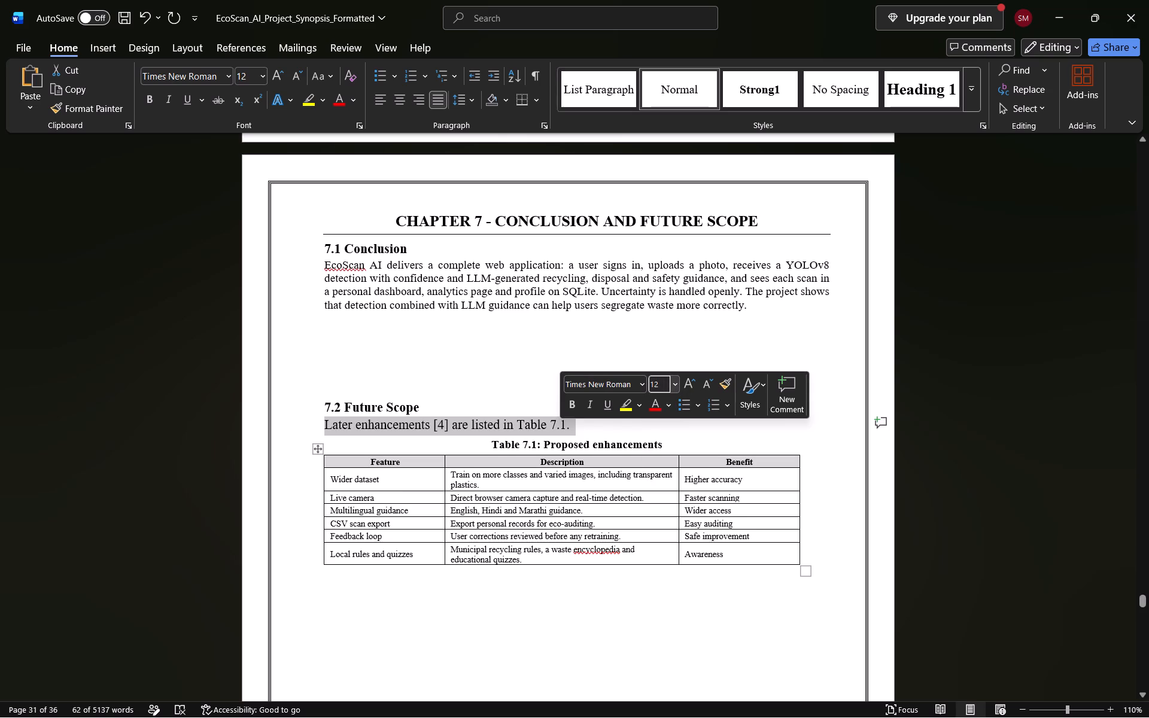
pyautogui.moveTo(354, 463); pyautogui.dragTo(734, 558)
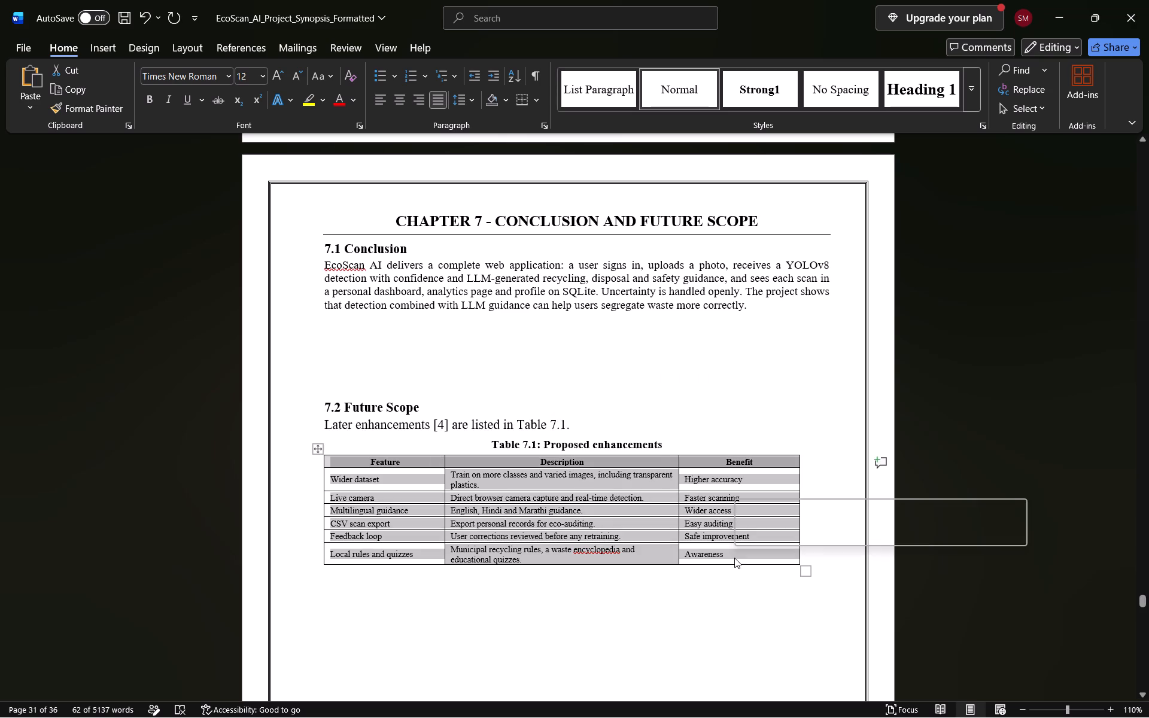
pyautogui.click(826, 516)
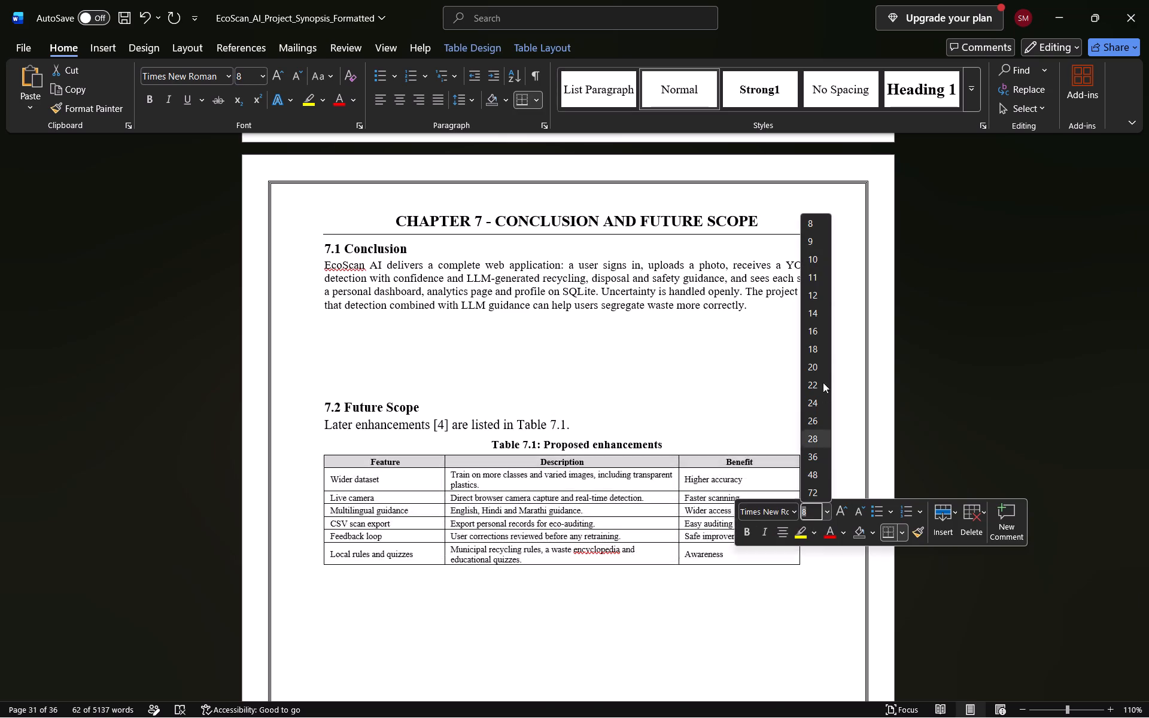
pyautogui.click(816, 301)
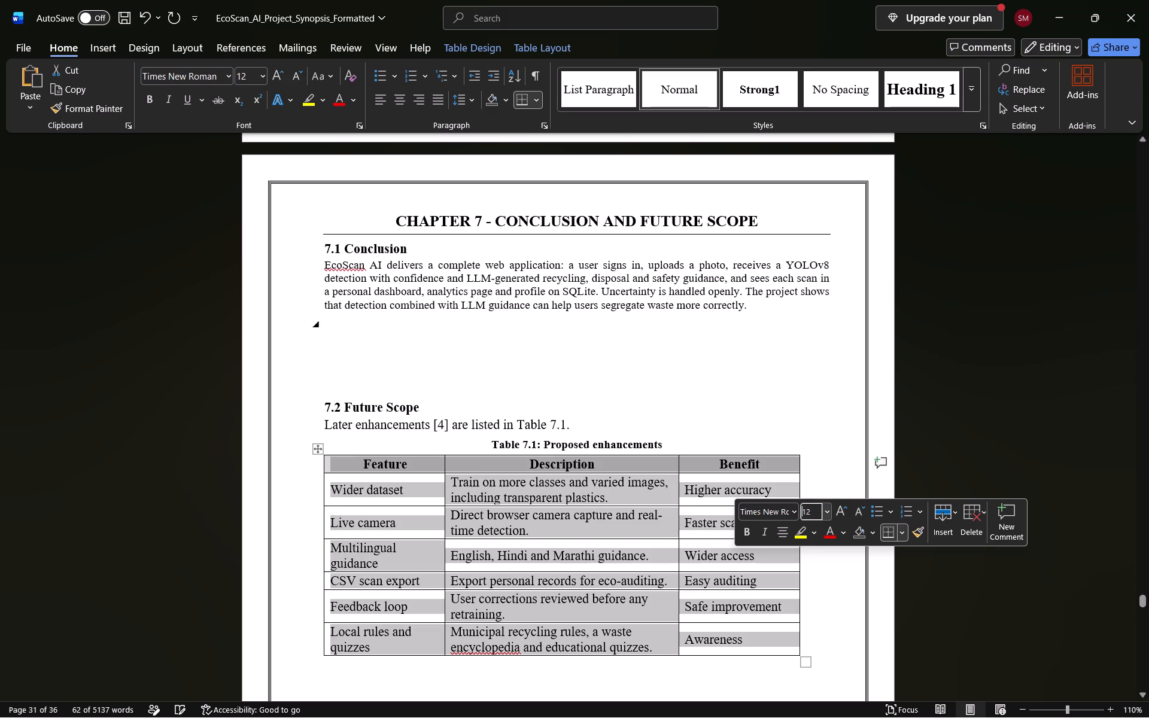
pyautogui.scroll(-1, 764, 403)
pyautogui.click(785, 391)
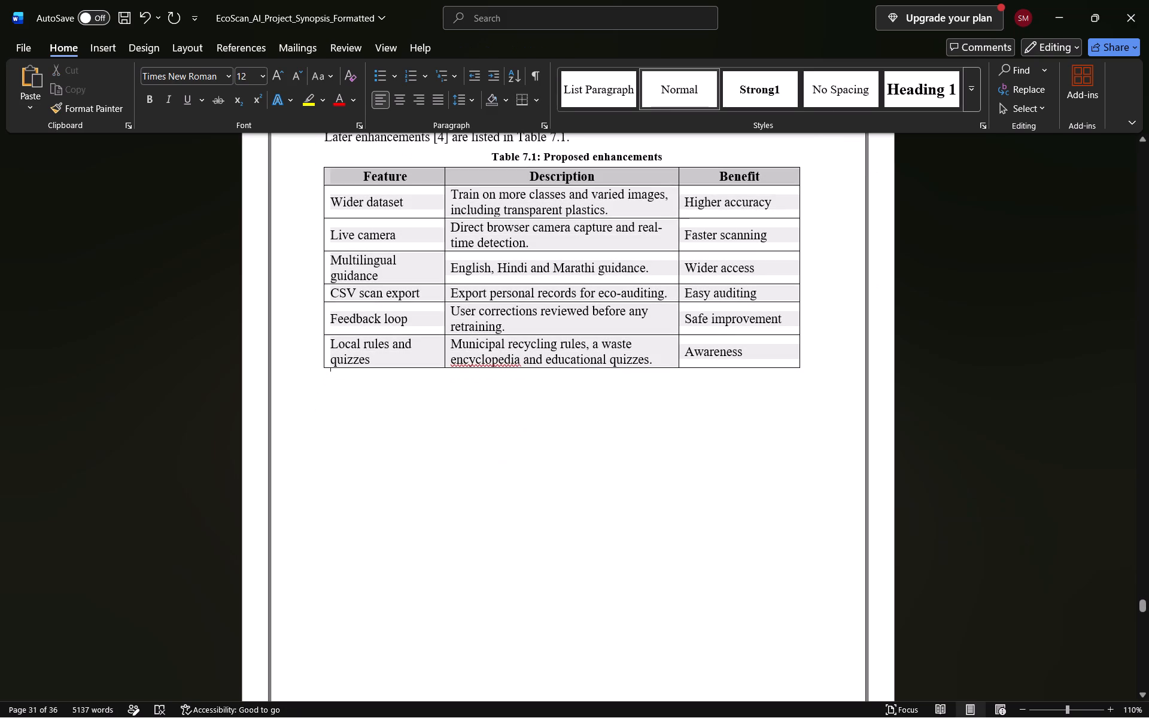
pyautogui.click(803, 374)
# Set Chapter 8 from its introductory sentence through the Figure 8.2 caption, including headings 8.1 and 8.2, to font size 12.
pyautogui.scroll(-3, 754, 446)
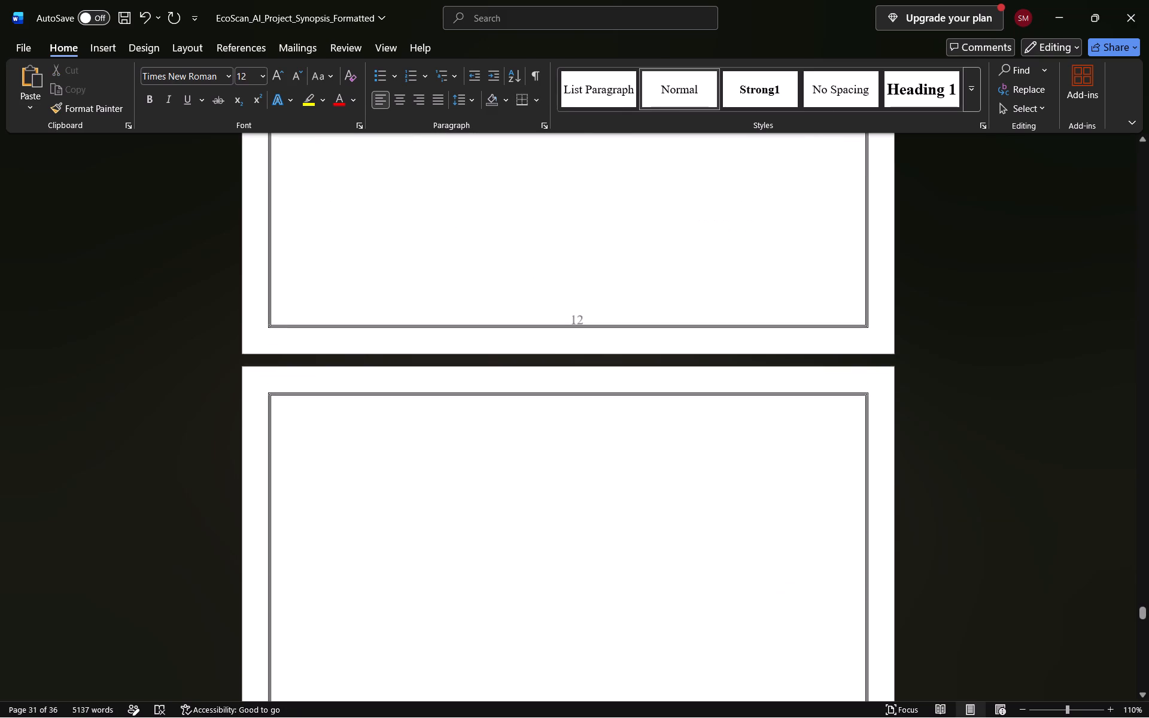
pyautogui.scroll(-7, 754, 446)
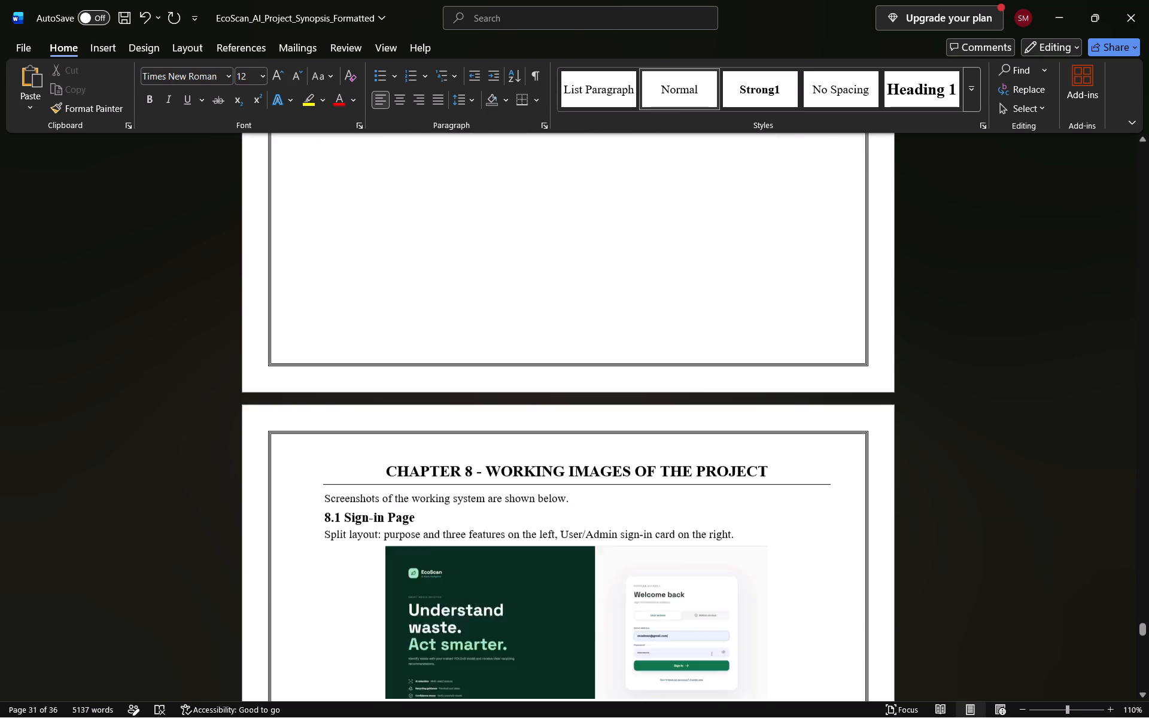
pyautogui.scroll(-1, 754, 446)
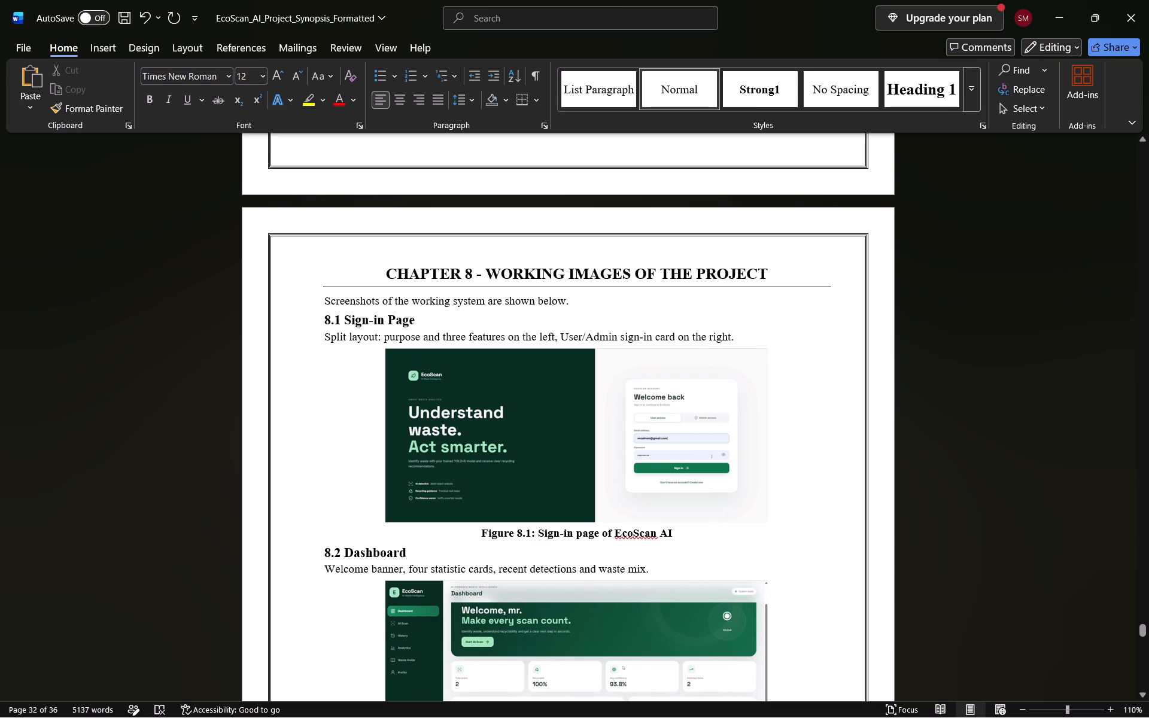
pyautogui.moveTo(324, 299); pyautogui.dragTo(698, 448)
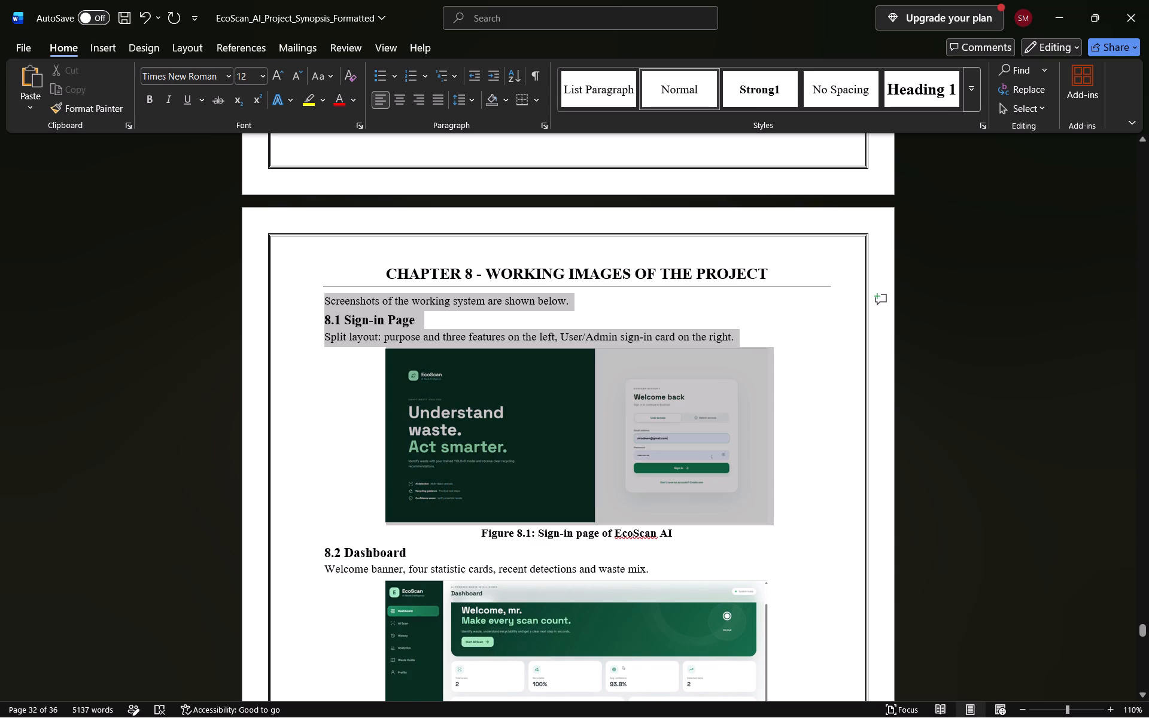
pyautogui.moveTo(698, 448); pyautogui.dragTo(779, 717)
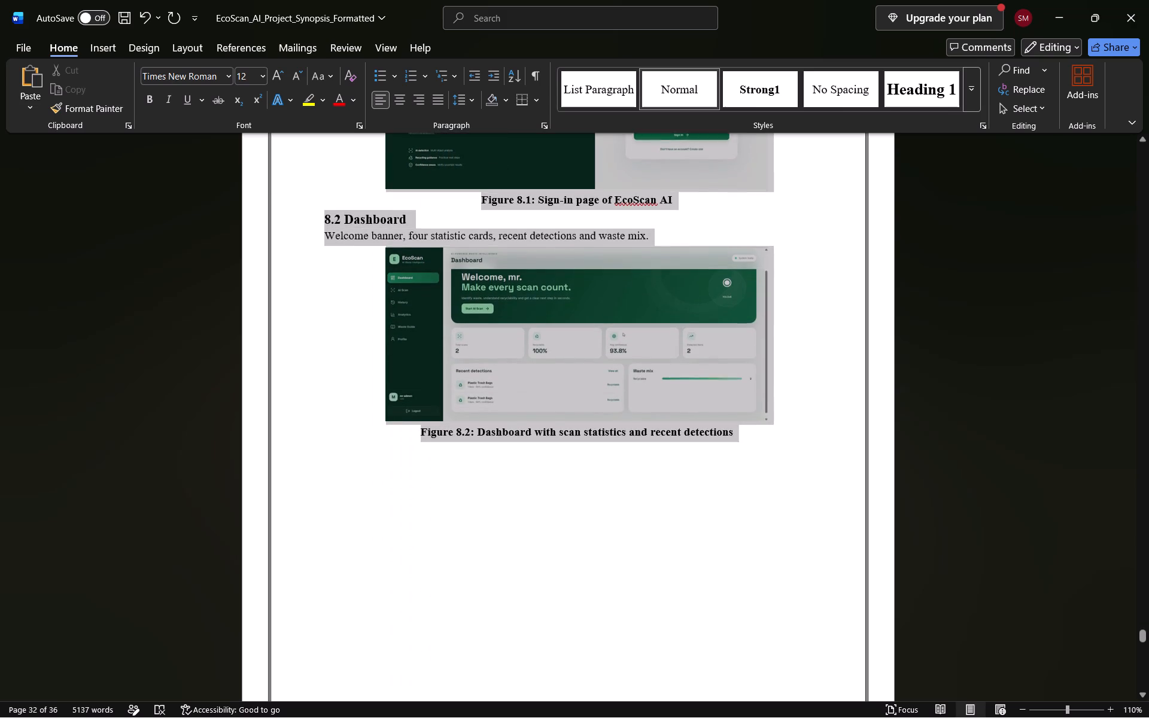
pyautogui.moveTo(779, 717); pyautogui.dragTo(755, 501)
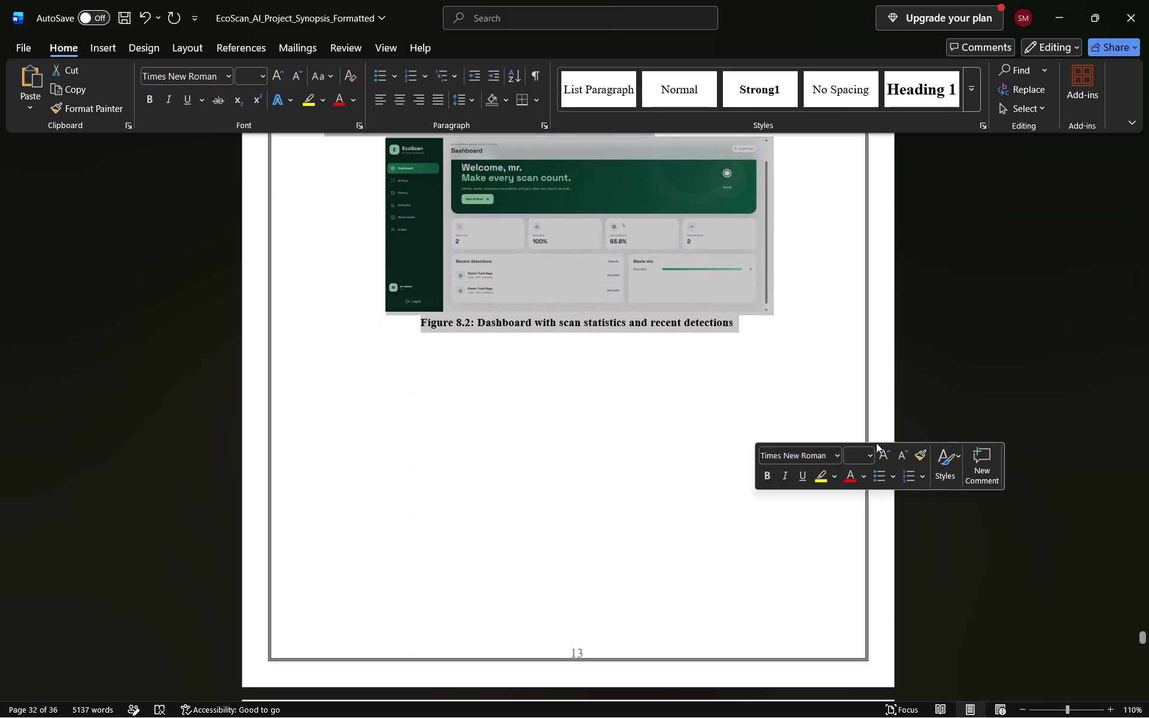
pyautogui.click(874, 455)
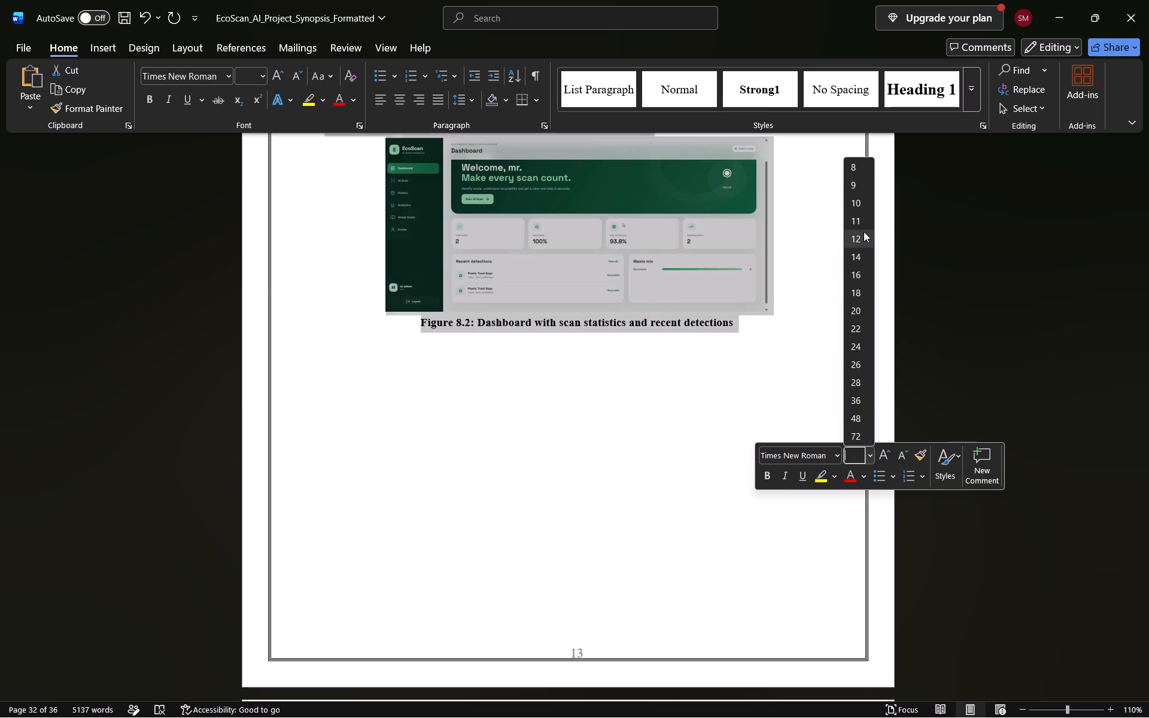
pyautogui.click(864, 232)
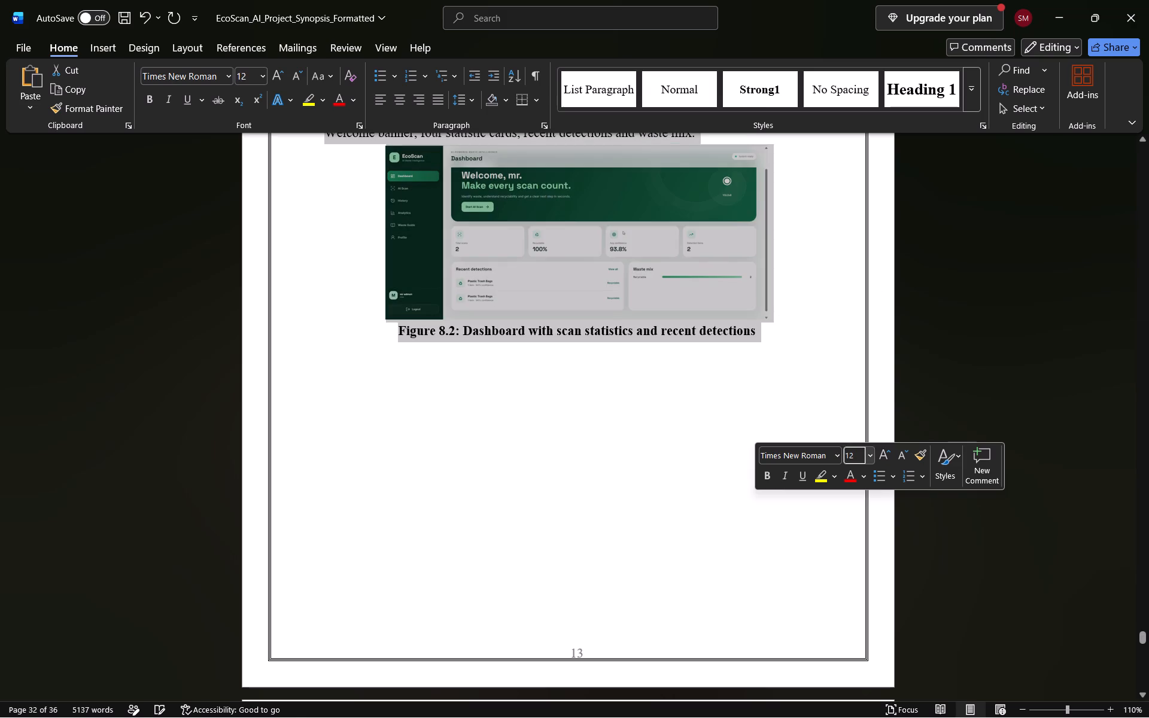
pyautogui.click(740, 386)
pyautogui.scroll(3, 740, 386)
# Select the Chapter 8 content from the 8.3 AI Scan and Guidance paragraph through the Figure 8.5 caption for font resizing.
pyautogui.scroll(-1, 740, 386)
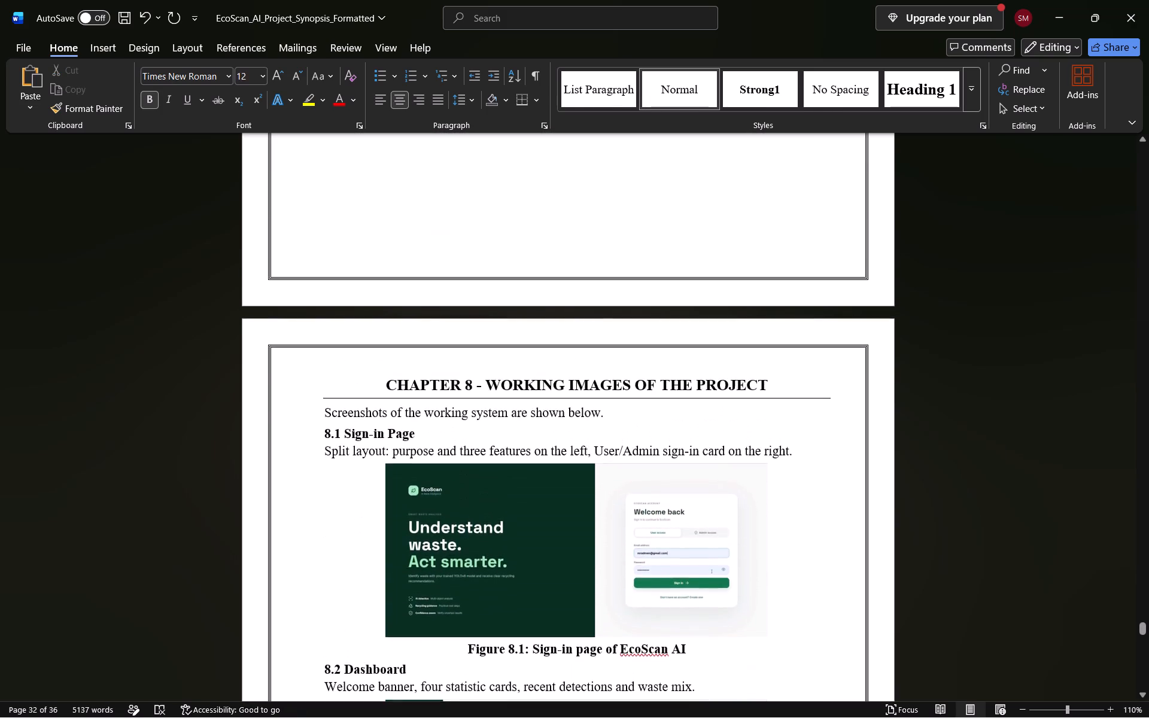
pyautogui.scroll(-1, 740, 386)
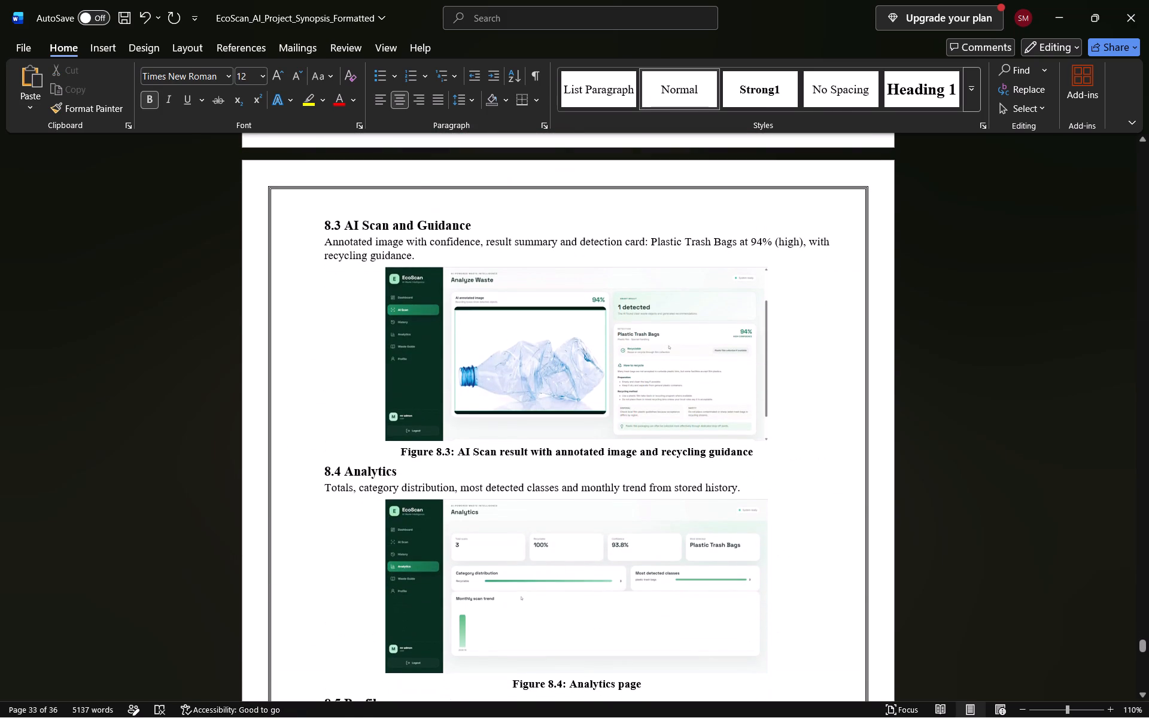
pyautogui.moveTo(326, 242); pyautogui.dragTo(546, 488)
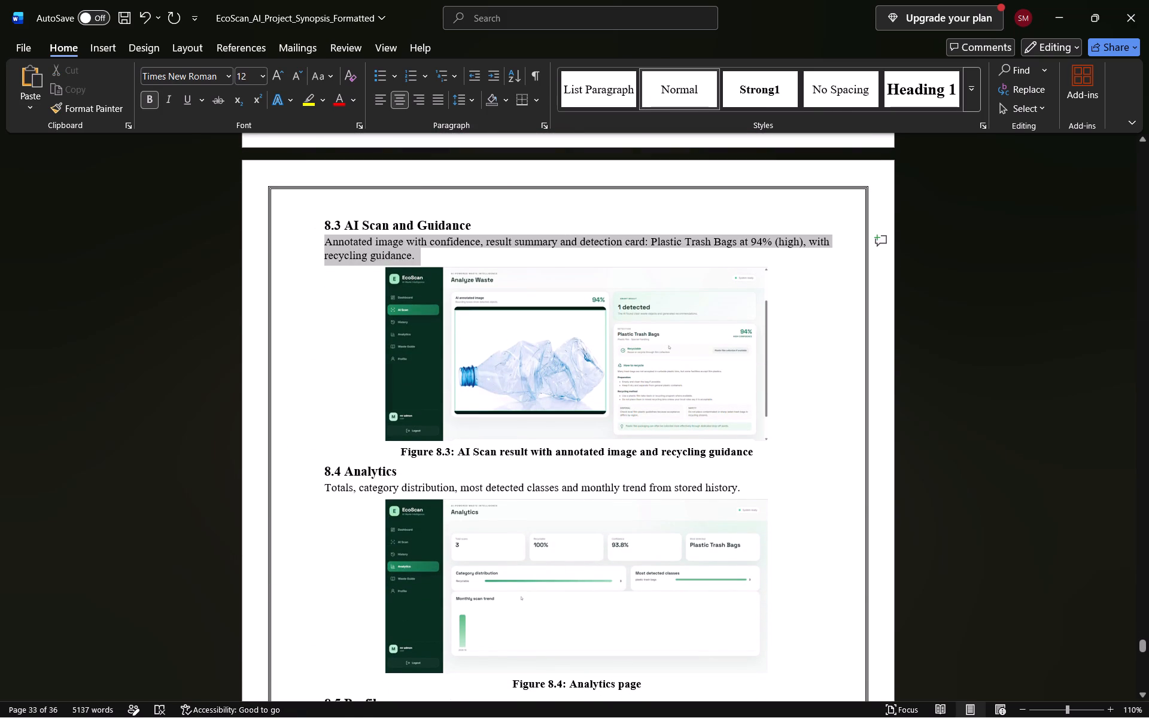
pyautogui.moveTo(546, 488); pyautogui.dragTo(644, 717)
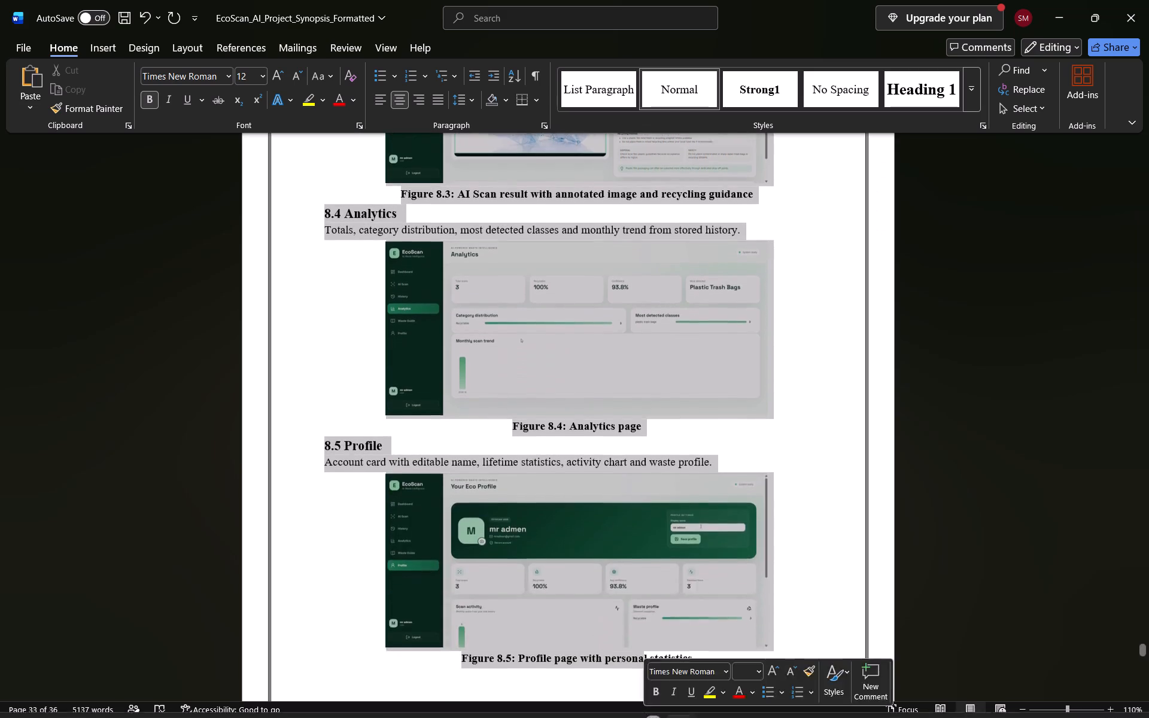
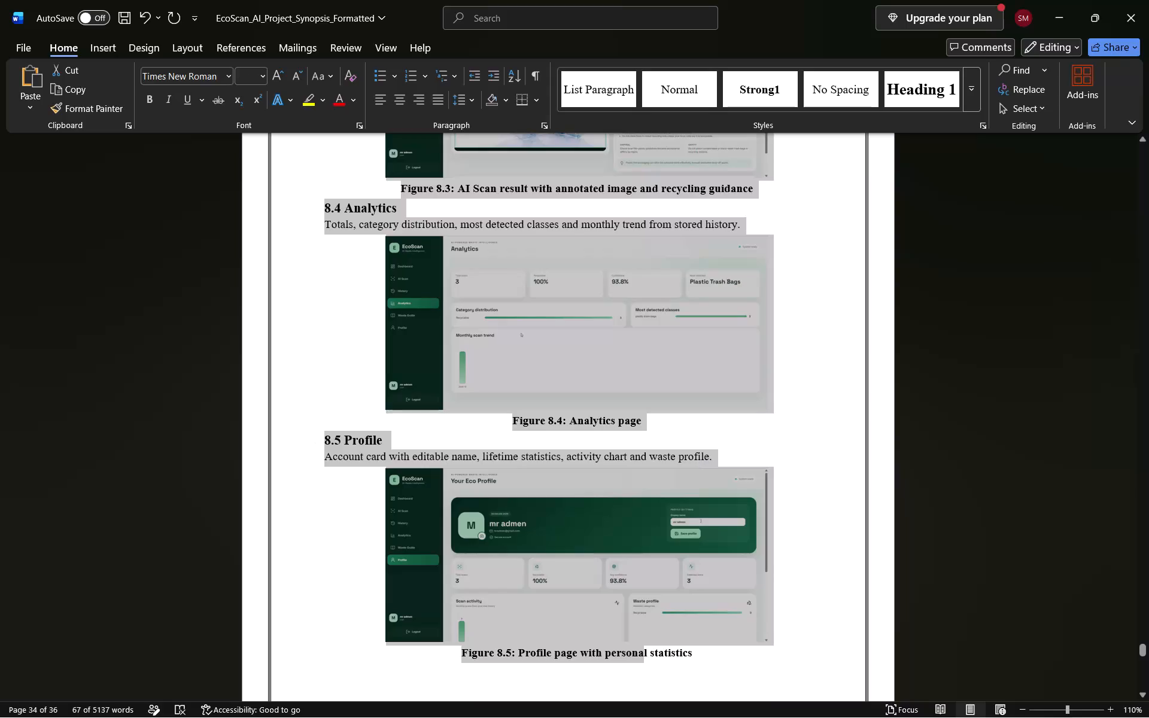
# Set the selected Chapter 8 content, from the 8.3 AI Scan and Guidance paragraph through the Figure 8.5 caption, to font size 12.
pyautogui.scroll(-2, 766, 409)
pyautogui.scroll(1, 766, 409)
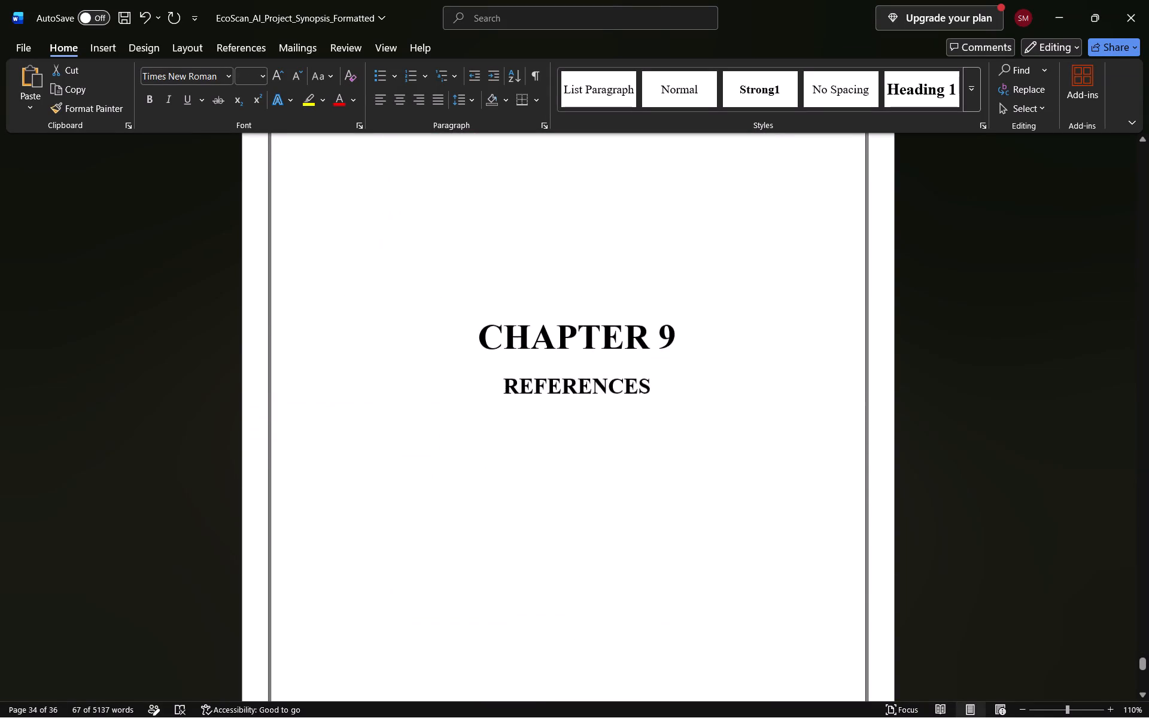
pyautogui.scroll(3, 766, 409)
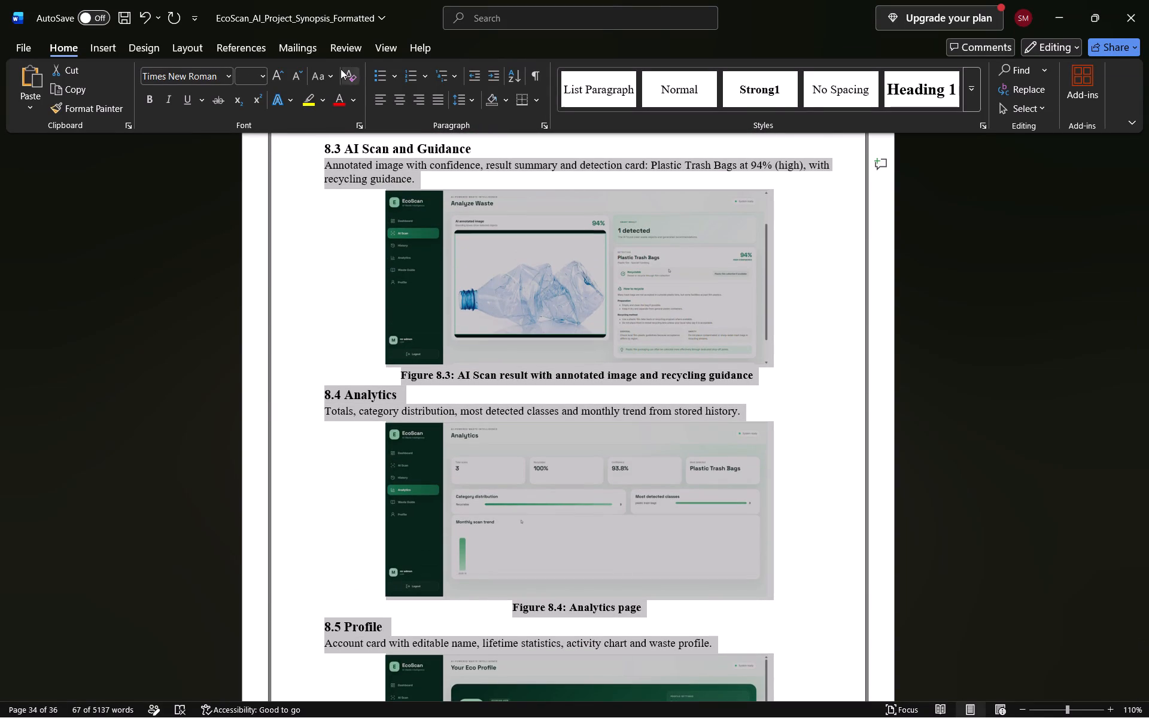
pyautogui.click(265, 75)
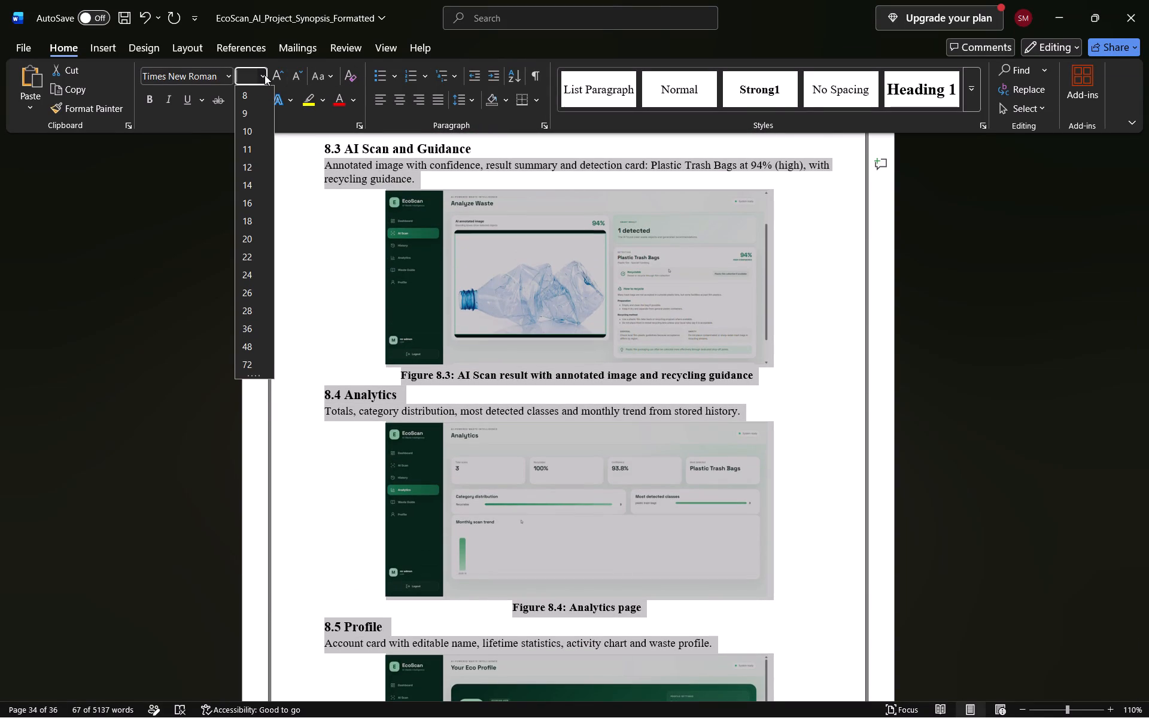
pyautogui.click(253, 157)
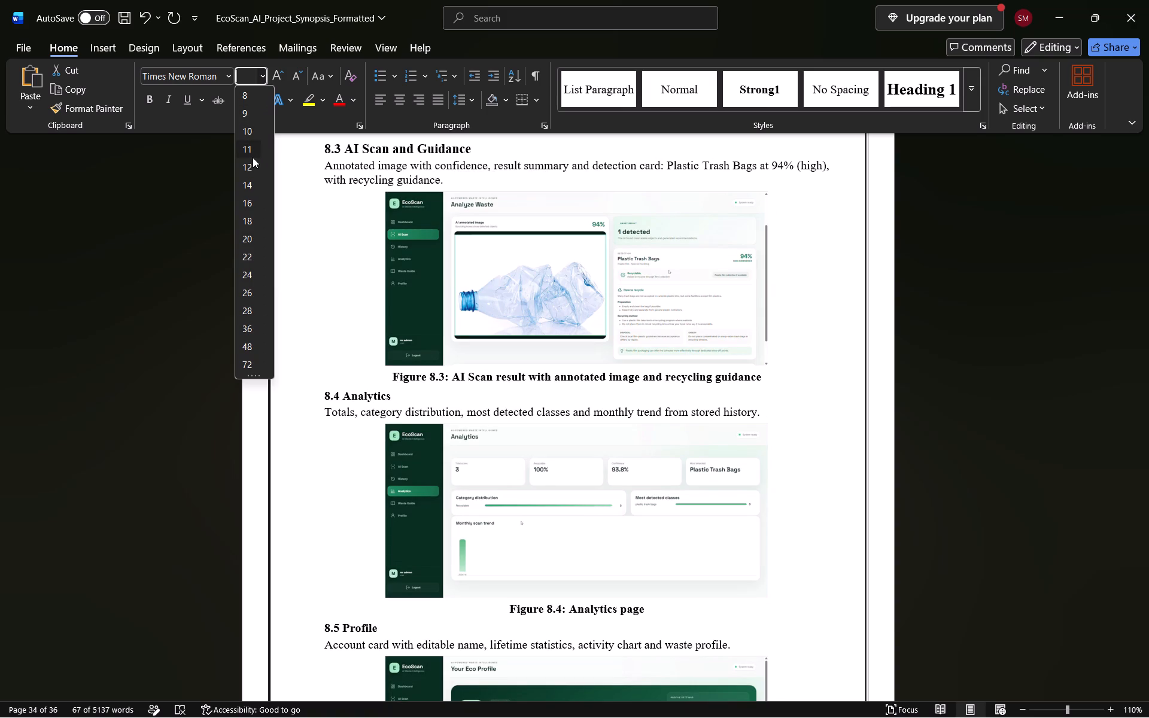
pyautogui.click(262, 81)
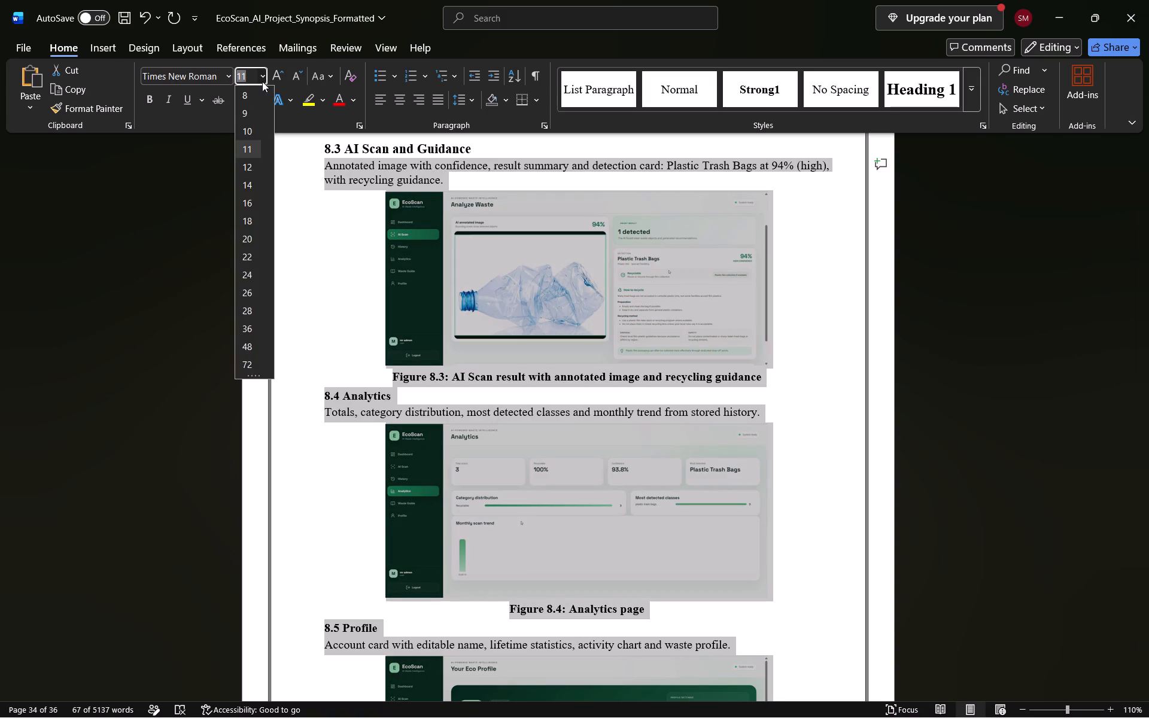
pyautogui.click(251, 161)
pyautogui.click(287, 255)
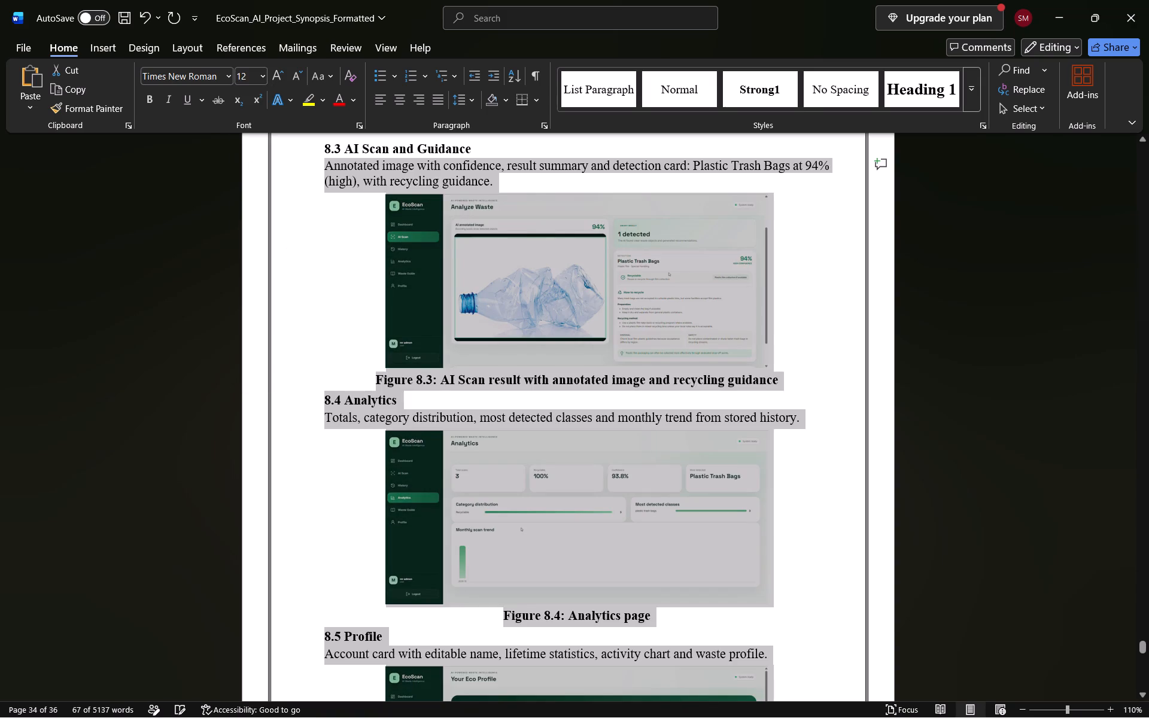
# Check the Chapter 9 title page and reference list, and return to the synopsis title page.
pyautogui.scroll(-5, 420, 287)
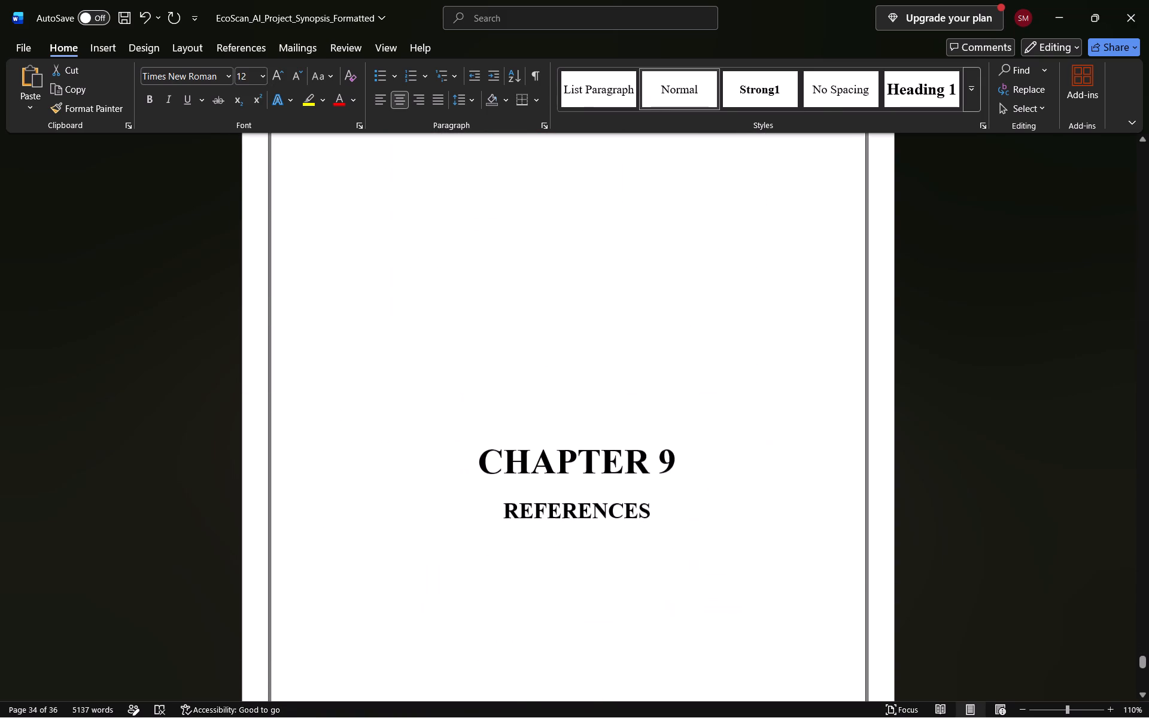
pyautogui.scroll(-11, 420, 287)
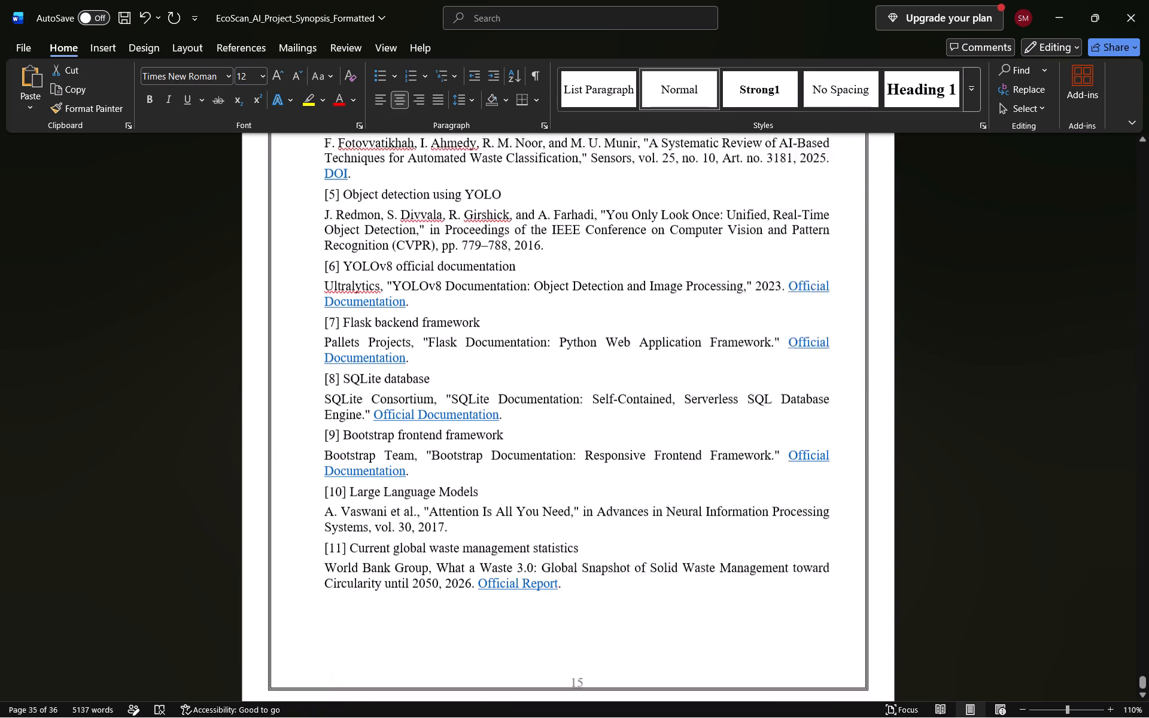
pyautogui.scroll(-4, 420, 287)
pyautogui.scroll(20, 420, 287)
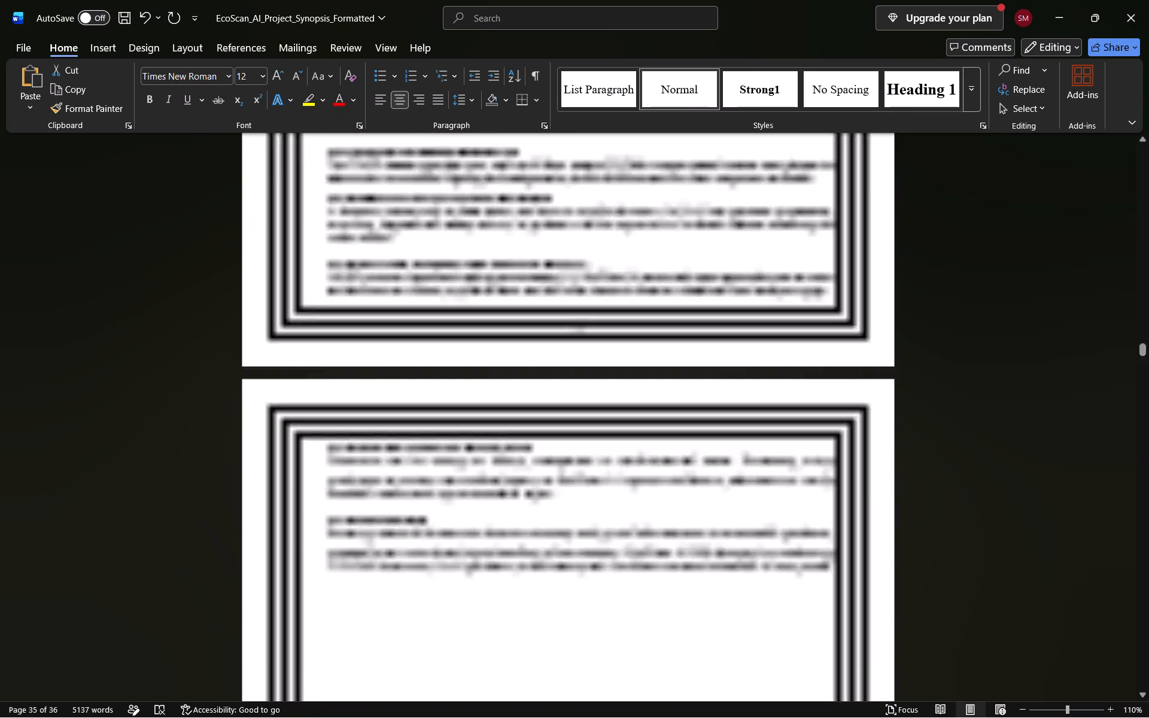
pyautogui.scroll(10, 420, 287)
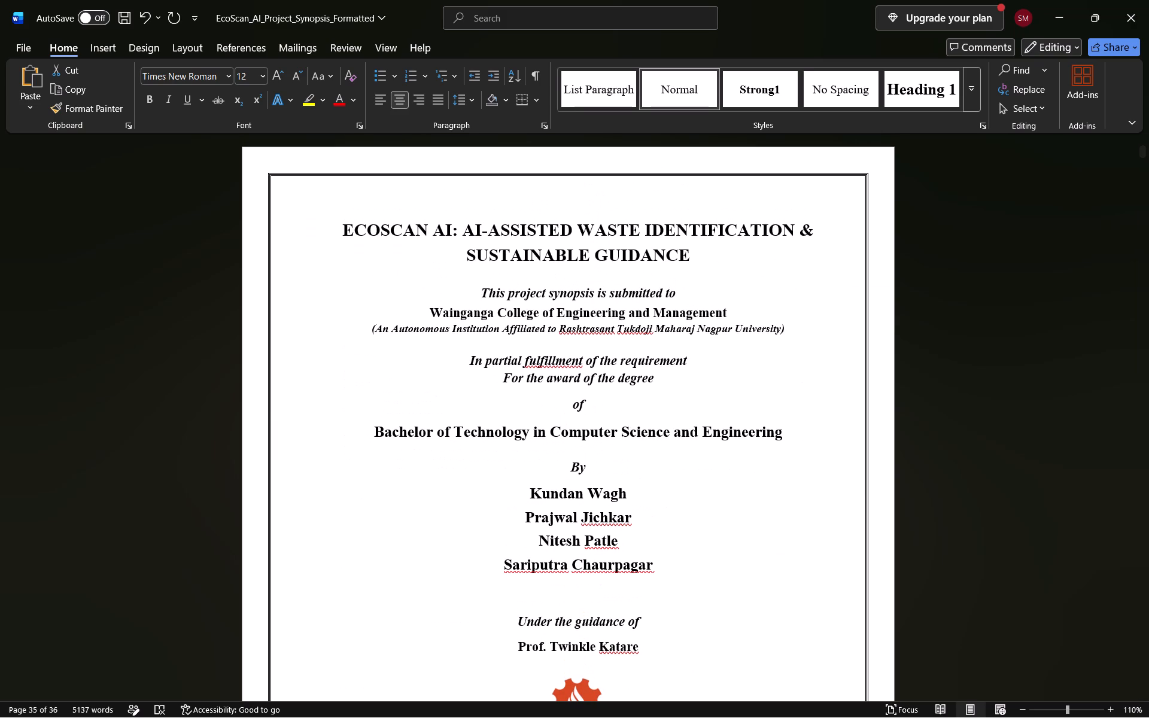
# Save the synopsis document.
pyautogui.hotkey('ctrl', 's')
pyautogui.hotkey('ctrl', 's')
pyautogui.hotkey('ctrl', 's')
pyautogui.hotkey('ctrl', 's')
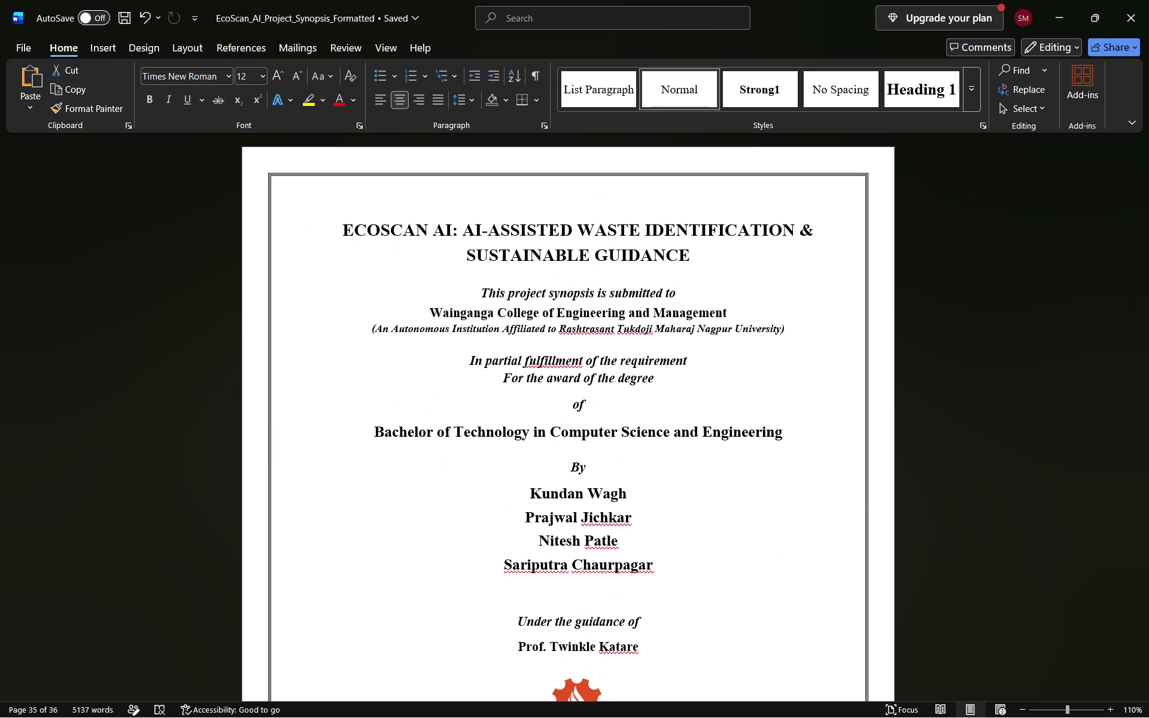
# Review the front matter from the title page through the Certificate, Acknowledgment, Index, List of Figures and List of Tables, including side-by-side pages.
pyautogui.scroll(-1, 506, 325)
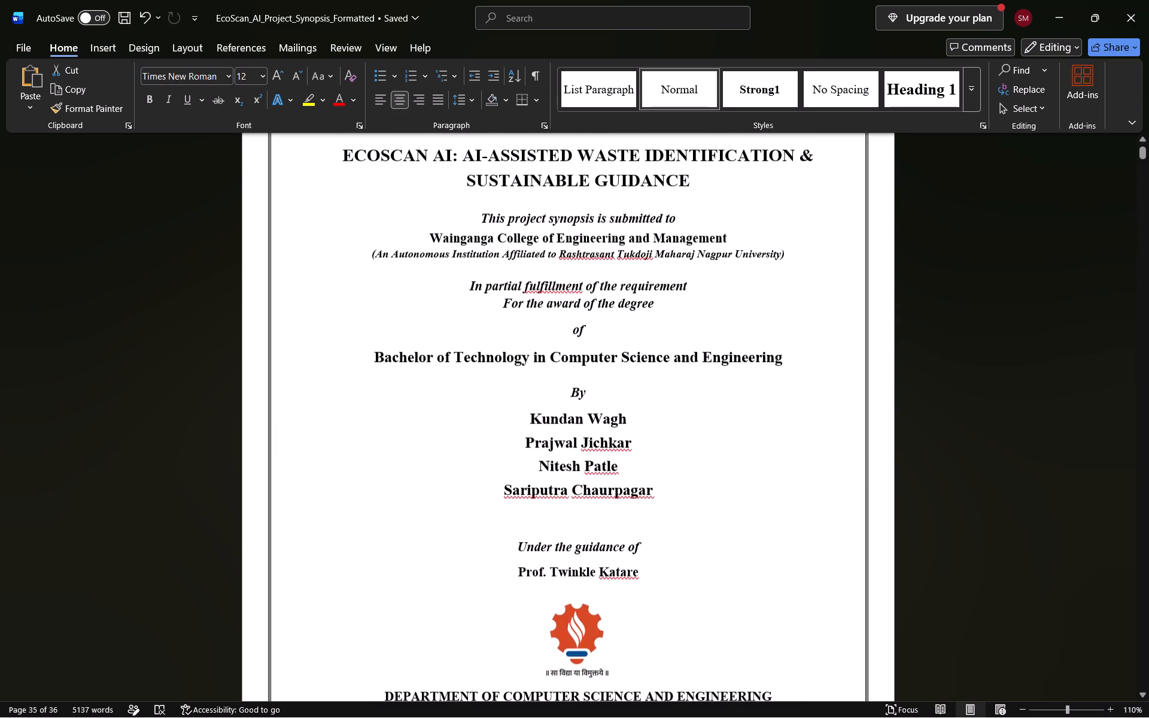
pyautogui.scroll(-1, 506, 325)
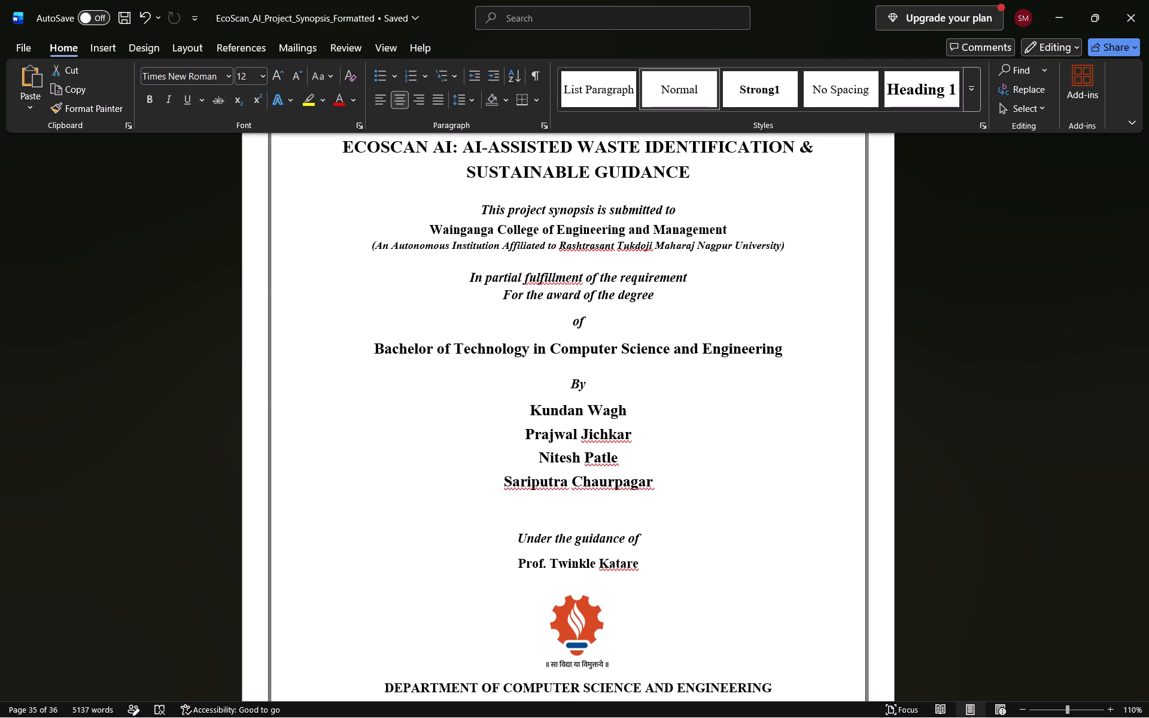
pyautogui.scroll(-8, 506, 325)
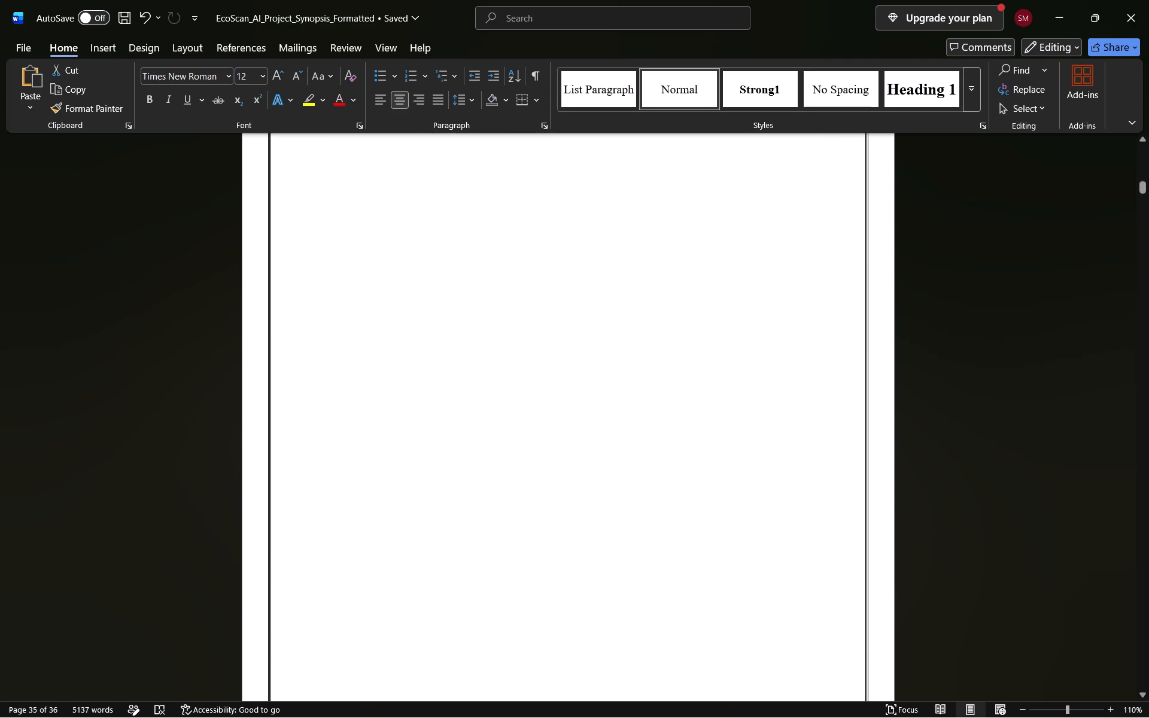
pyautogui.scroll(-2, 506, 325)
pyautogui.scroll(3, 506, 325)
pyautogui.scroll(-1, 506, 325)
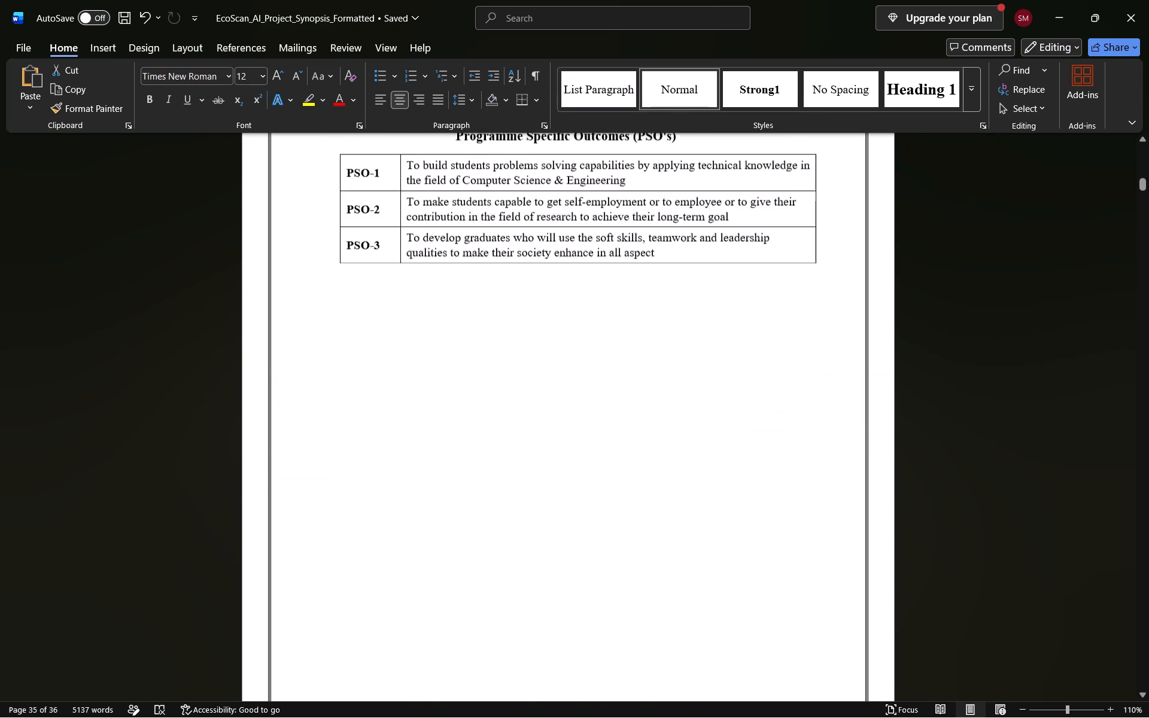
pyautogui.scroll(-2, 506, 325)
pyautogui.keyDown('ctrl'); pyautogui.scroll(-3, 506, 325); pyautogui.keyUp('ctrl')
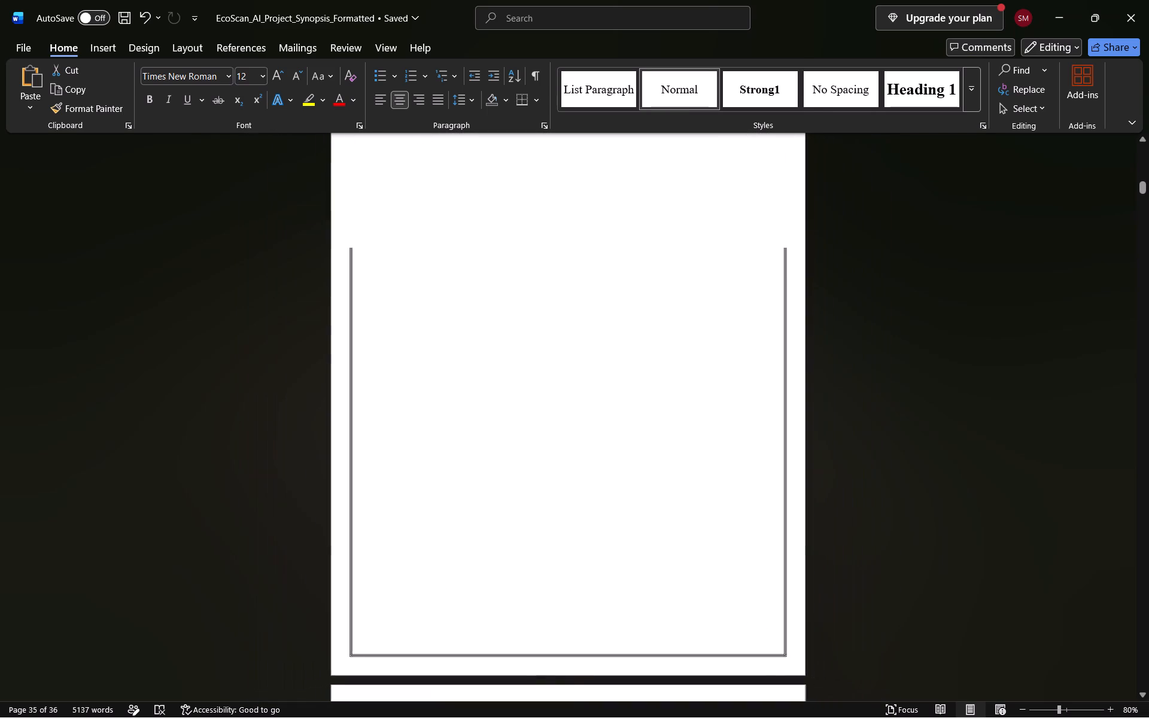
pyautogui.keyDown('ctrl'); pyautogui.scroll(-1, 506, 325); pyautogui.keyUp('ctrl')
pyautogui.scroll(-1, 506, 325)
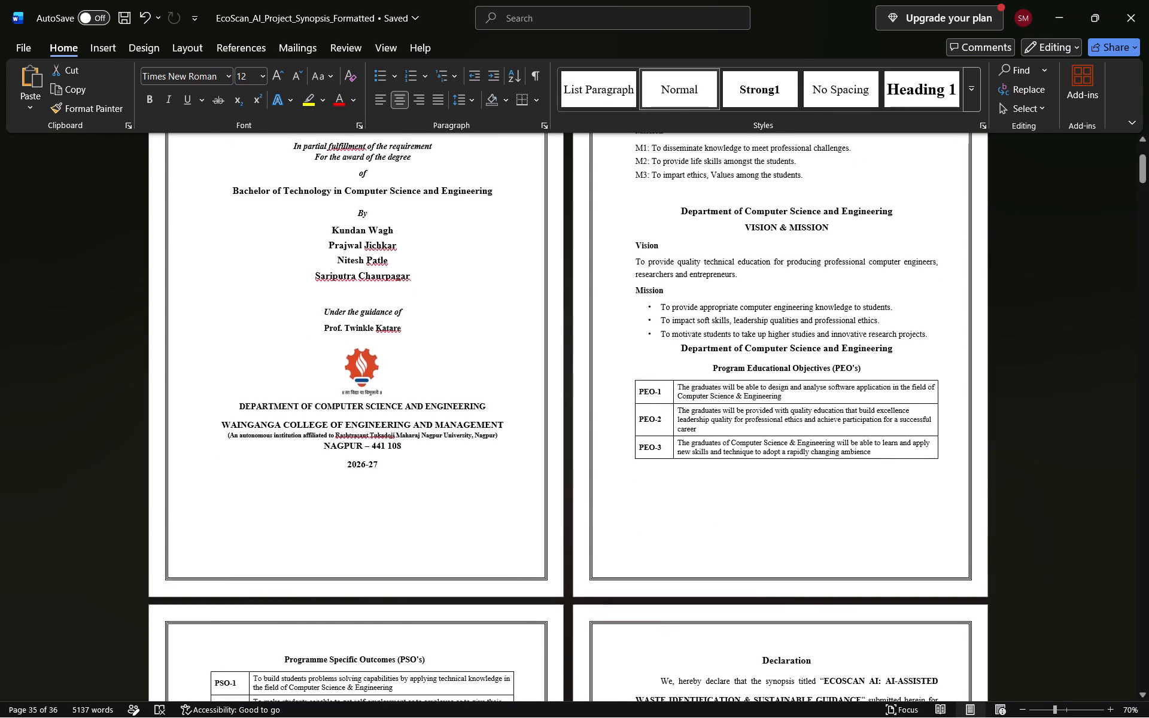
pyautogui.scroll(-6, 506, 325)
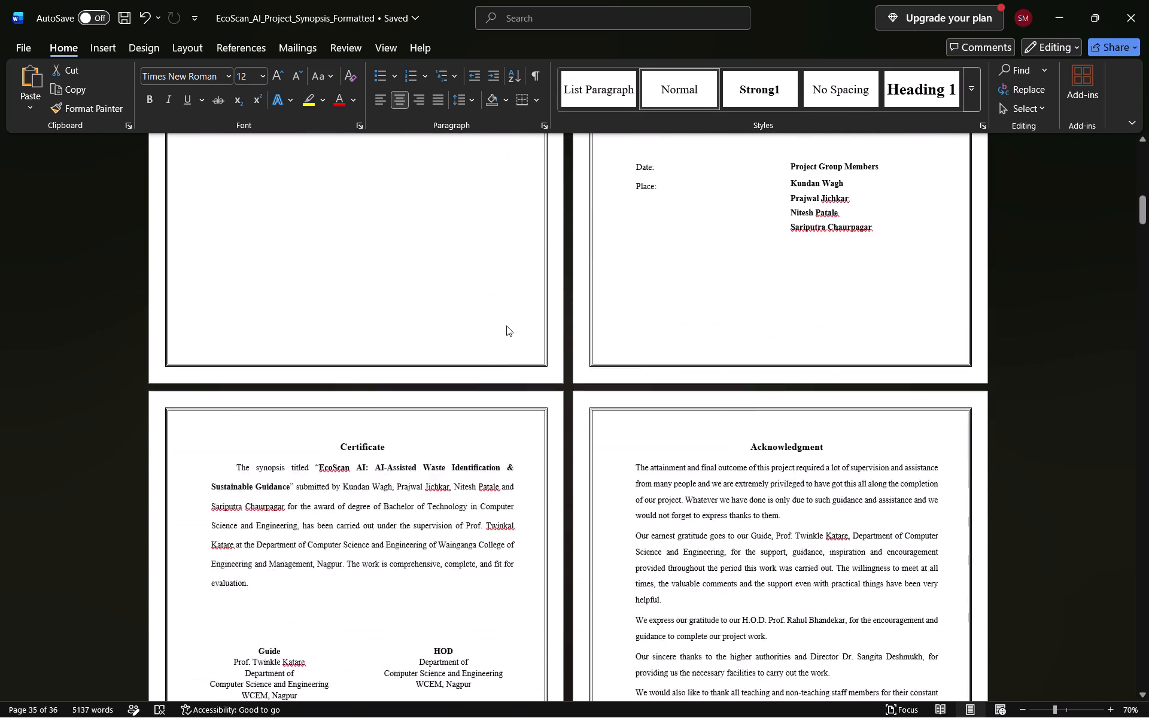
pyautogui.scroll(-4, 506, 325)
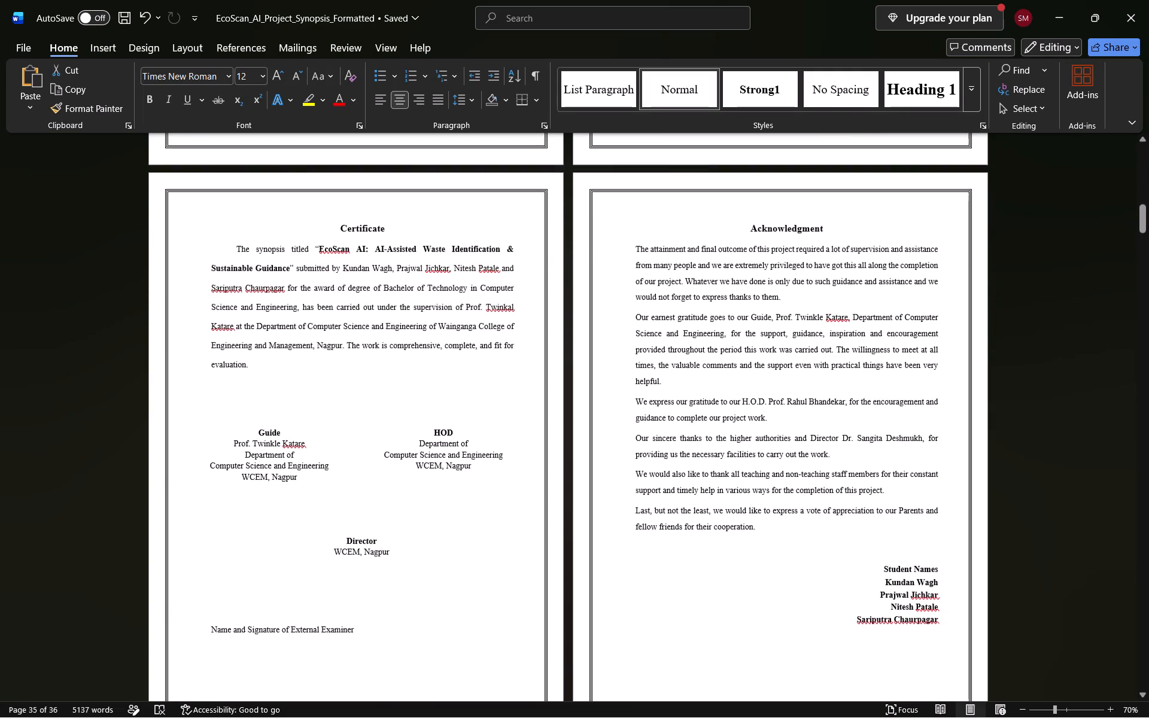
pyautogui.scroll(-3, 506, 325)
pyautogui.scroll(1, 506, 325)
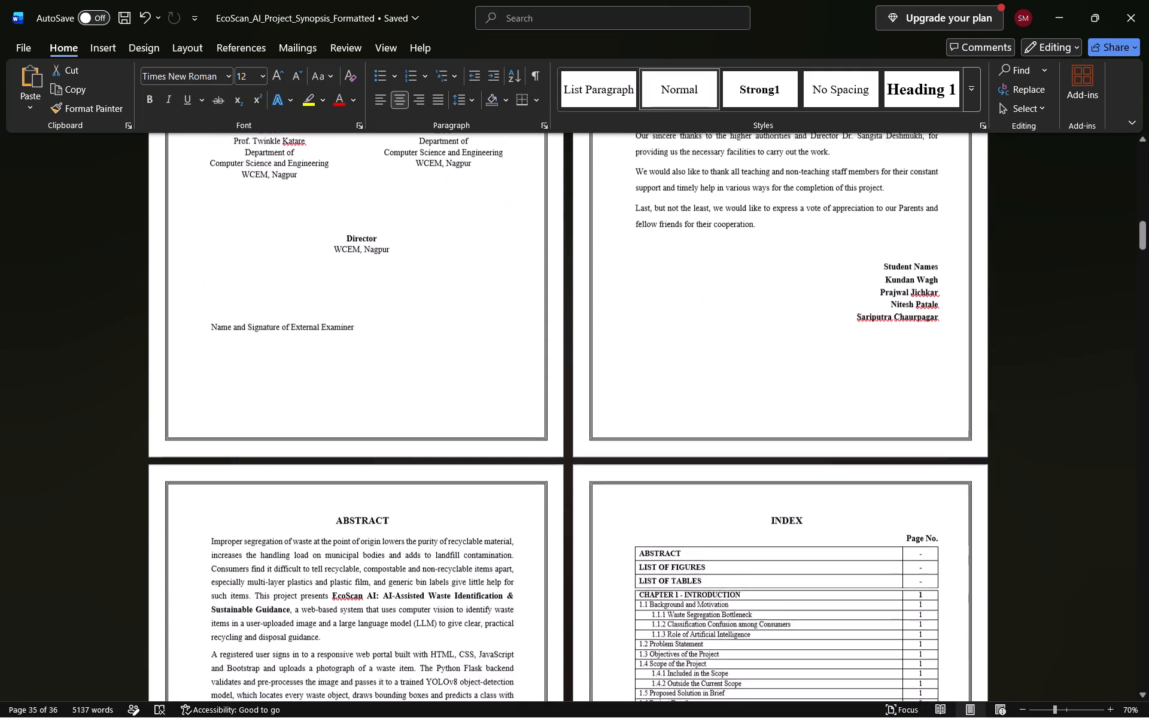
pyautogui.scroll(1, 506, 325)
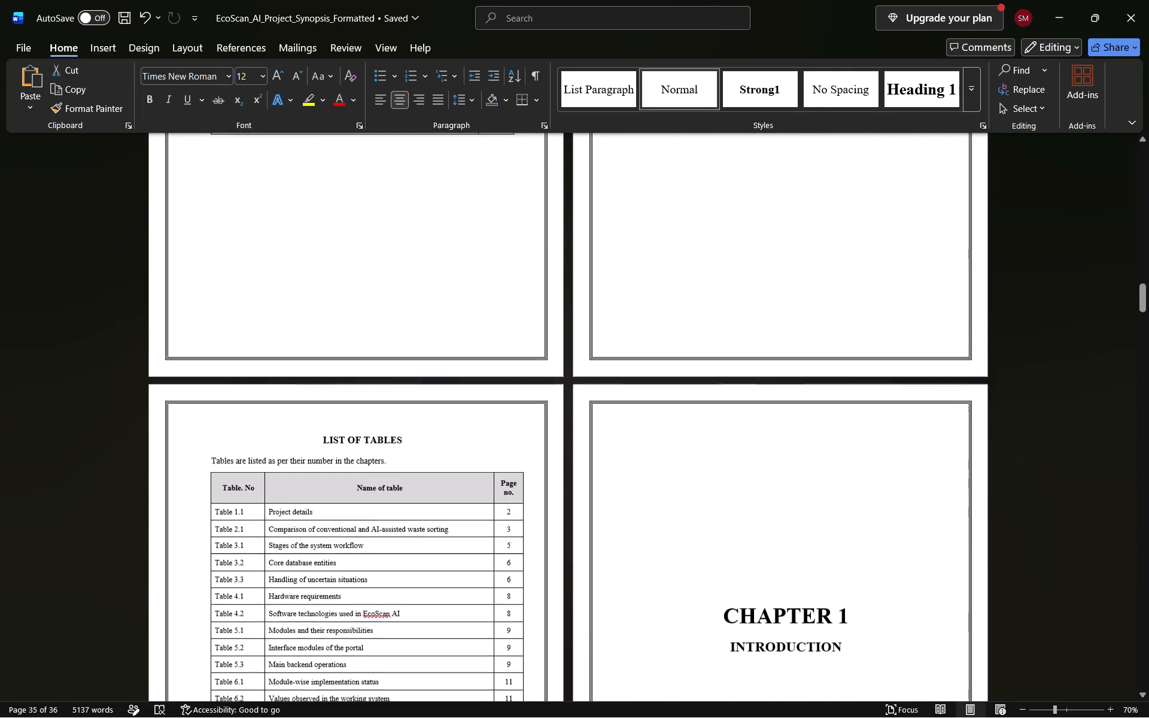
pyautogui.scroll(2, 506, 325)
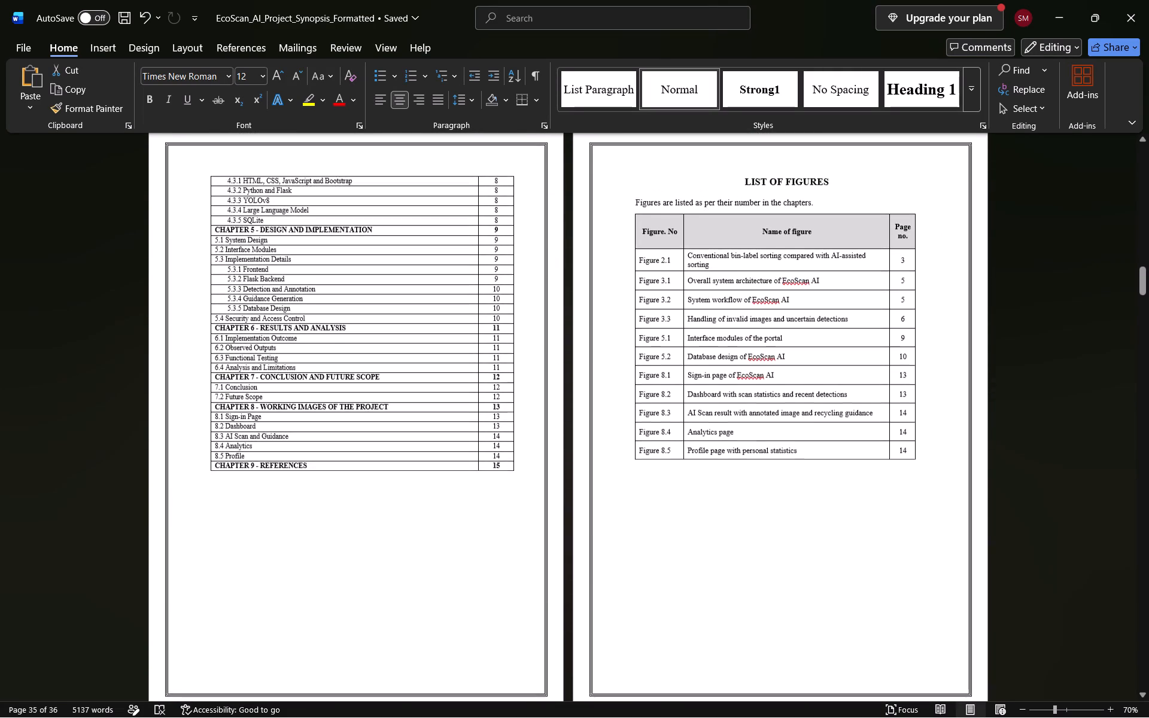
# Examine the Abstract and the Index entries with their page numbers at a larger zoom, and go back to the Acknowledgment.
pyautogui.scroll(4, 506, 325)
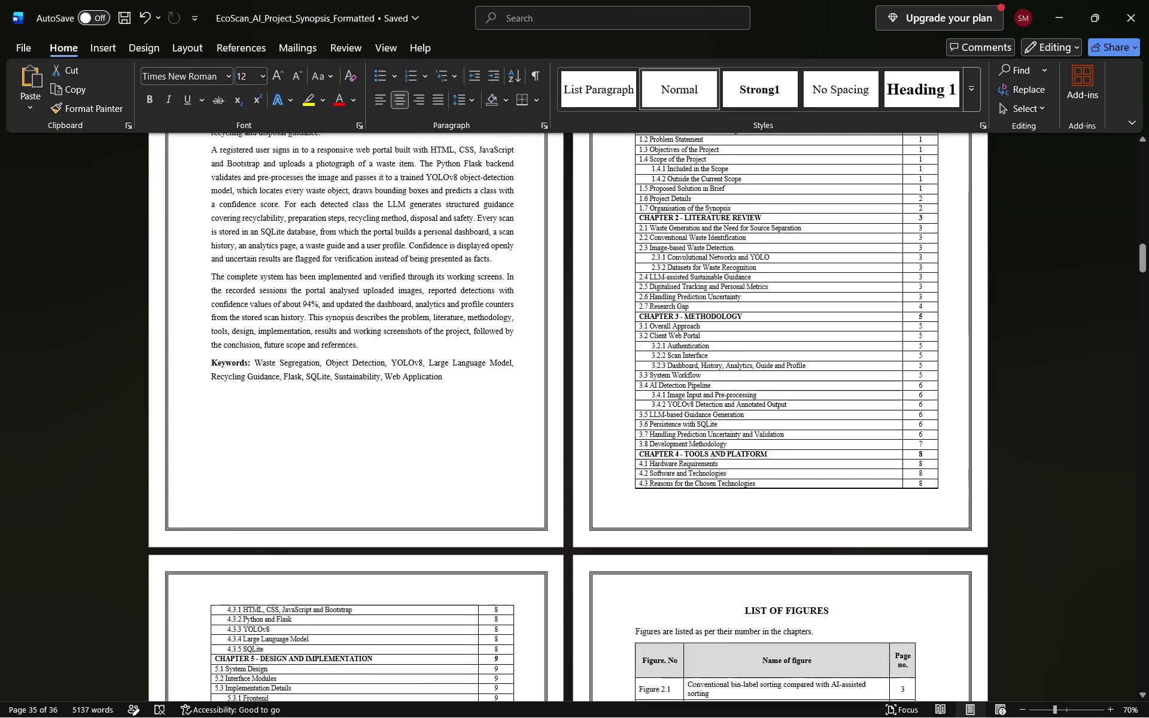
pyautogui.scroll(1, 506, 325)
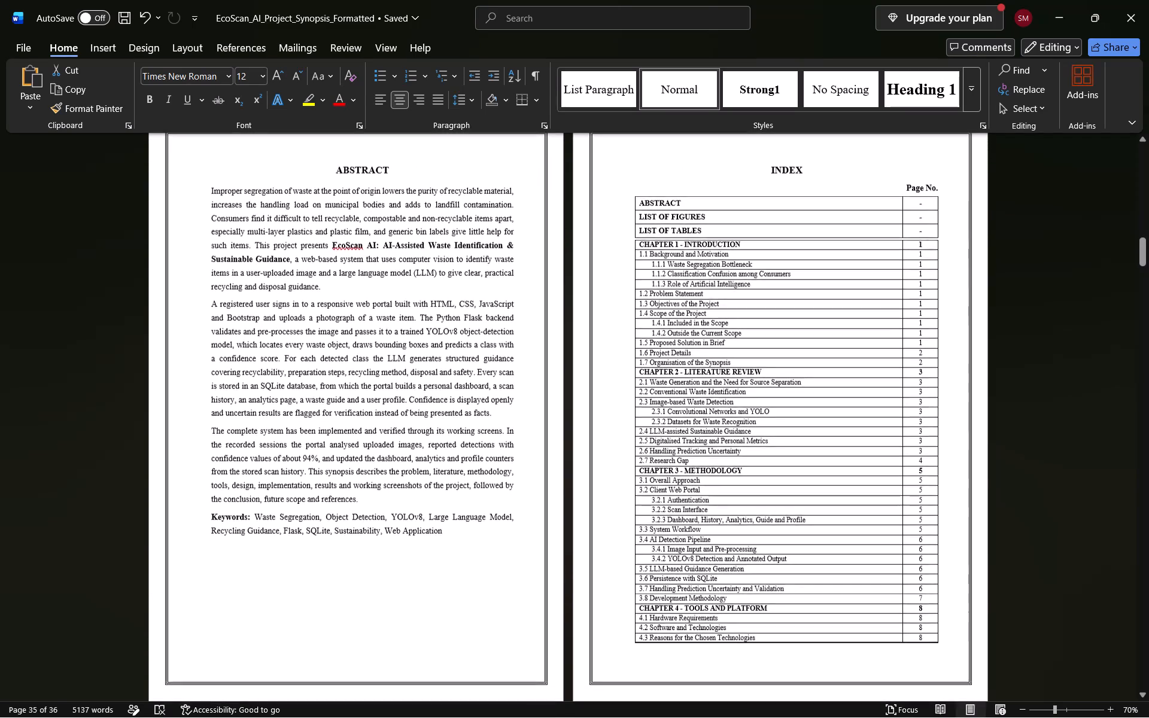
pyautogui.scroll(1, 506, 325)
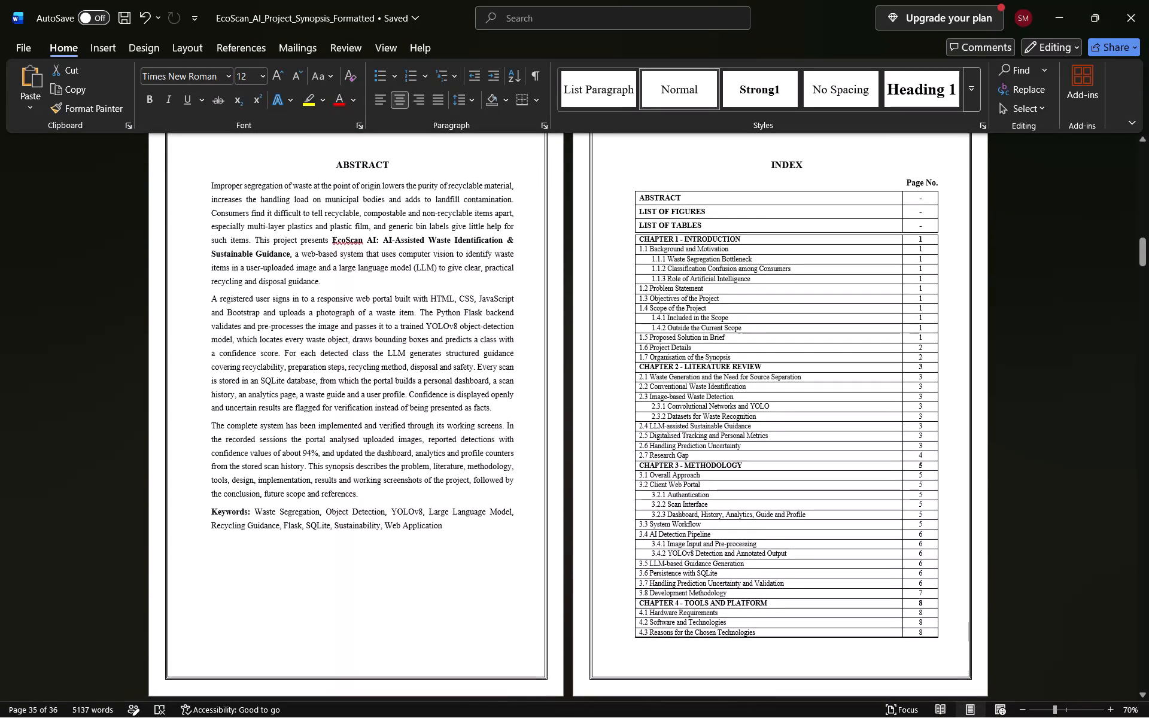
pyautogui.scroll(1, 506, 325)
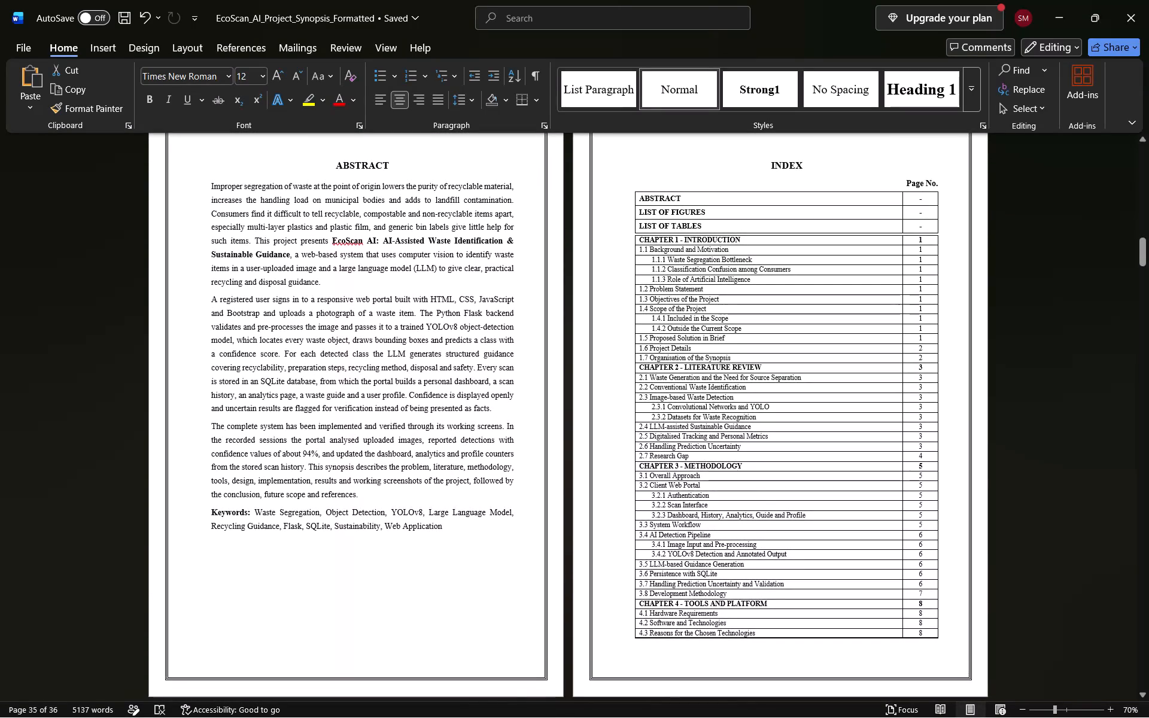
pyautogui.scroll(2, 506, 325)
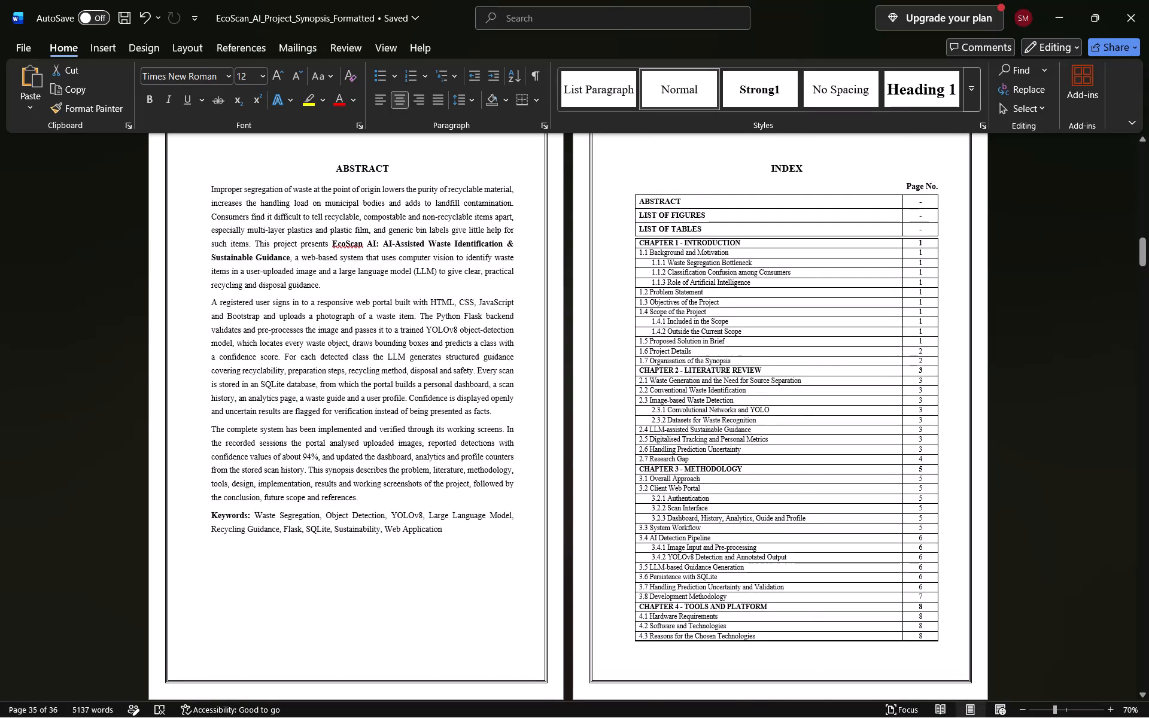
pyautogui.keyDown('ctrl'); pyautogui.scroll(2, 688, 288); pyautogui.keyUp('ctrl')
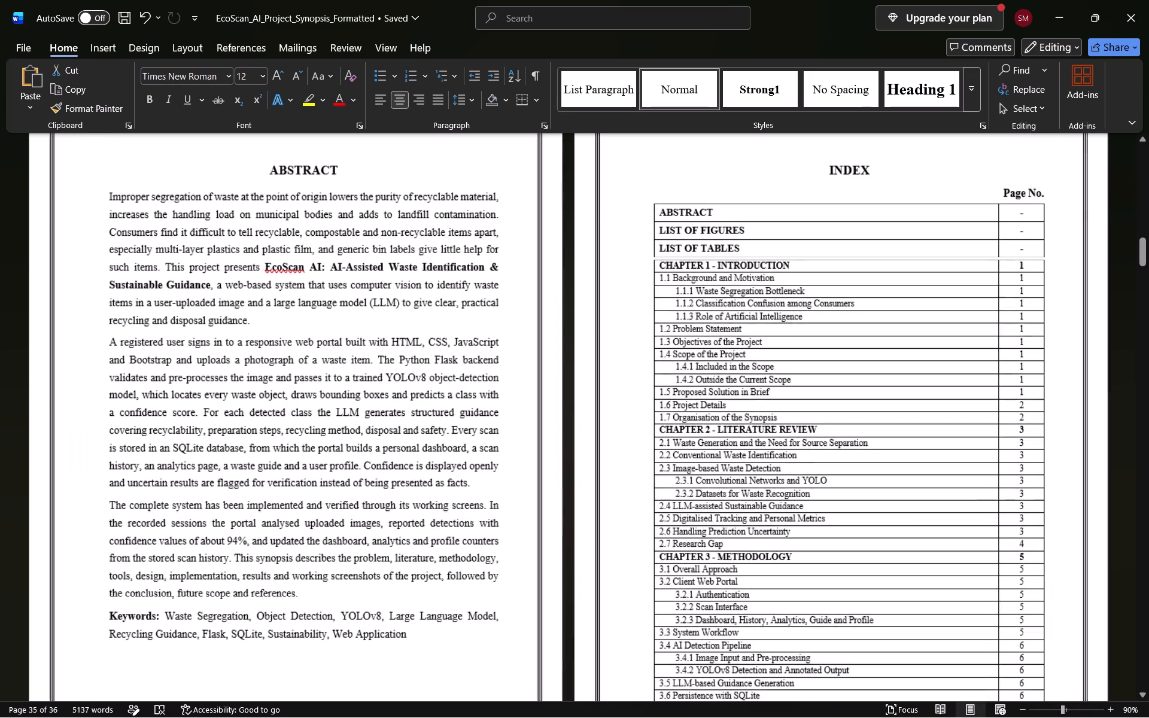
pyautogui.keyDown('ctrl'); pyautogui.scroll(4, 688, 288); pyautogui.keyUp('ctrl')
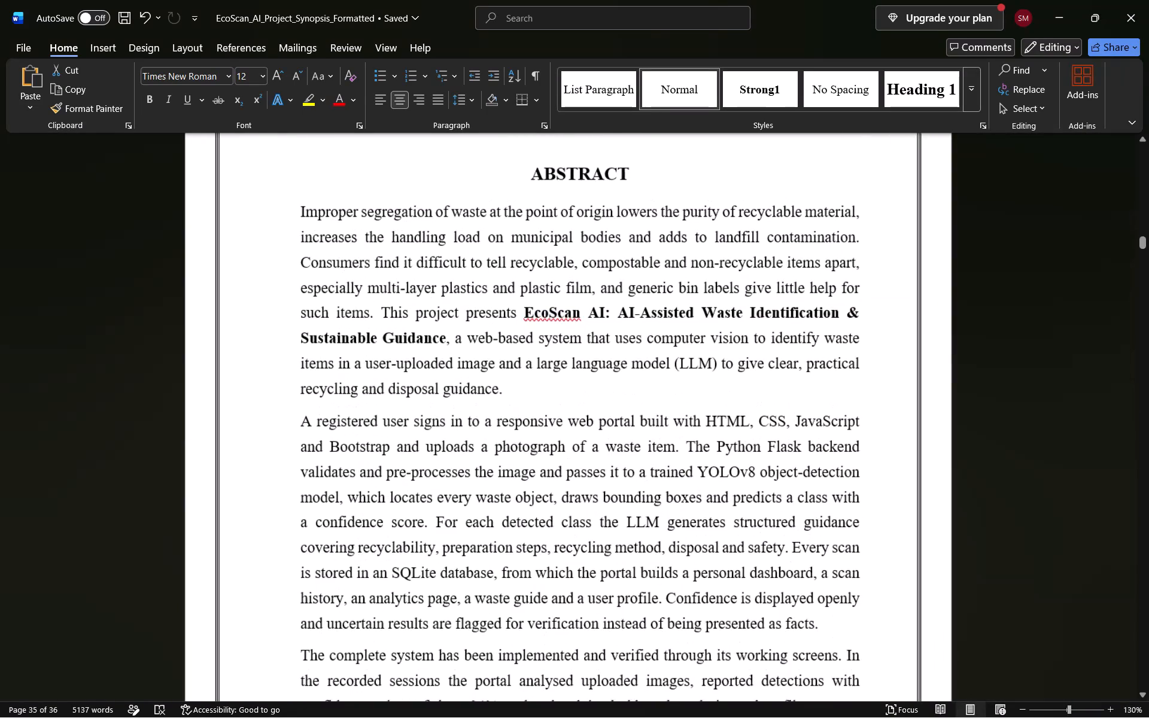
pyautogui.scroll(-4, 688, 288)
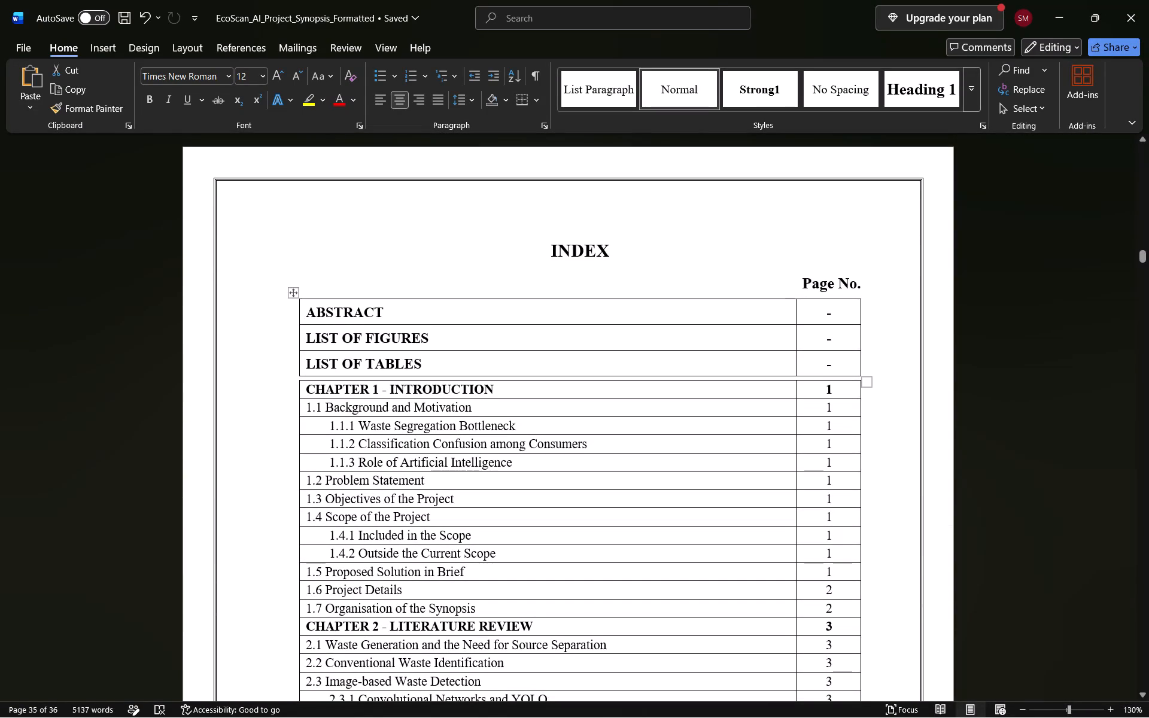
pyautogui.scroll(-2, 448, 261)
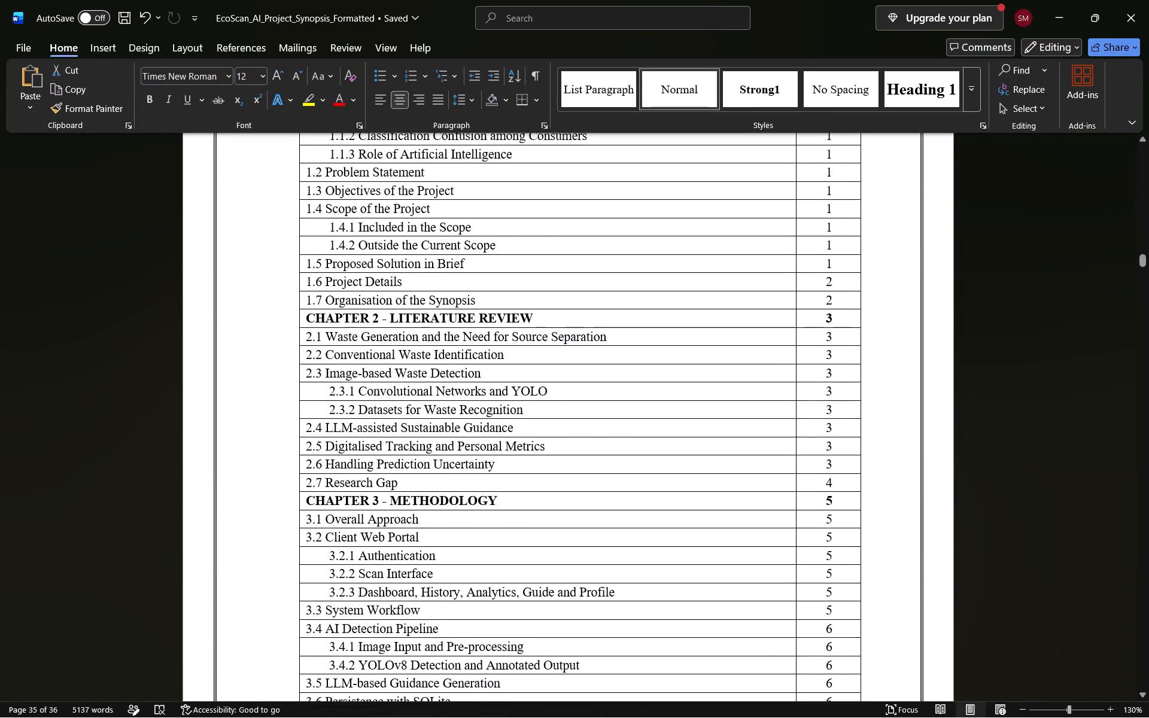
pyautogui.scroll(-7, 448, 261)
pyautogui.scroll(7, 448, 261)
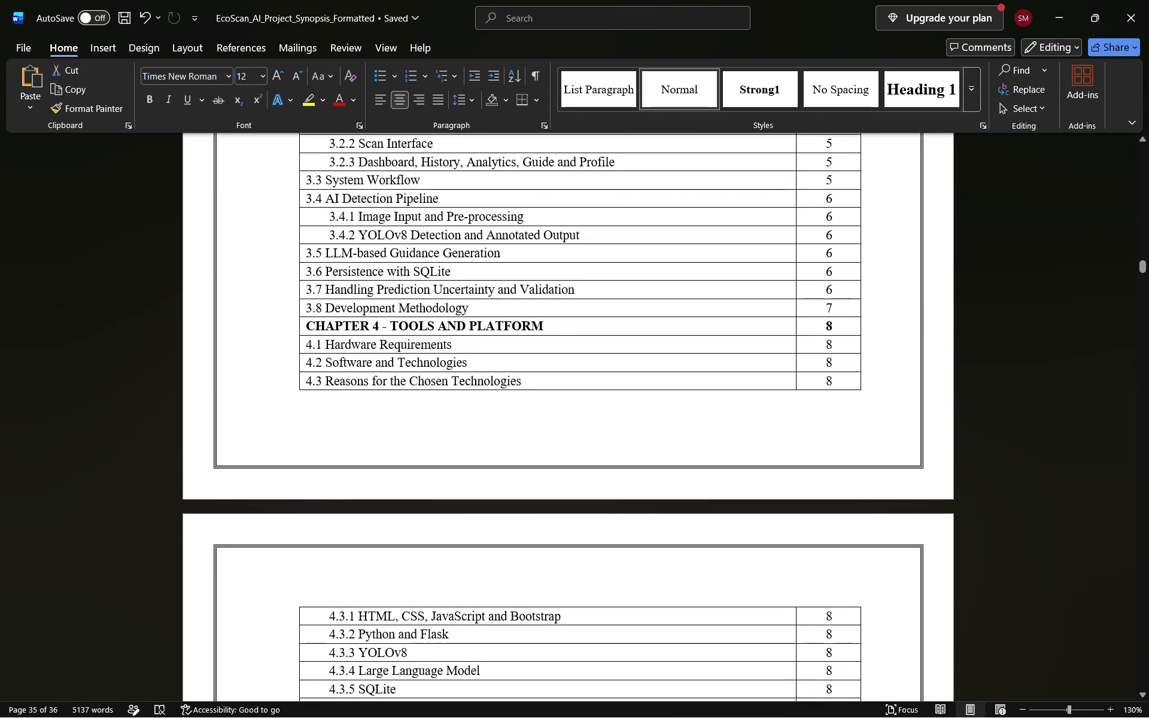
pyautogui.scroll(2, 448, 261)
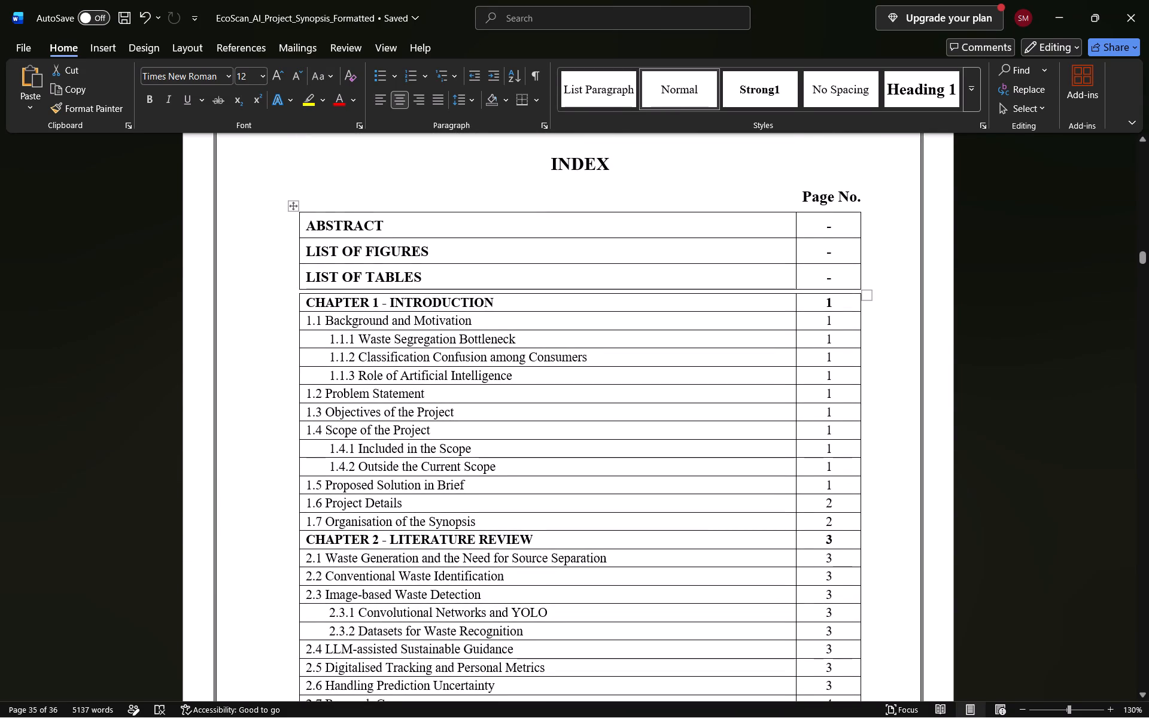
pyautogui.scroll(1, 391, 170)
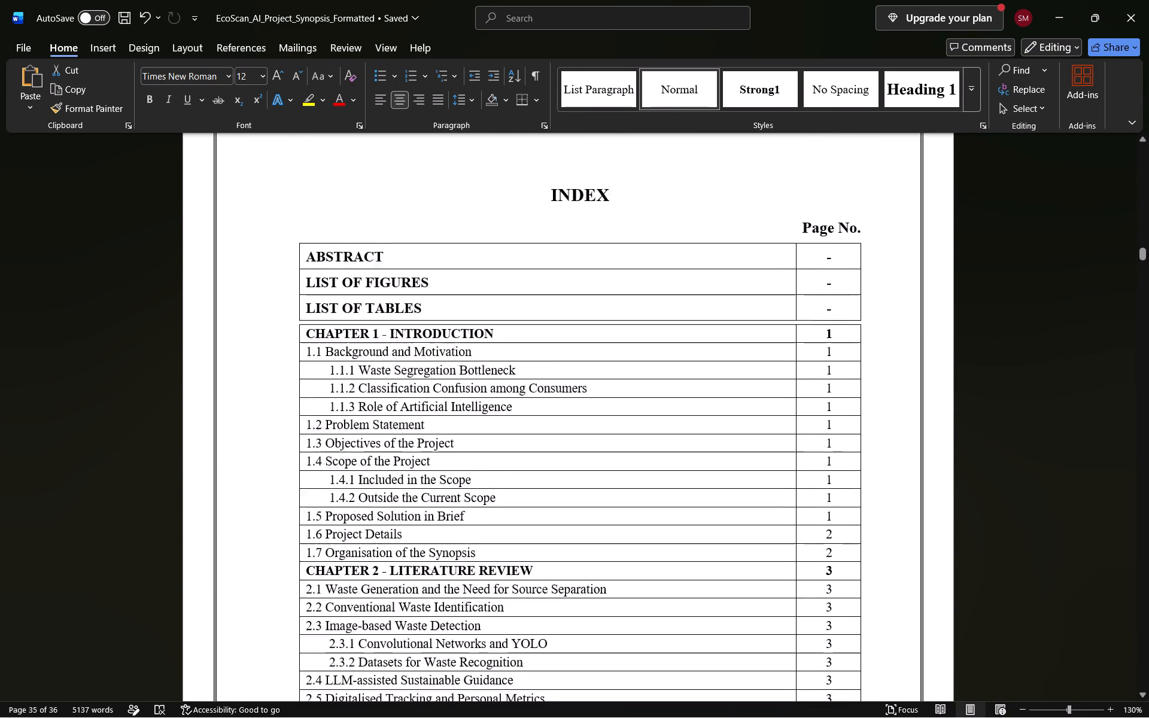
pyautogui.scroll(5, 391, 170)
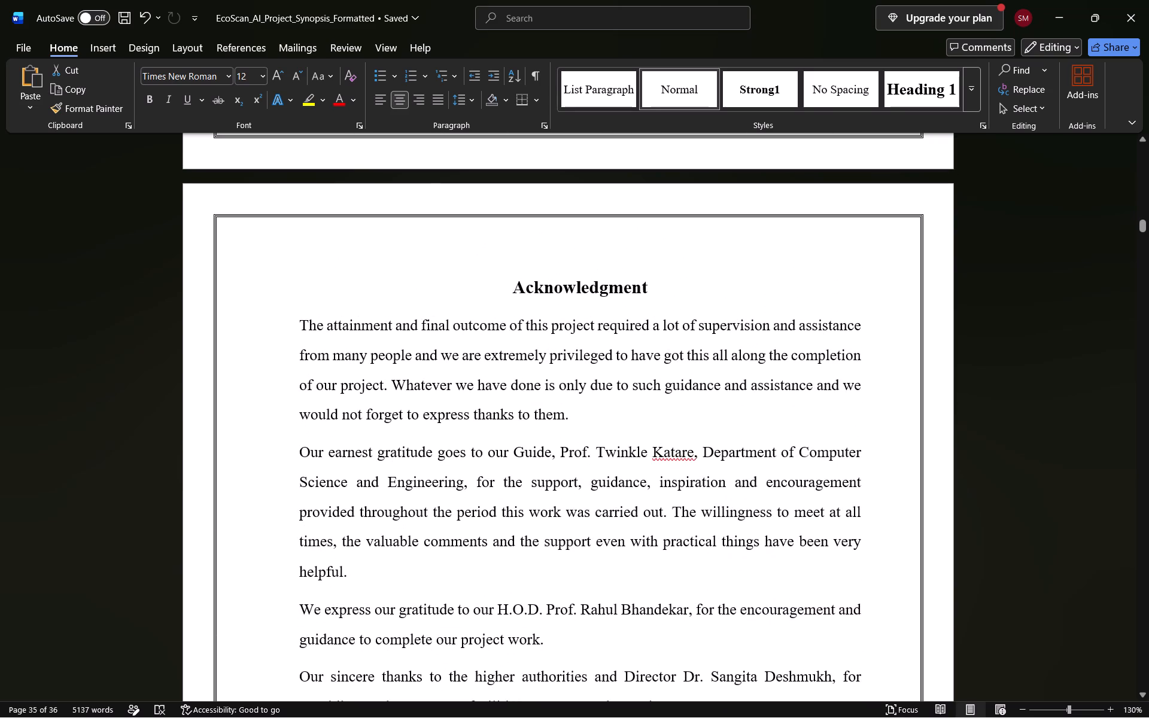
# Check the Certificate page down to the external examiner's signature line, and return to the synopsis title page.
pyautogui.scroll(3, 391, 170)
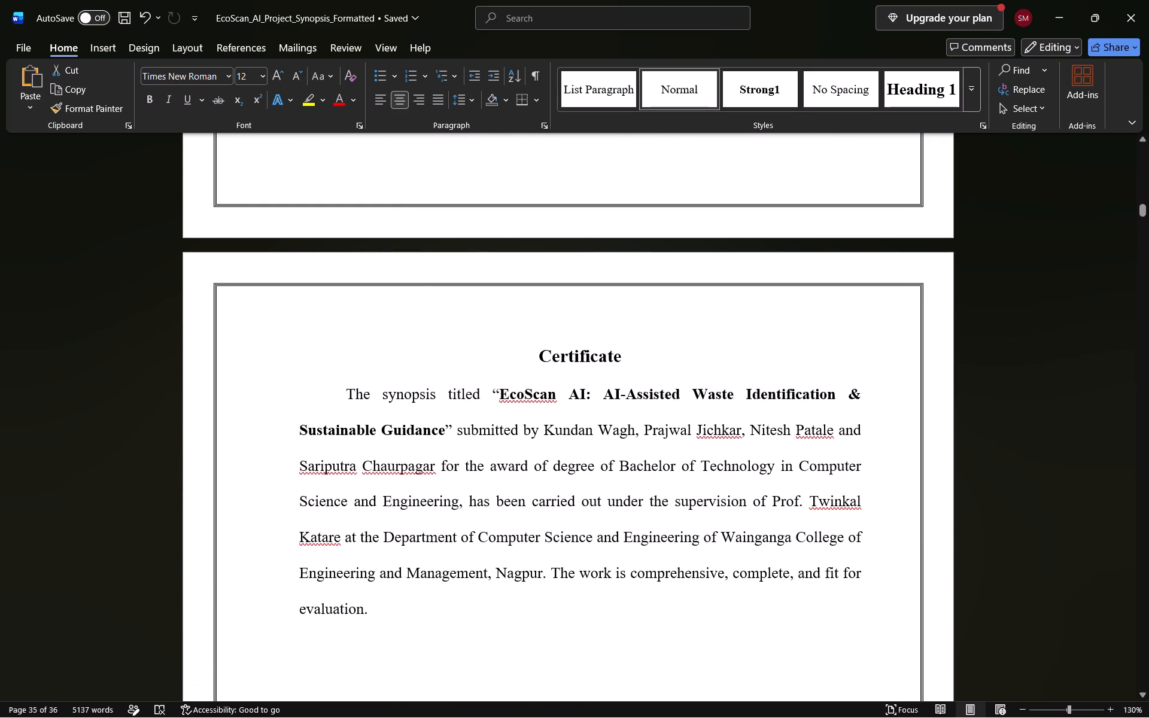
pyautogui.scroll(-1, 423, 403)
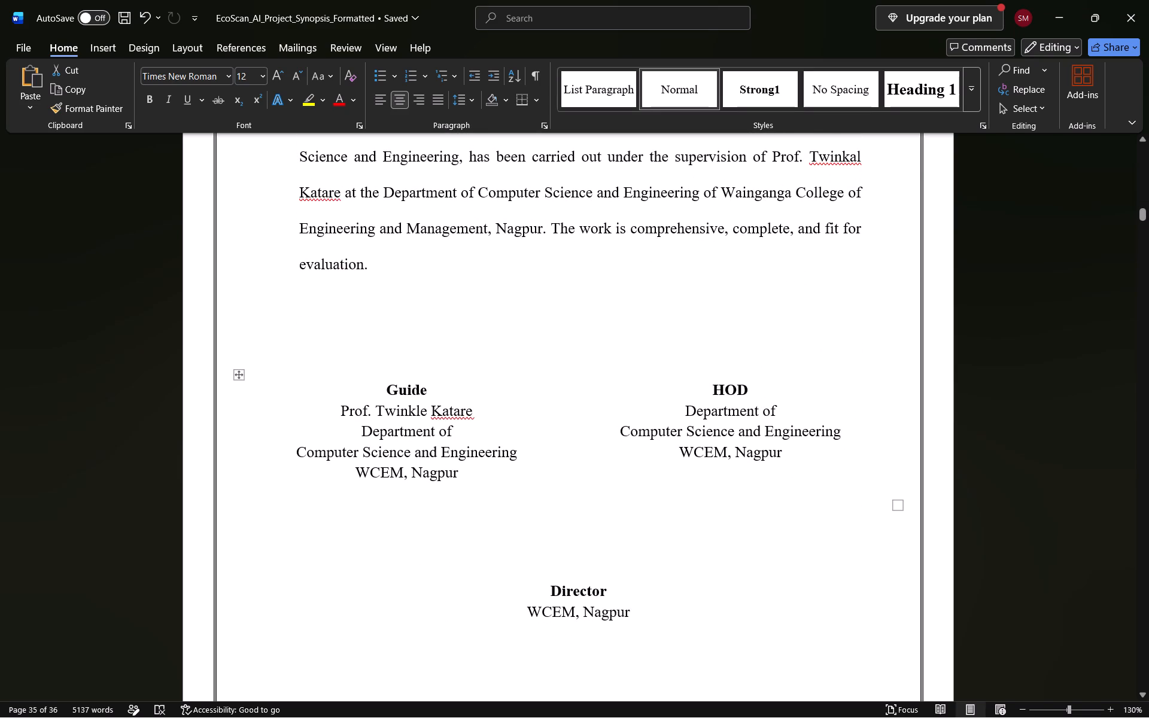
pyautogui.scroll(-1, 619, 448)
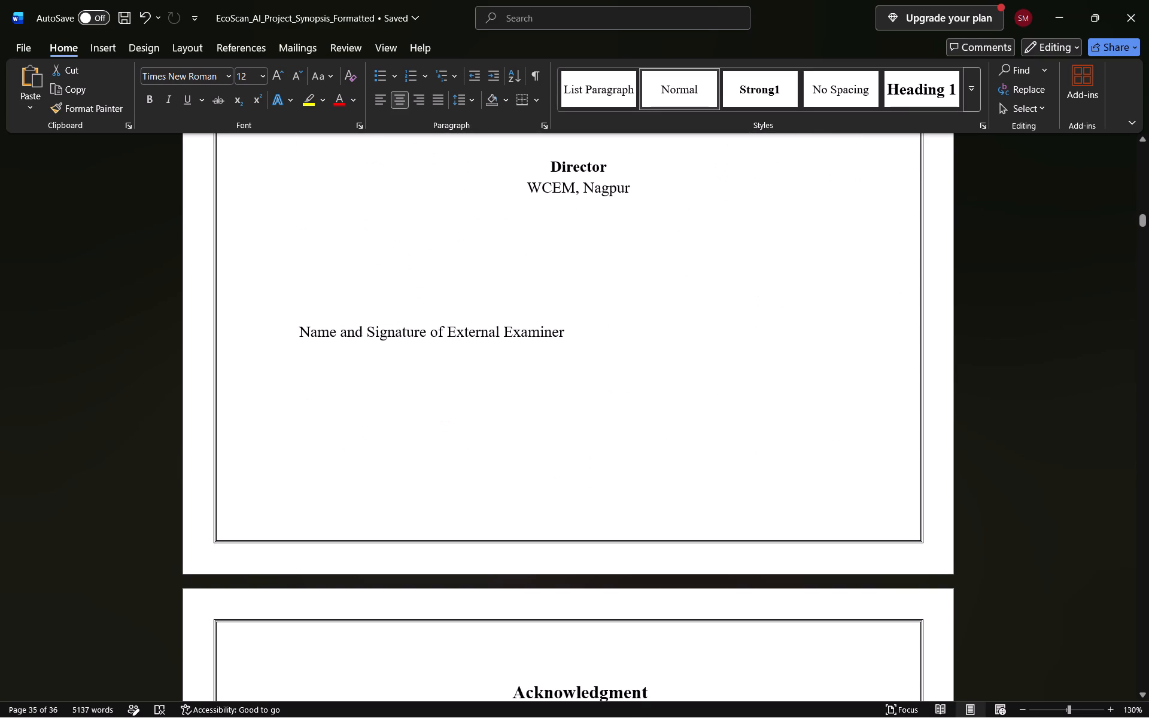
pyautogui.scroll(9, 619, 448)
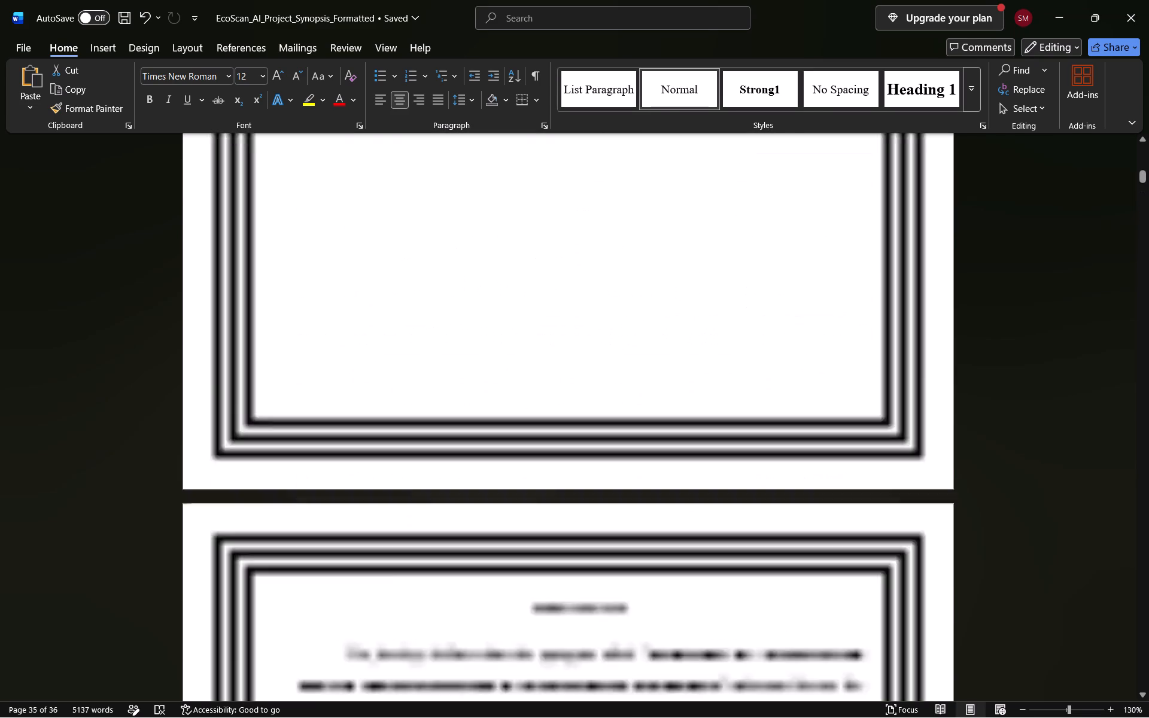
pyautogui.scroll(1, 619, 448)
pyautogui.scroll(-1, 619, 448)
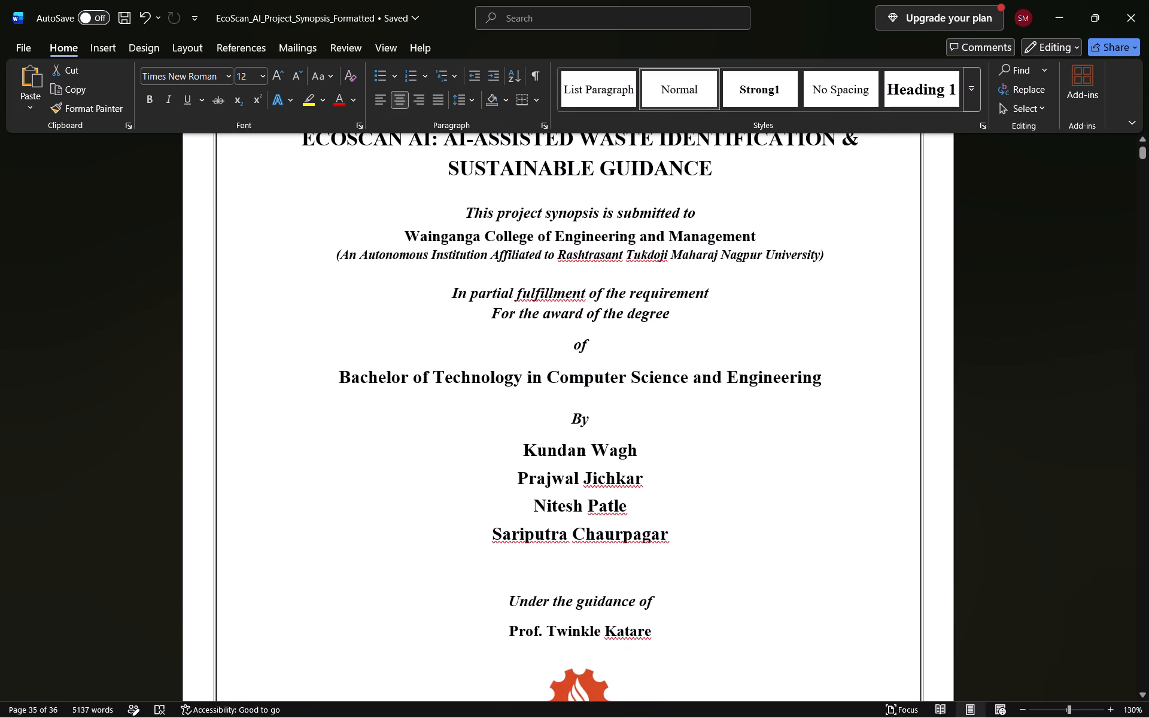
pyautogui.keyDown('ctrl'); pyautogui.scroll(-4, 653, 448); pyautogui.keyUp('ctrl')
pyautogui.scroll(1, 653, 448)
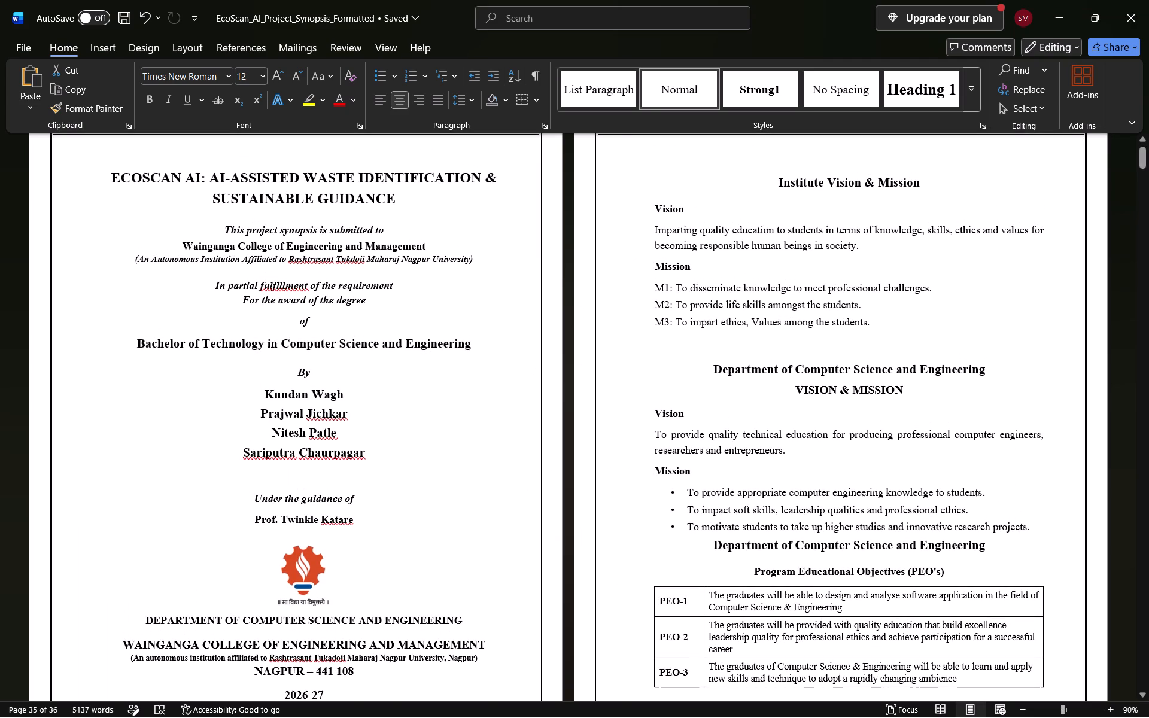
pyautogui.keyDown('ctrl'); pyautogui.scroll(2, 363, 416); pyautogui.keyUp('ctrl')
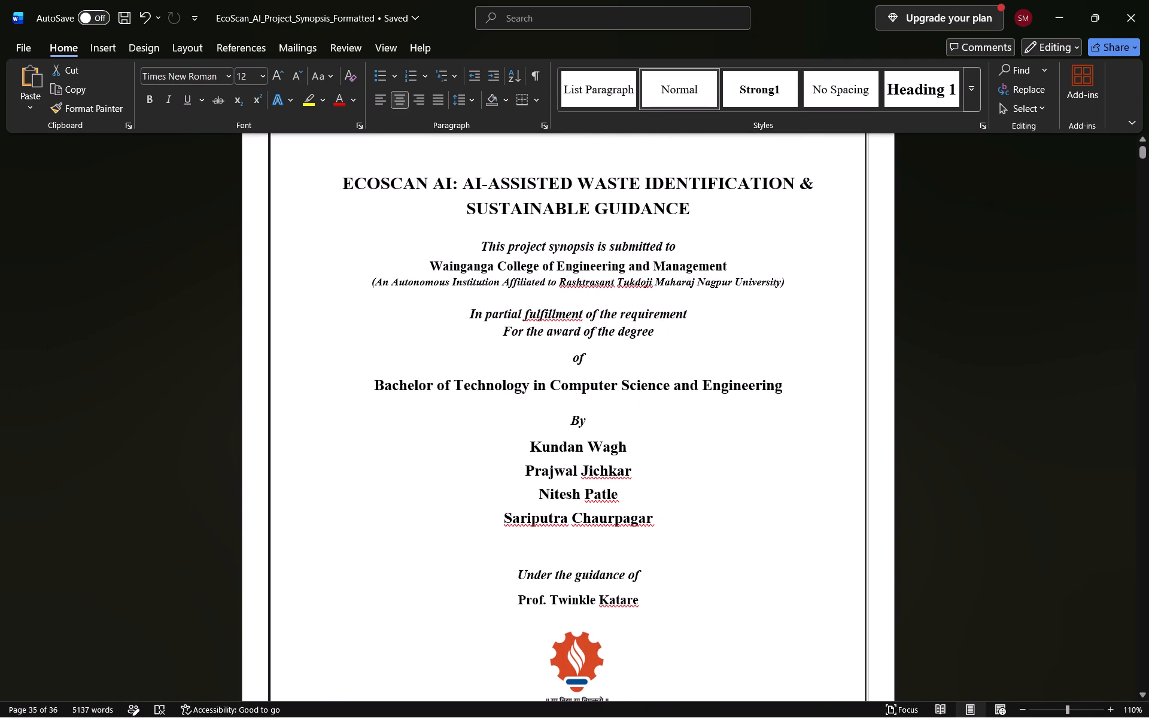
# Add a new line reading "Project Synopsis" below the project title on the title page.
pyautogui.click(501, 215)
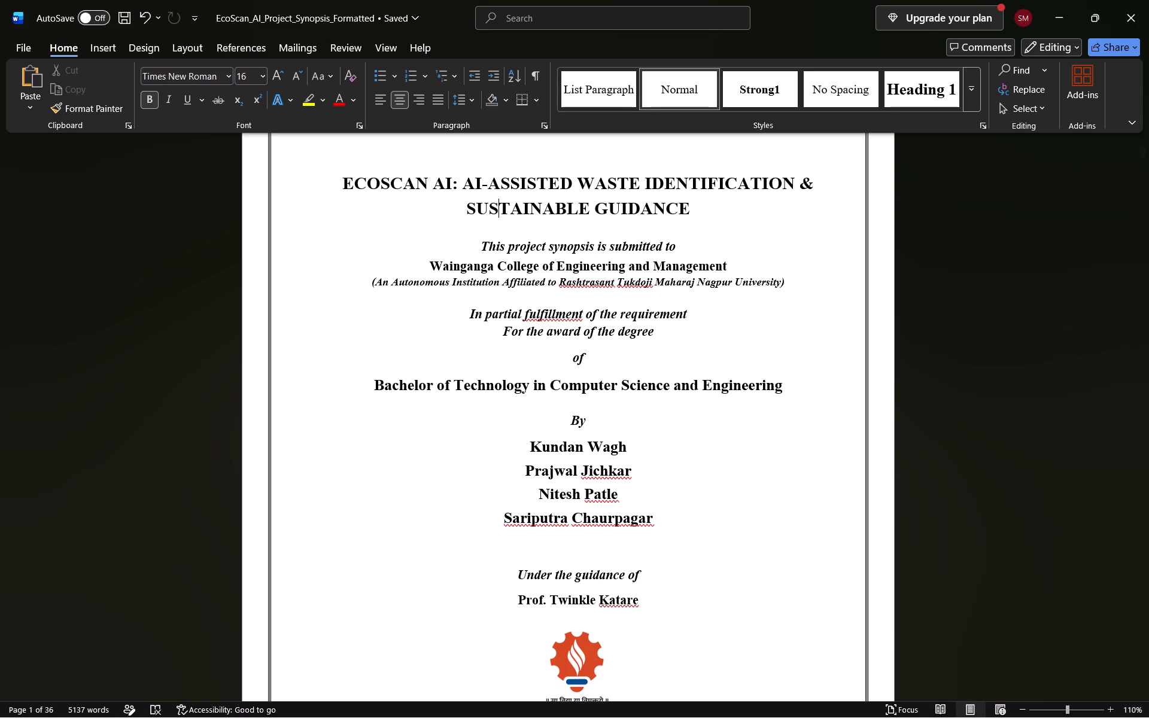
pyautogui.click(700, 203)
pyautogui.press('Return')
pyautogui.press('Return')
pyautogui.press('BackSpace')
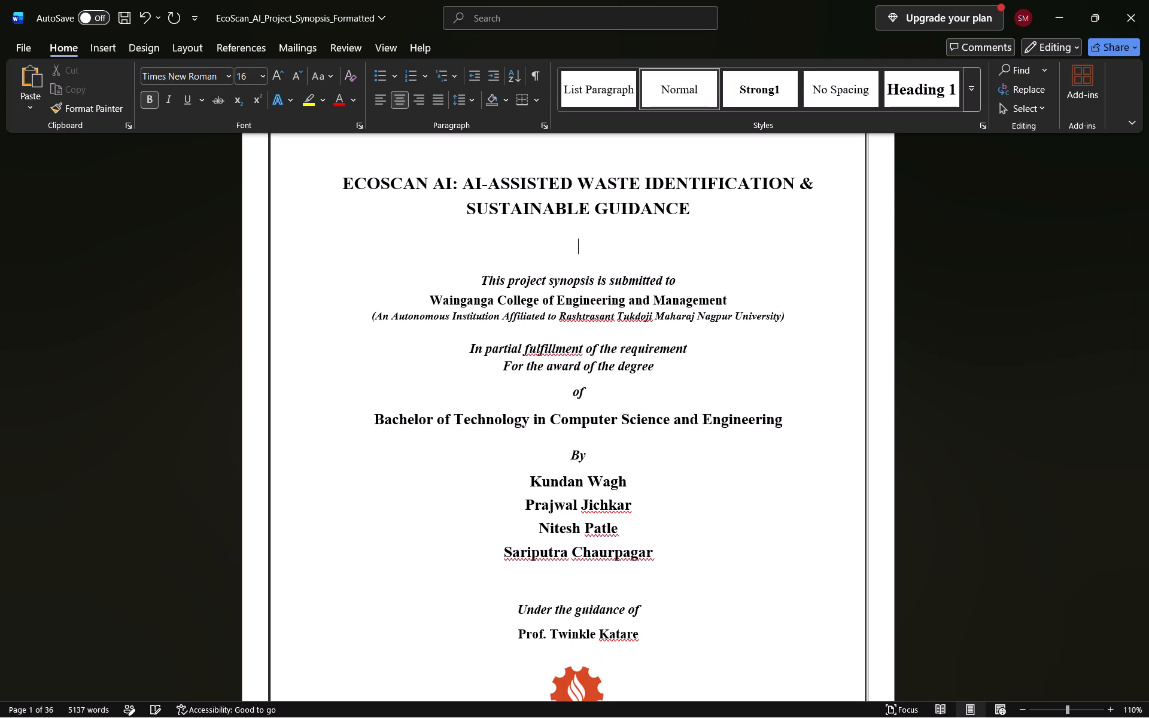
pyautogui.write('Pr')
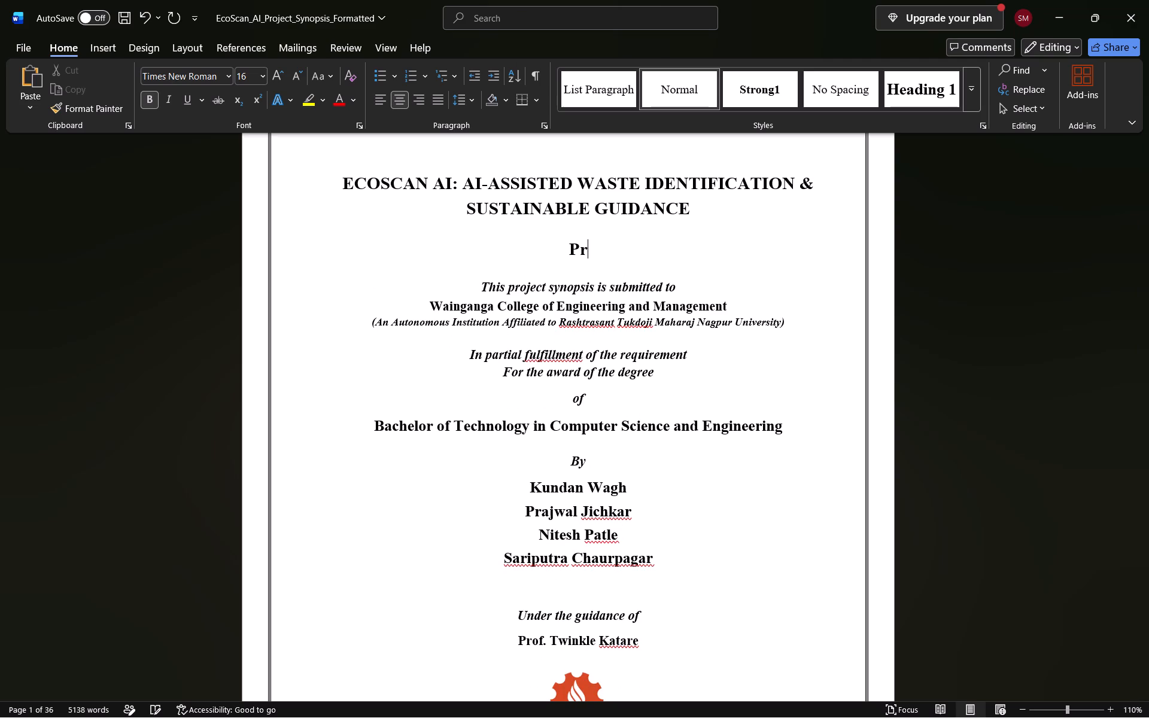
pyautogui.write('oject')
pyautogui.press('space')
pyautogui.write('Sy')
pyautogui.write('nop')
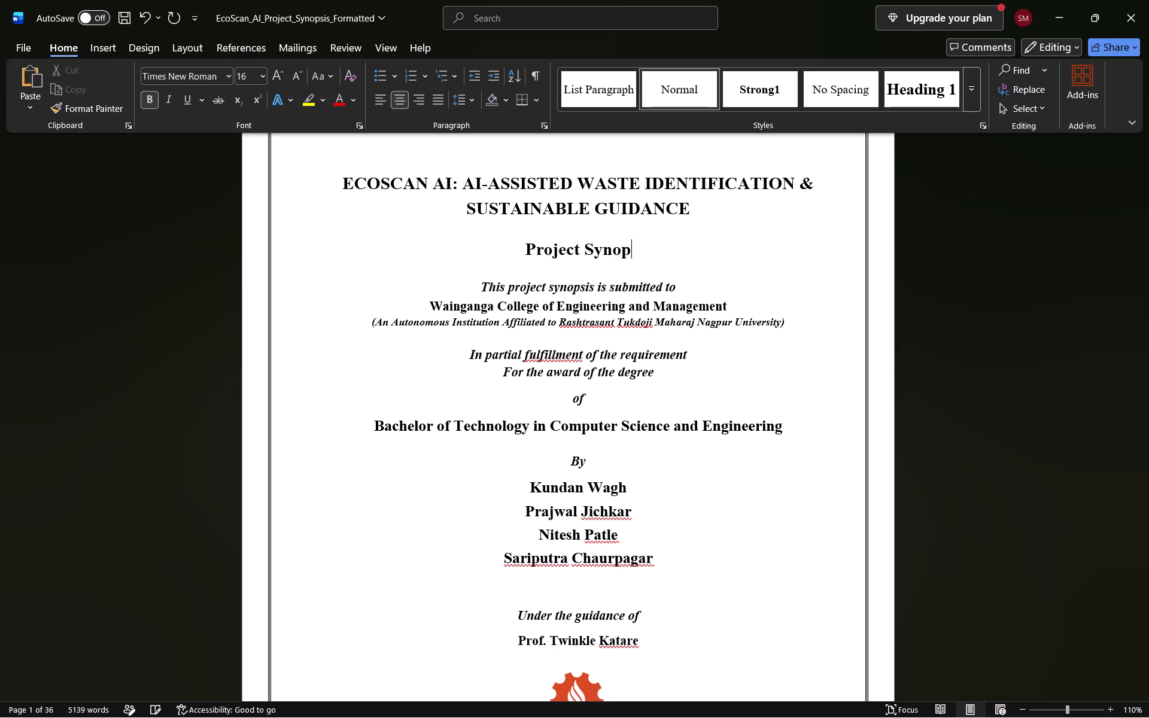
pyautogui.write('sis')
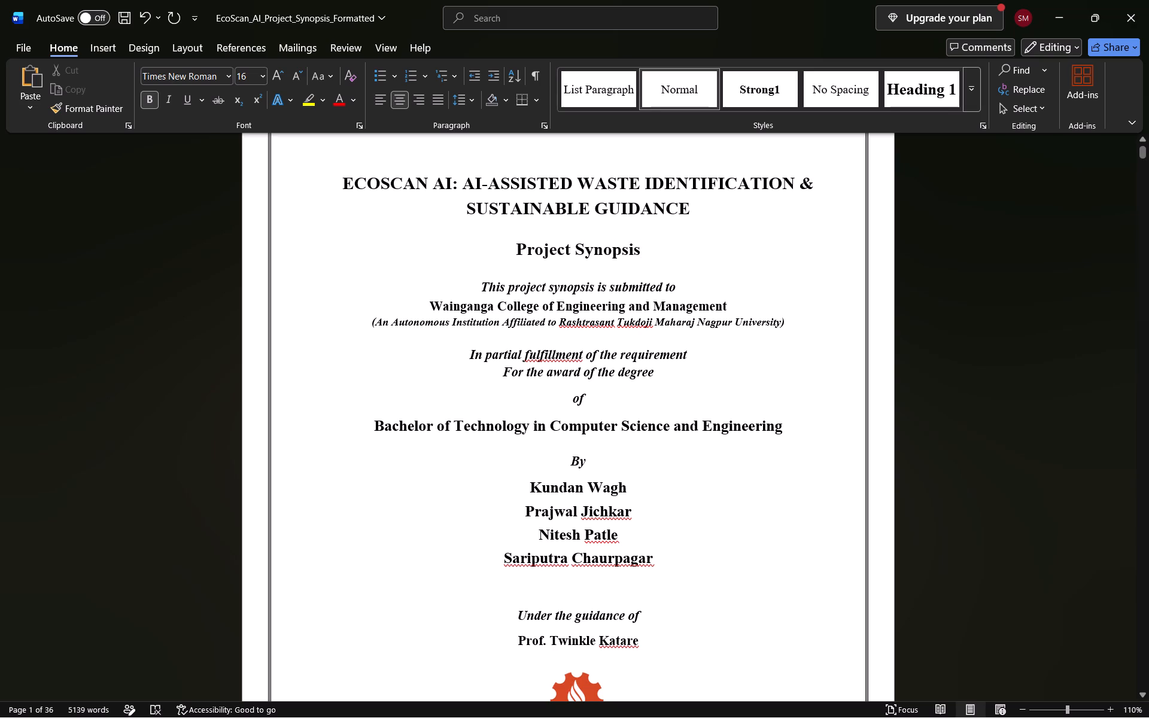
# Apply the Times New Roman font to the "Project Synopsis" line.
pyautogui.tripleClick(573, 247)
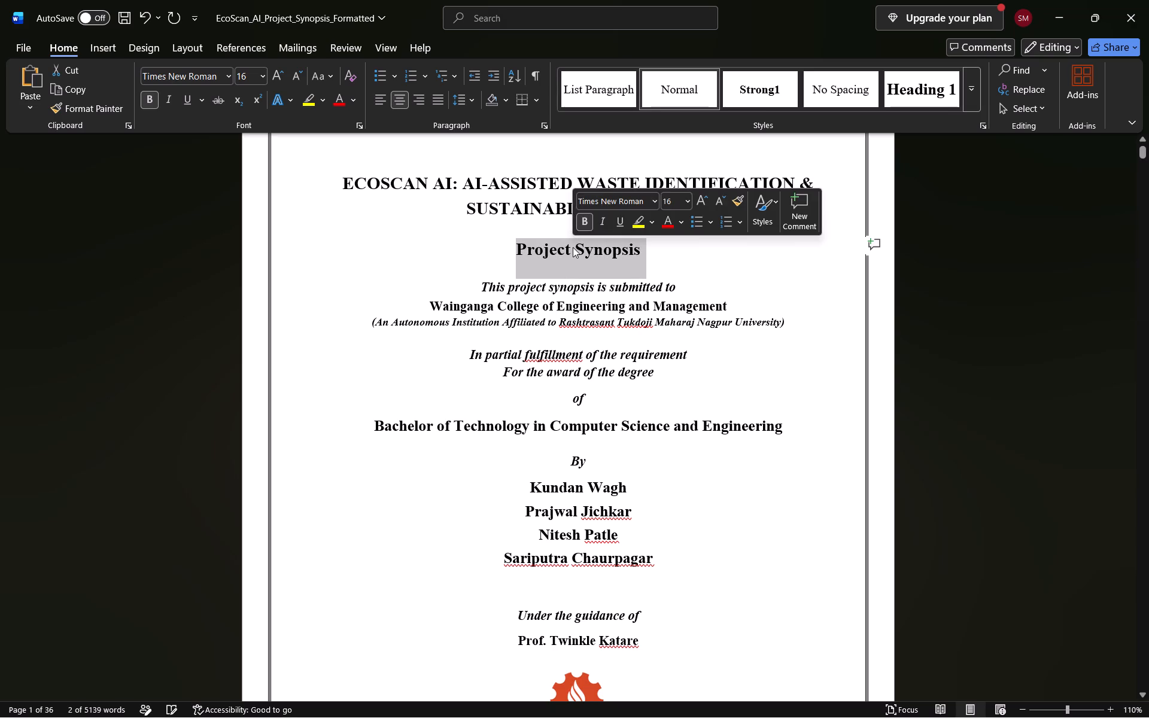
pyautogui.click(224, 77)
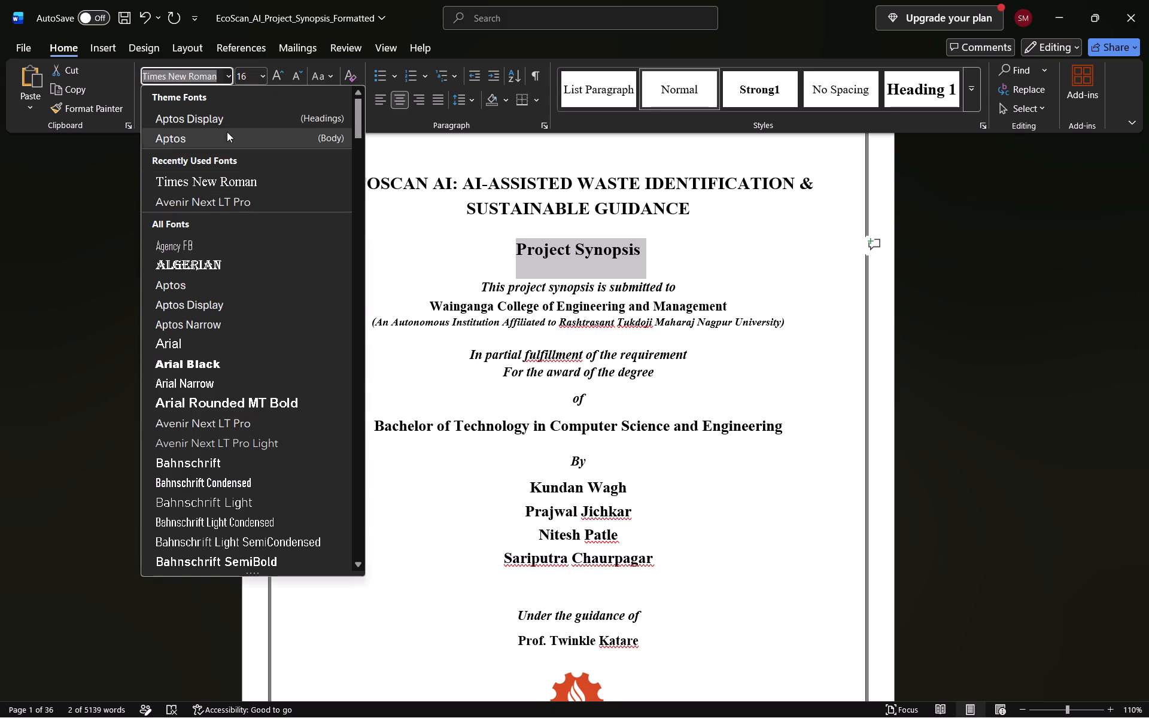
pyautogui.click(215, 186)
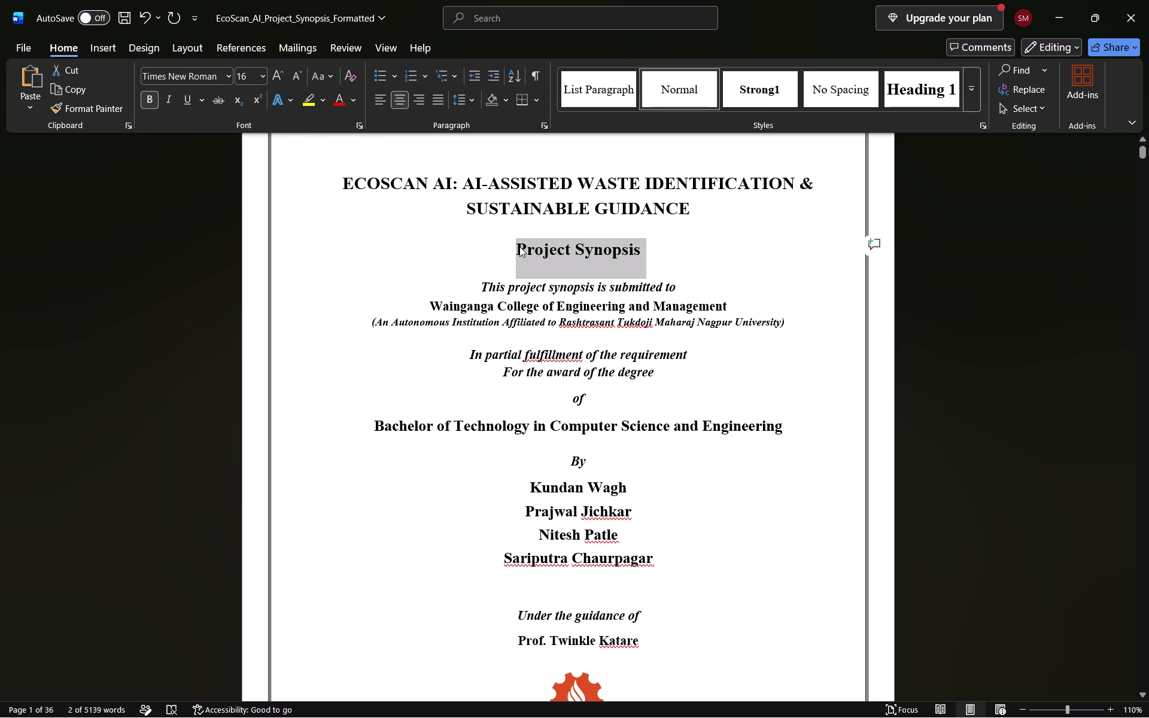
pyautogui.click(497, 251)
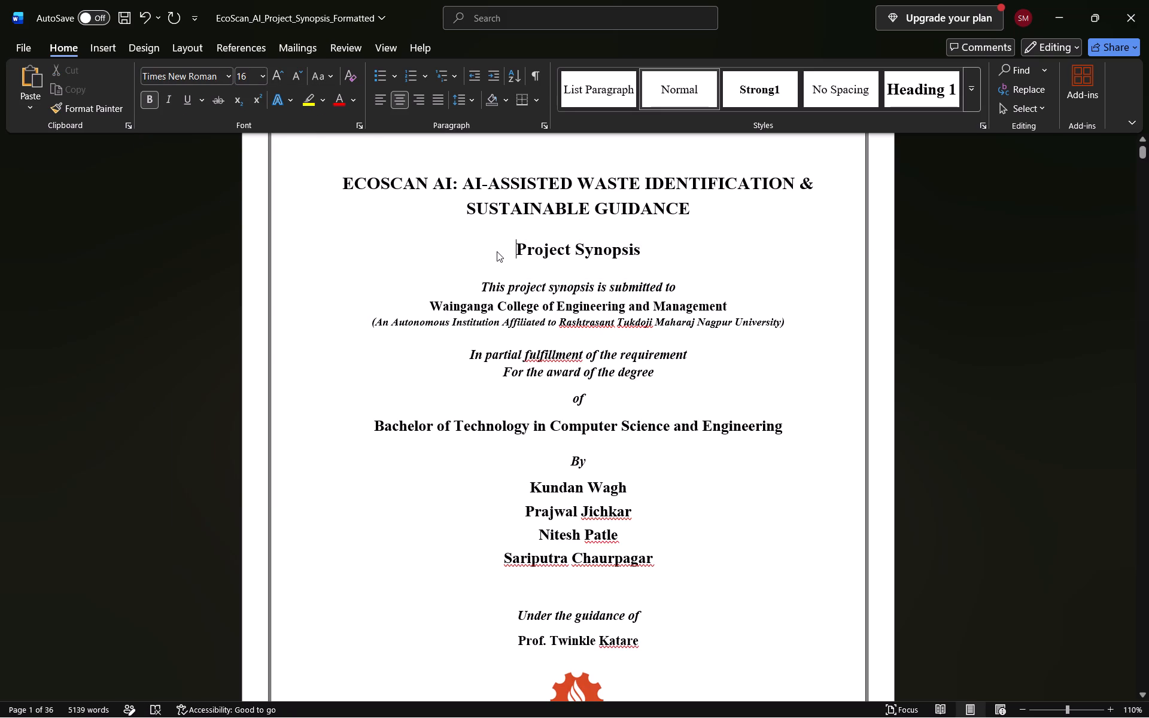
# Replace the "Project Synopsis" line on the title page with "PROJECT SYNOPSIS" in capitals.
pyautogui.tripleClick(549, 244)
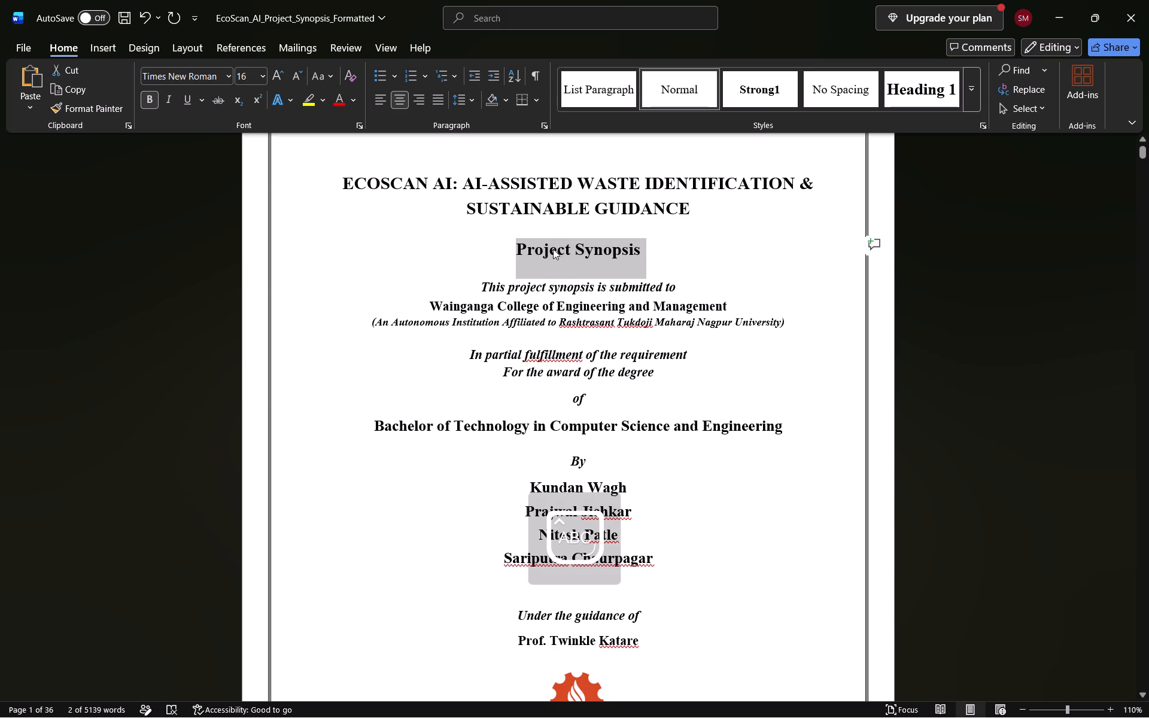
pyautogui.write('PROJECT')
pyautogui.press('space')
pyautogui.write('SY')
pyautogui.write('NOPSIS')
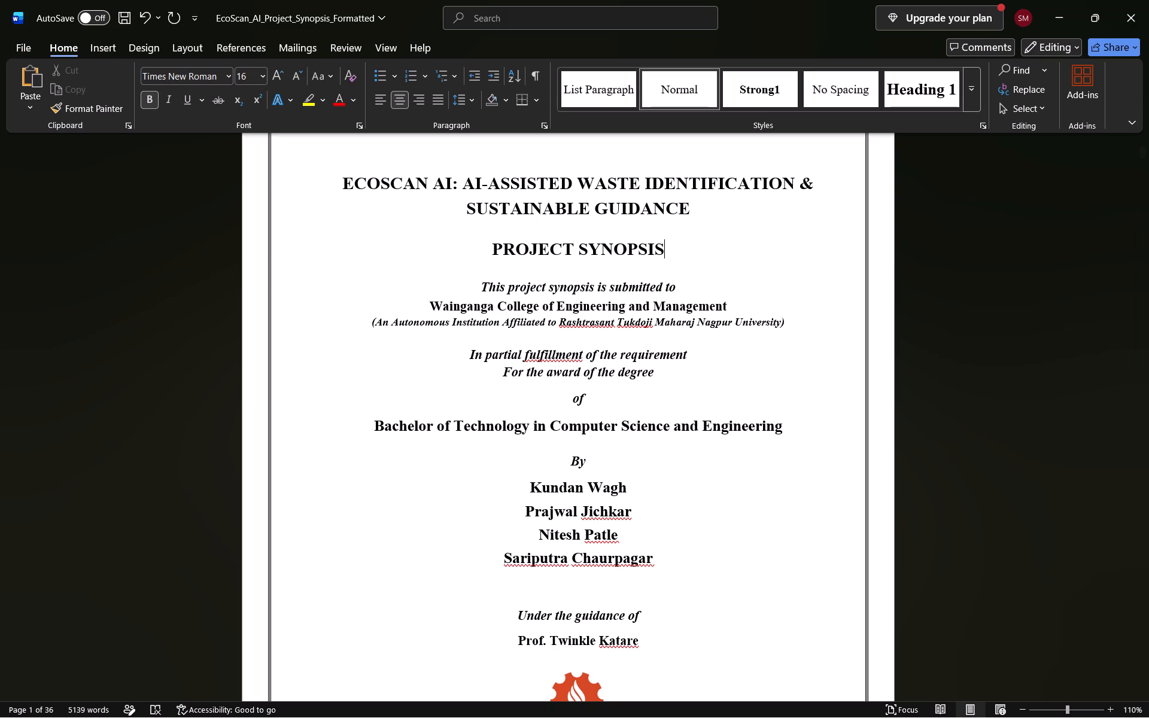
# Save the synopsis document with the new title page line.
pyautogui.scroll(-4, 616, 284)
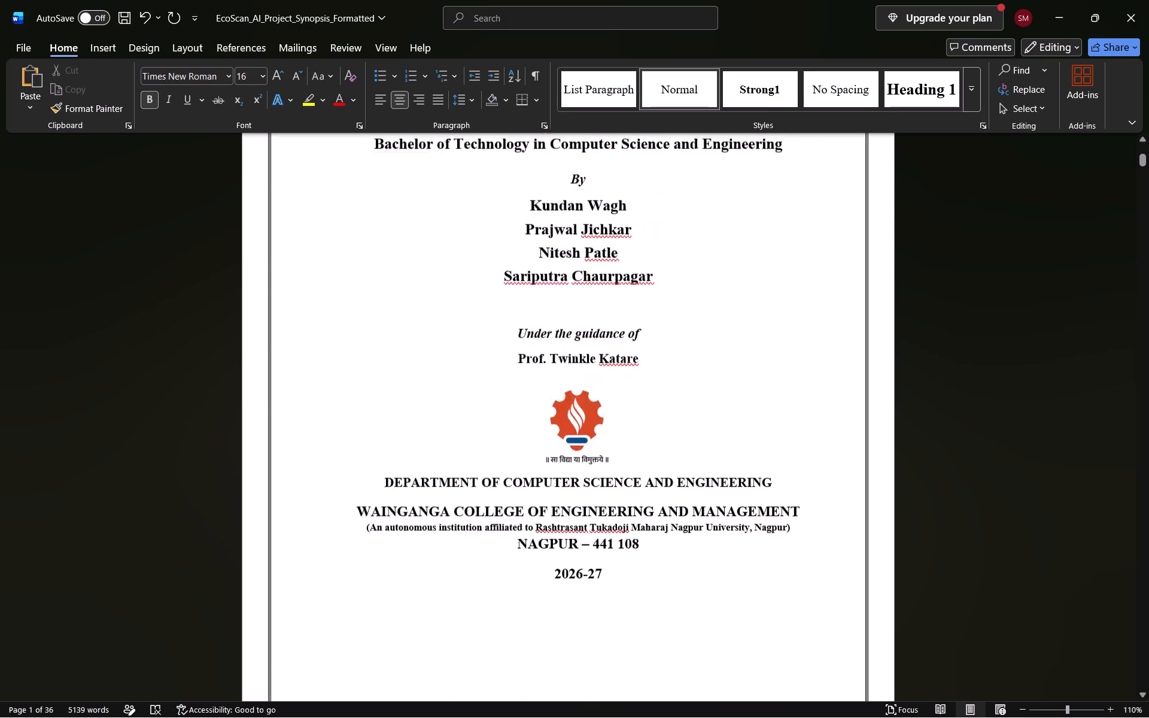
pyautogui.scroll(-2, 616, 284)
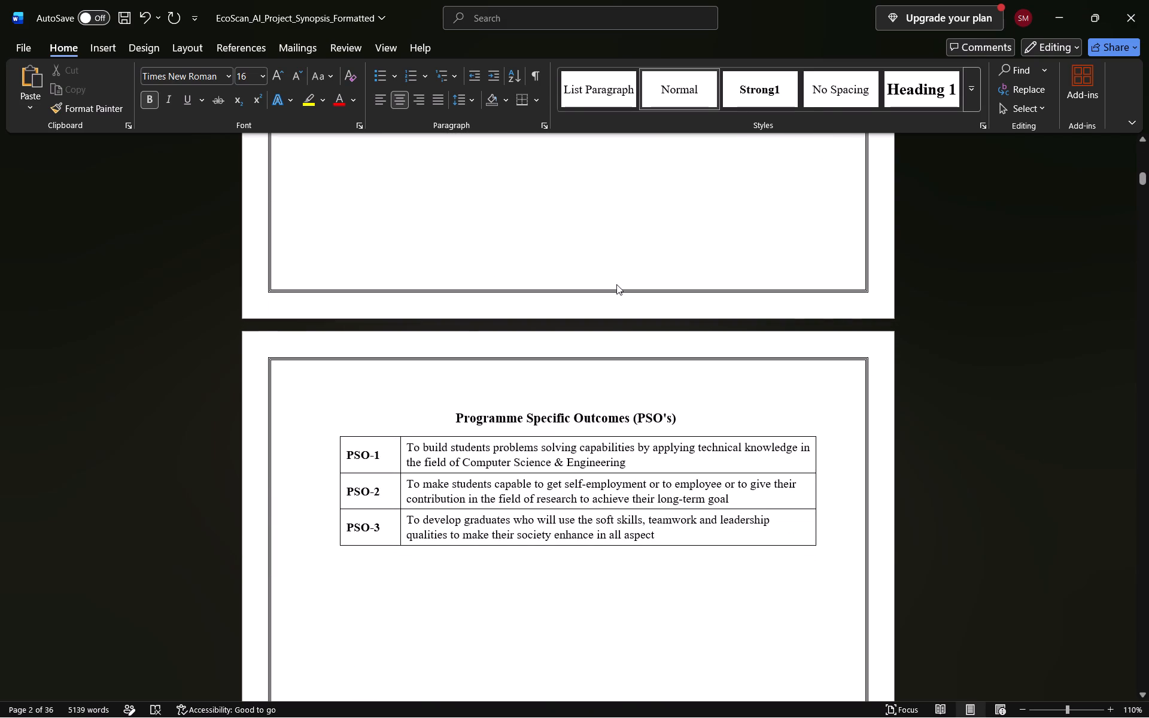
pyautogui.scroll(6, 616, 284)
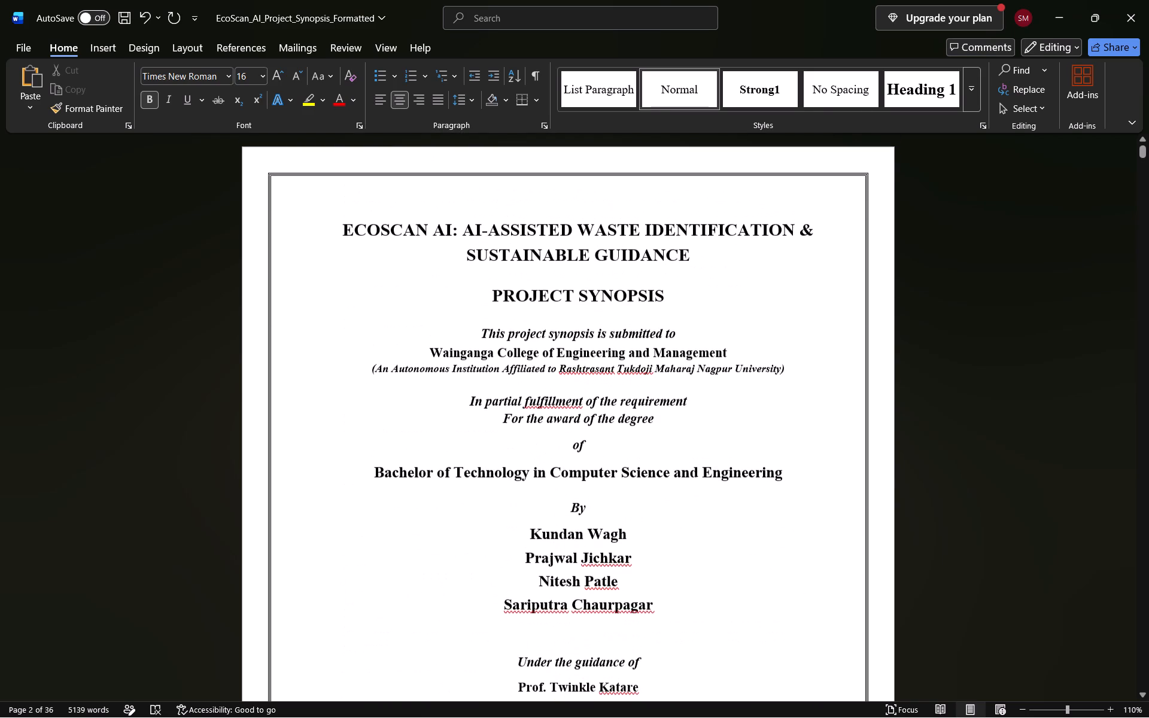
pyautogui.scroll(1, 616, 284)
pyautogui.click(616, 284)
pyautogui.hotkey('ctrl', 's')
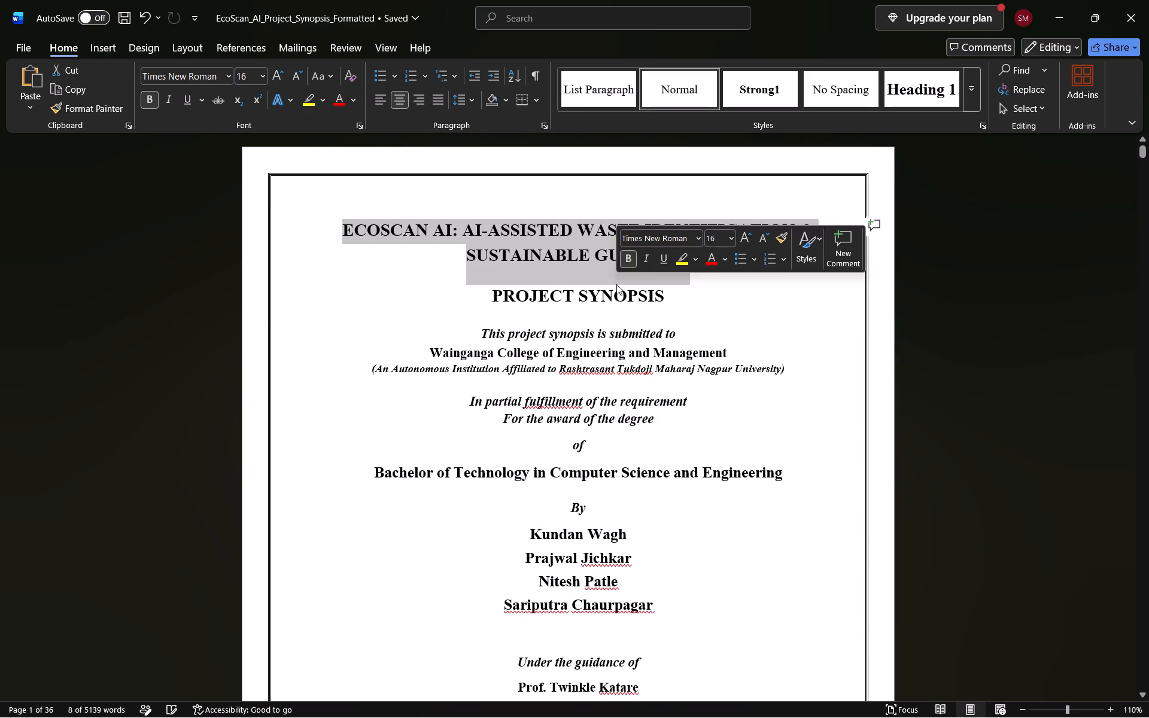
# Review the front matter in side-by-side pages, from the title page through the Declaration, Certificate and Acknowledgment.
pyautogui.scroll(-7, 603, 260)
pyautogui.scroll(1, 603, 260)
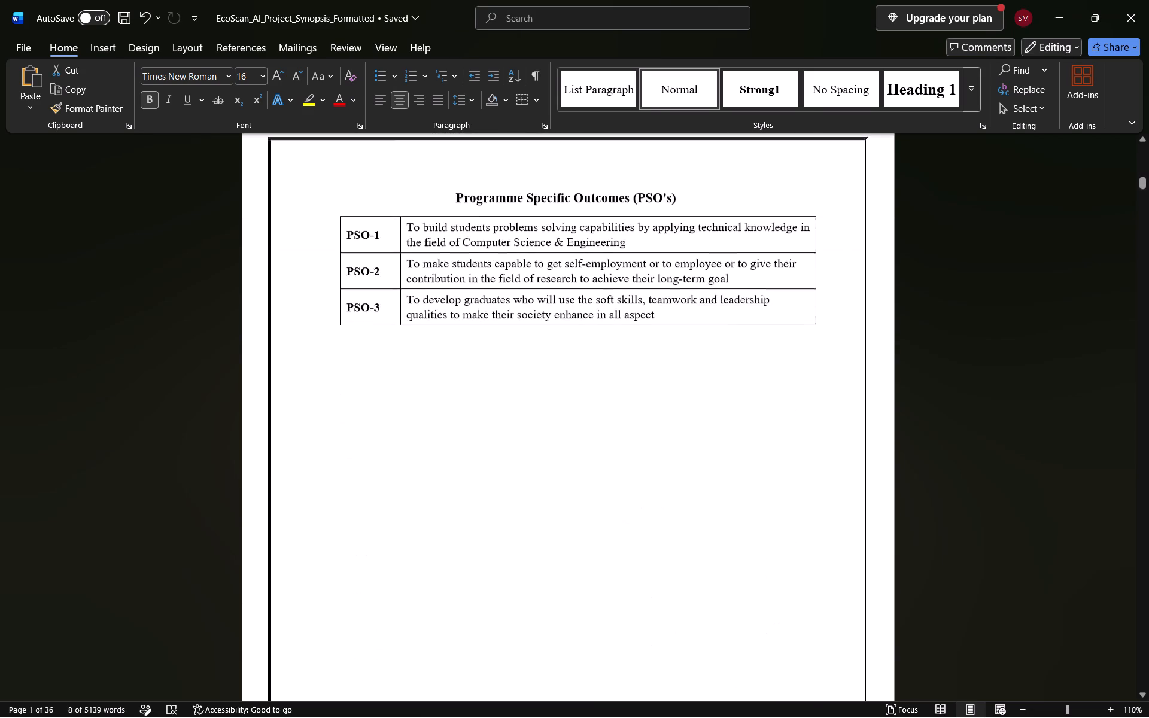
pyautogui.scroll(1, 603, 260)
pyautogui.keyDown('ctrl'); pyautogui.scroll(-3, 603, 260); pyautogui.keyUp('ctrl')
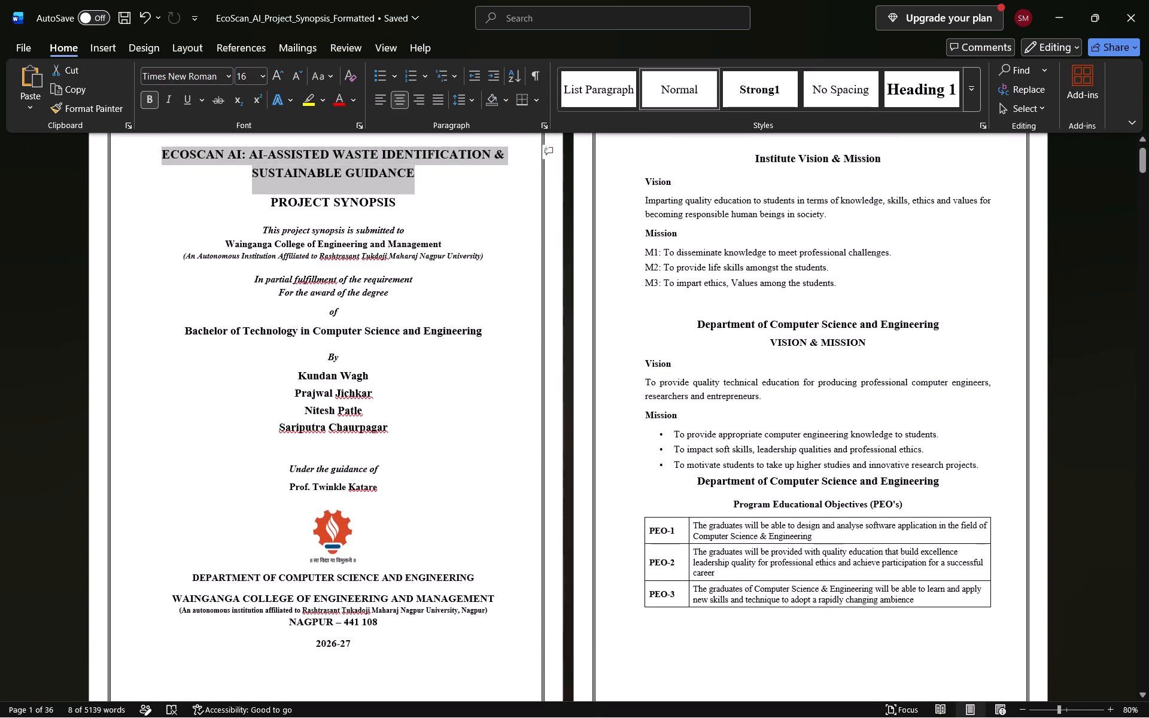
pyautogui.scroll(-2, 603, 260)
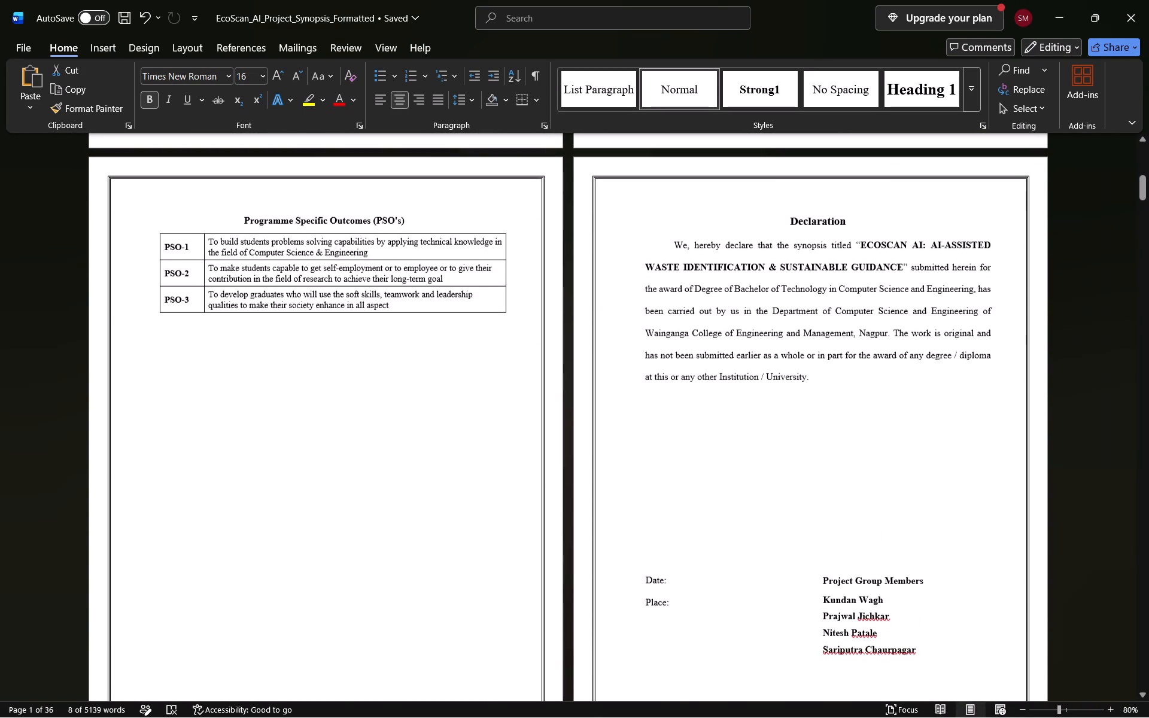
pyautogui.scroll(-3, 446, 357)
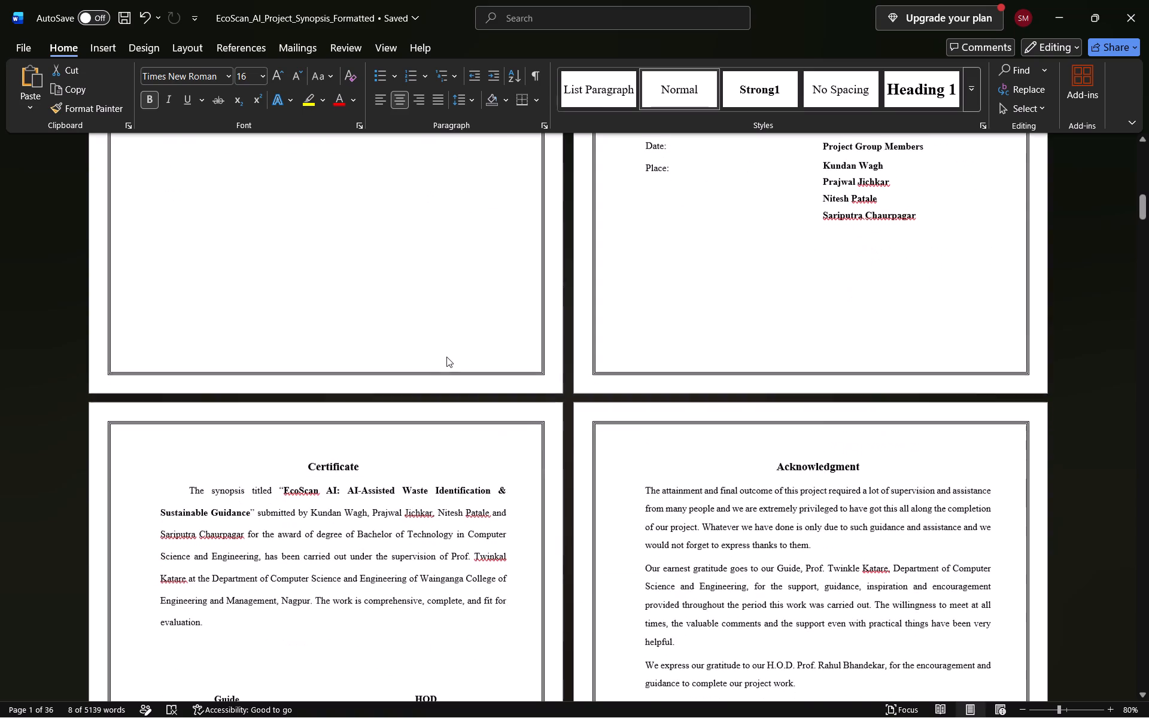
pyautogui.scroll(-5, 446, 357)
pyautogui.scroll(1, 446, 357)
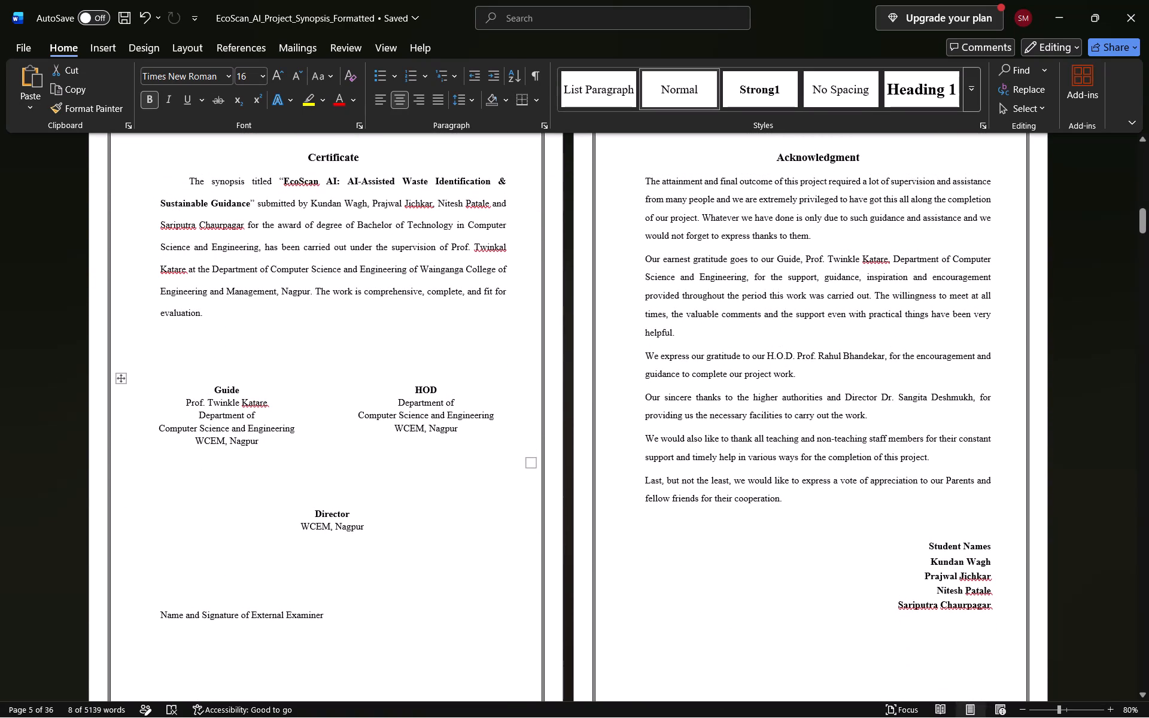
pyautogui.scroll(-1, 446, 357)
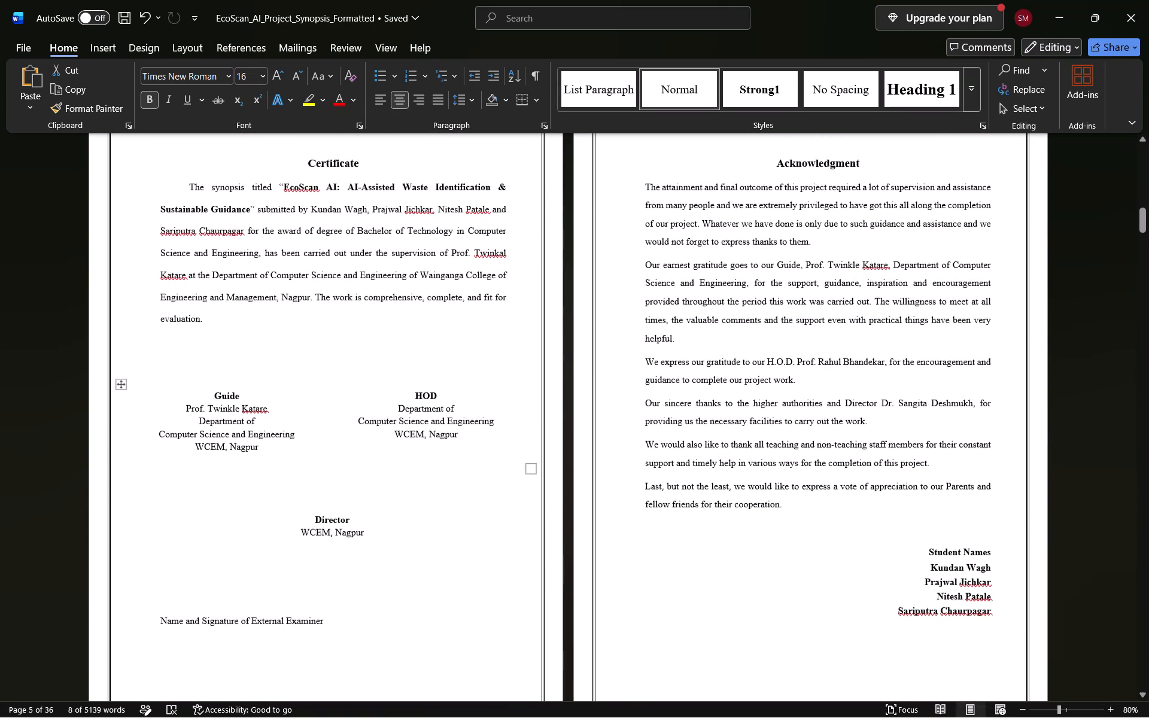
# Examine the Abstract, Index and List of Figures in side-by-side pages, and return to the title page.
pyautogui.scroll(-4, 446, 357)
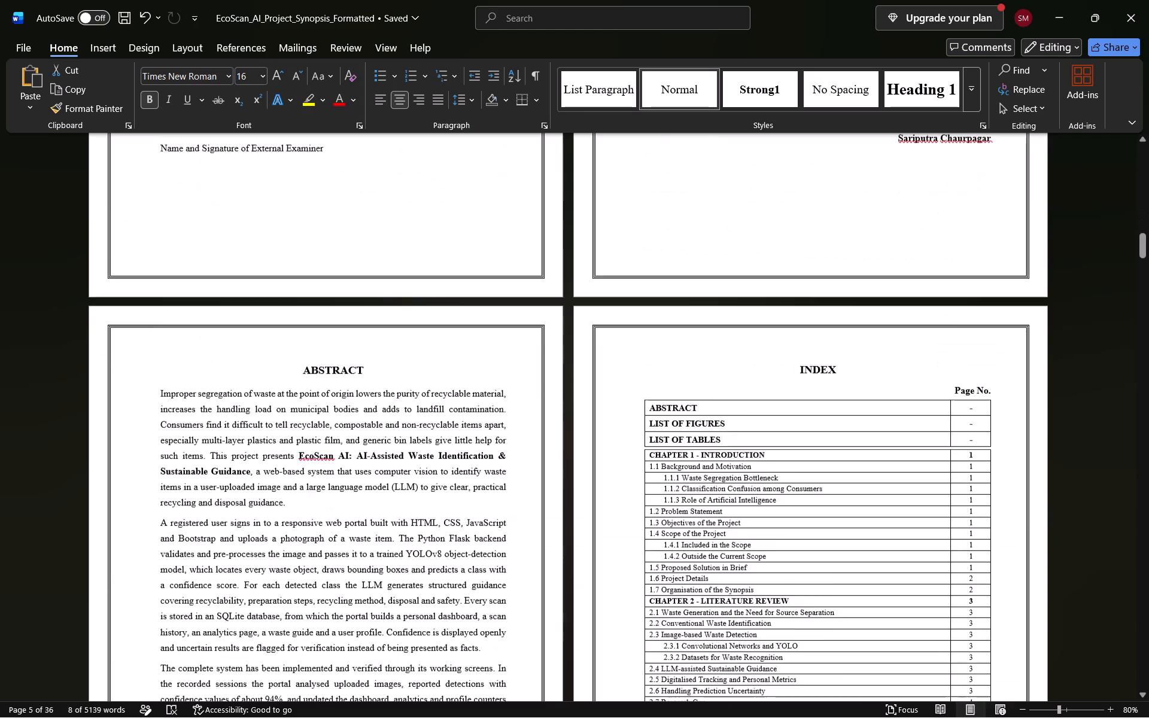
pyautogui.scroll(-2, 446, 357)
pyautogui.scroll(4, 446, 357)
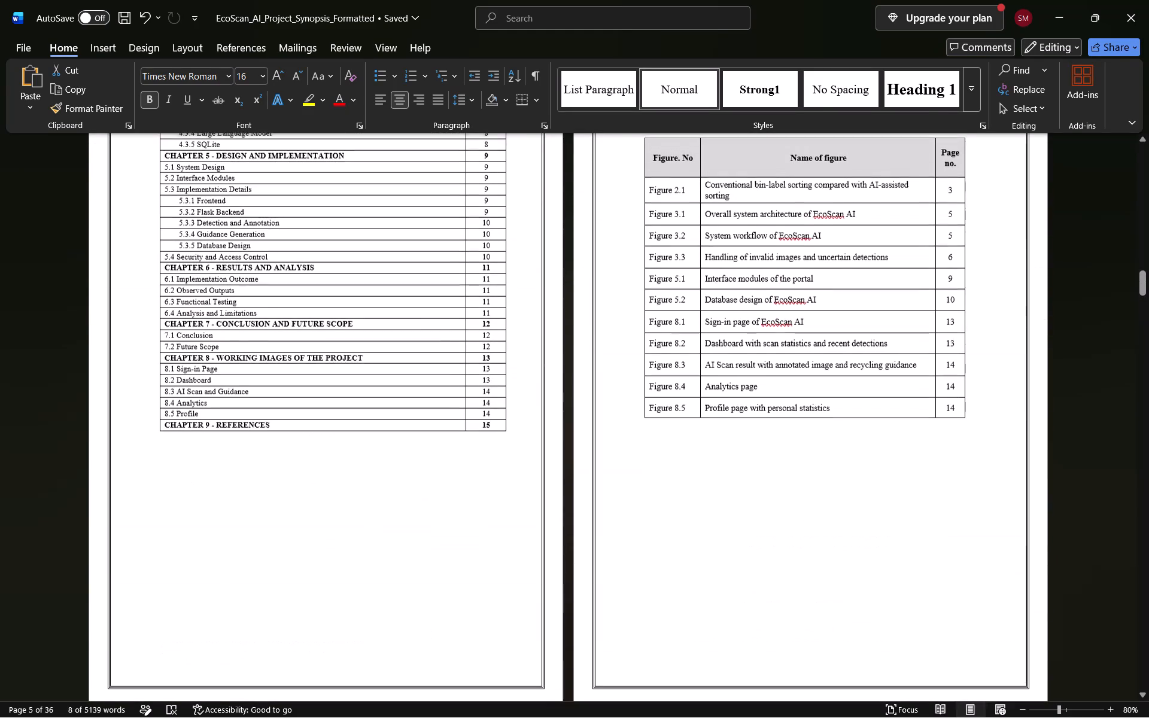
pyautogui.scroll(3, 446, 357)
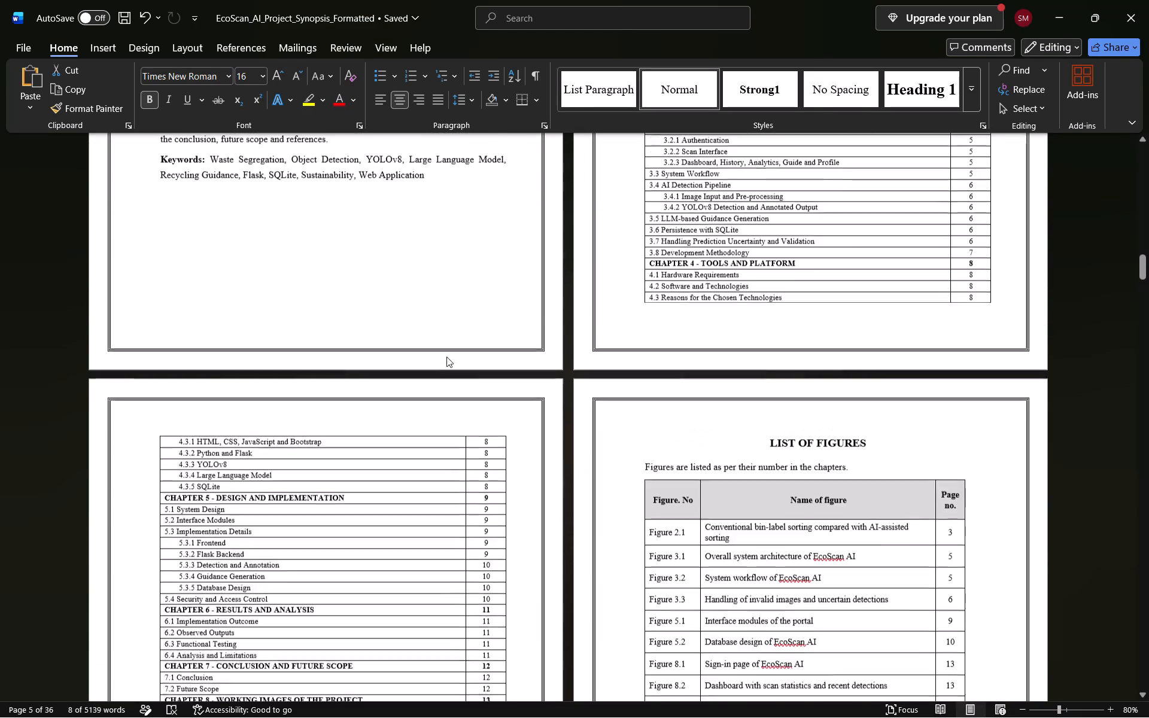
pyautogui.scroll(2, 446, 357)
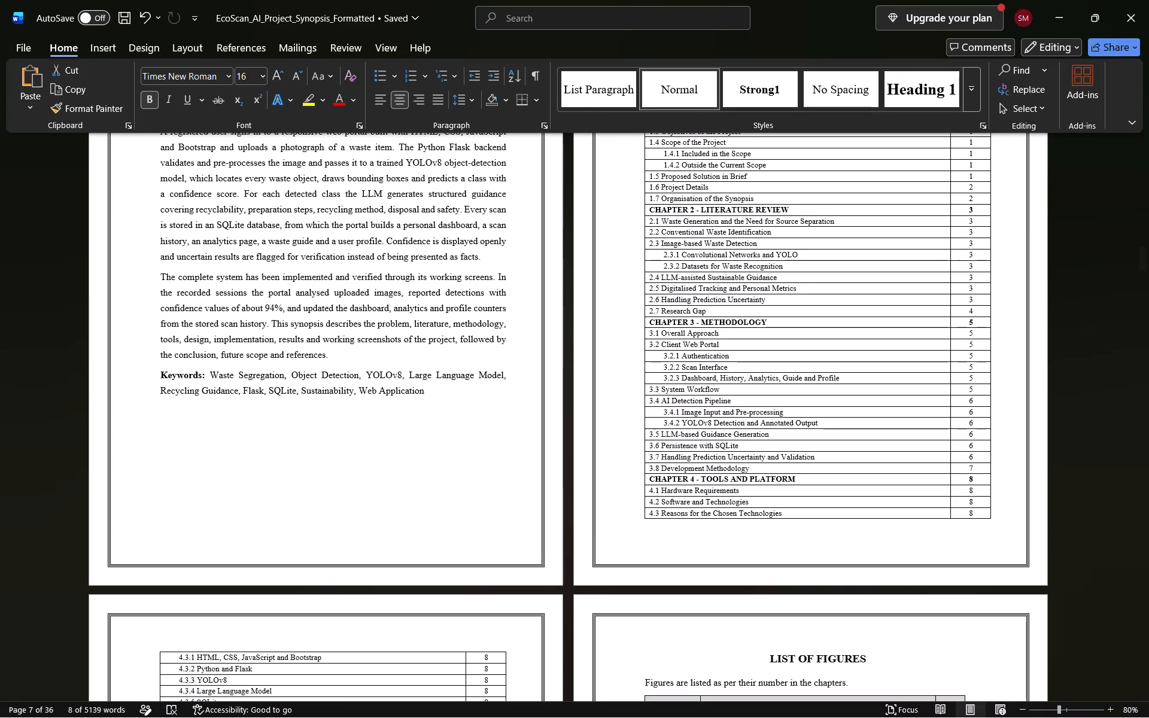
pyautogui.scroll(9, 445, 356)
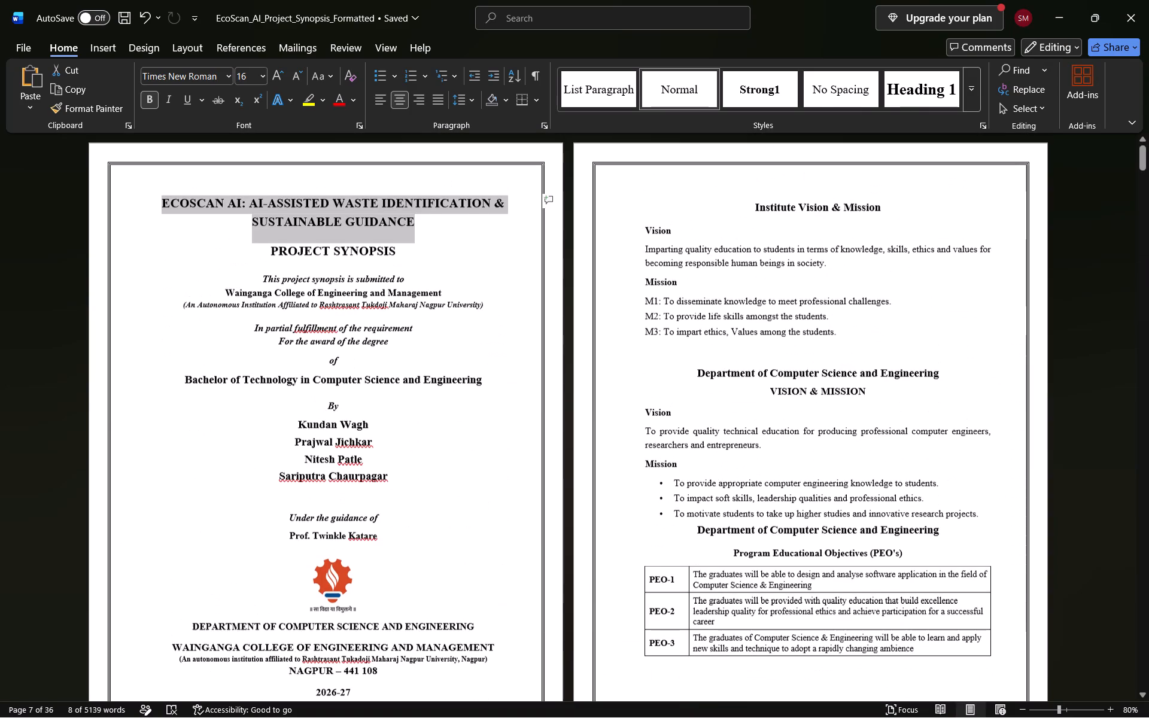
pyautogui.scroll(1, 445, 356)
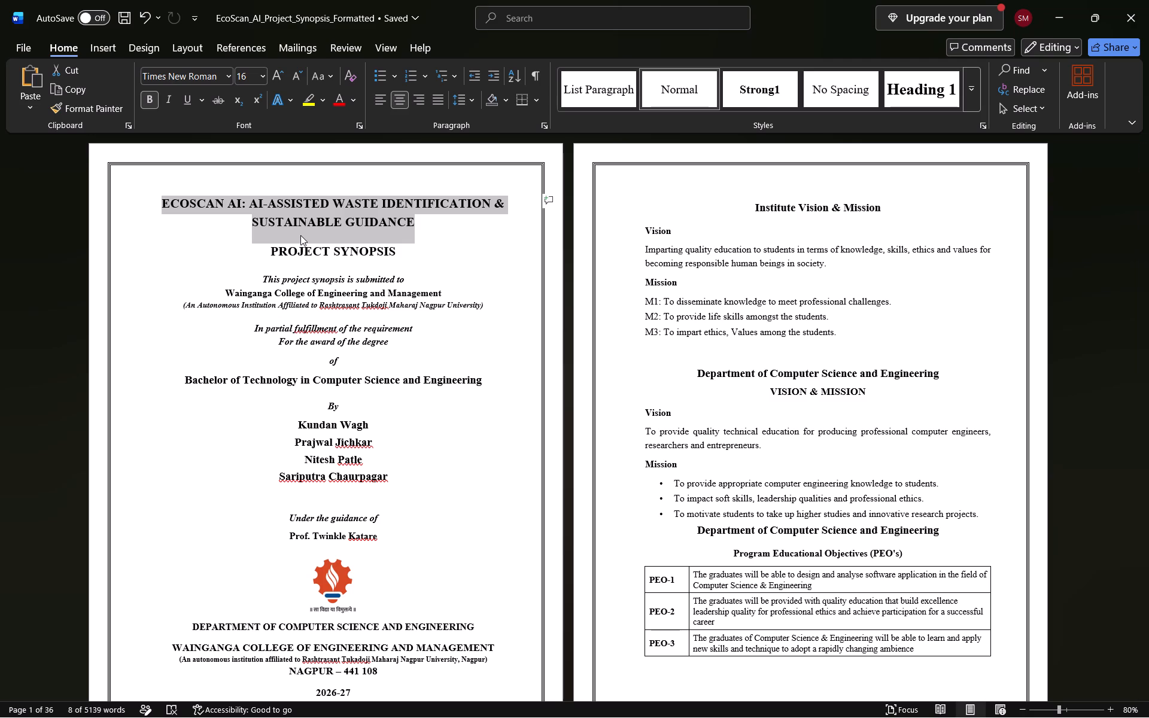
# Recheck the front matter from the title page through the Programme Specific Outcomes, Declaration, Certificate and Acknowledgment pages.
pyautogui.scroll(-1, 300, 235)
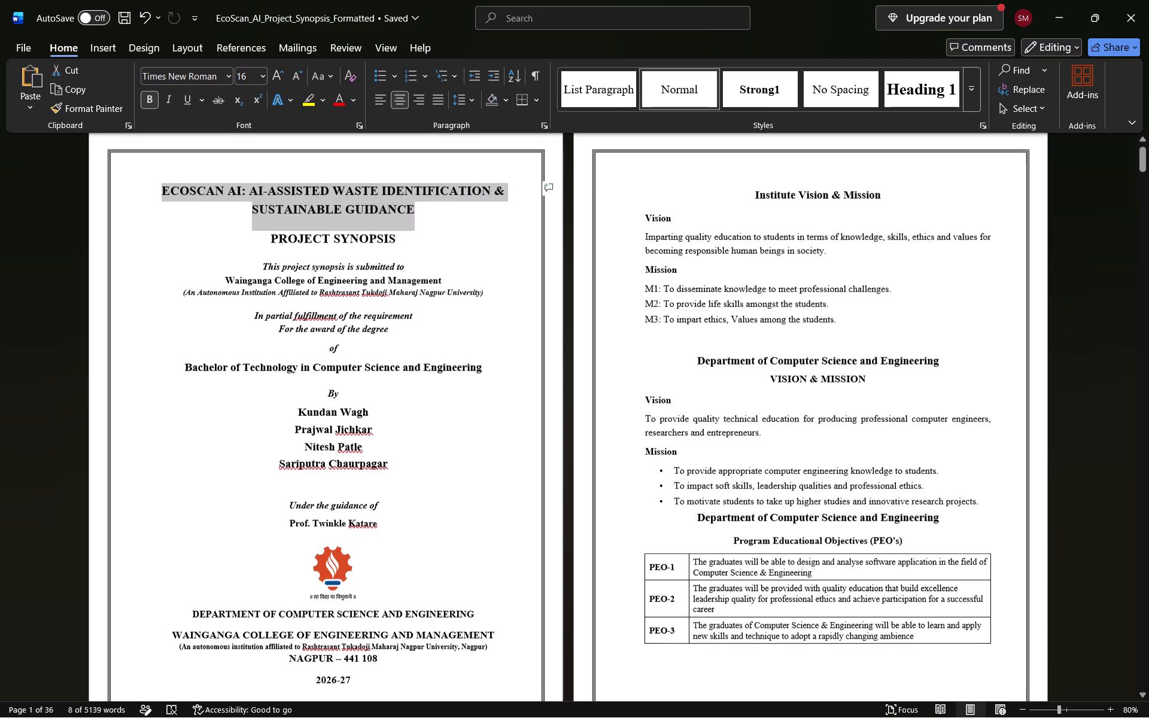
pyautogui.scroll(-6, 300, 235)
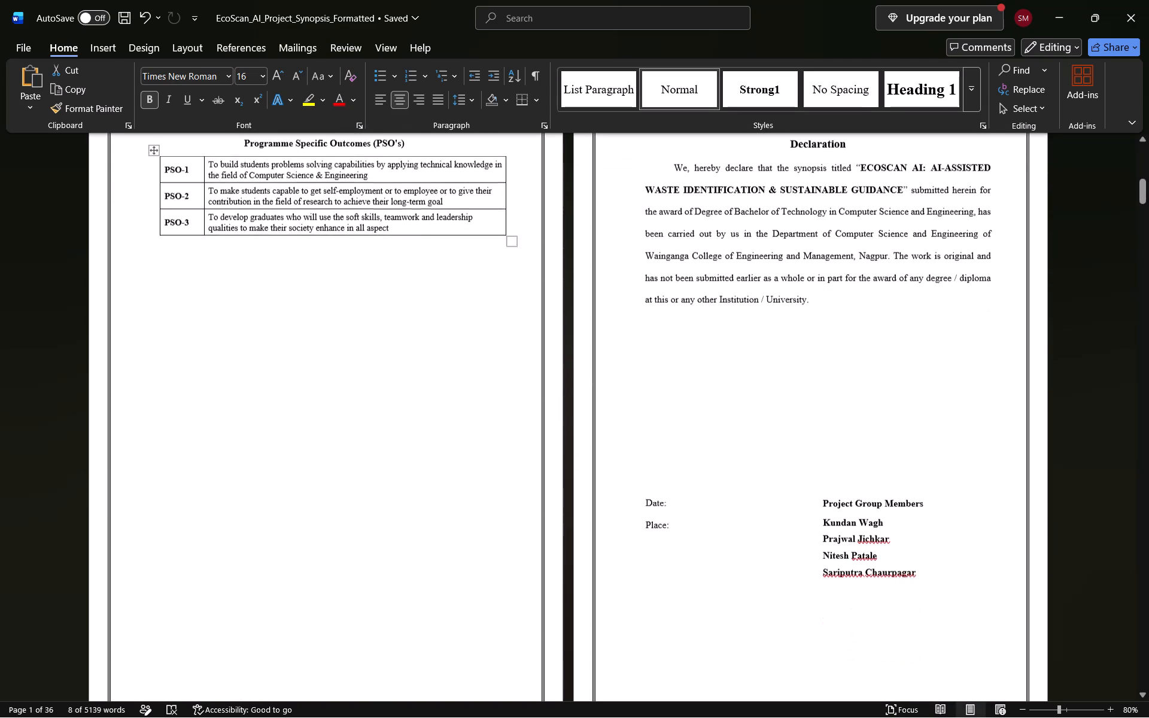
pyautogui.scroll(-2, 300, 235)
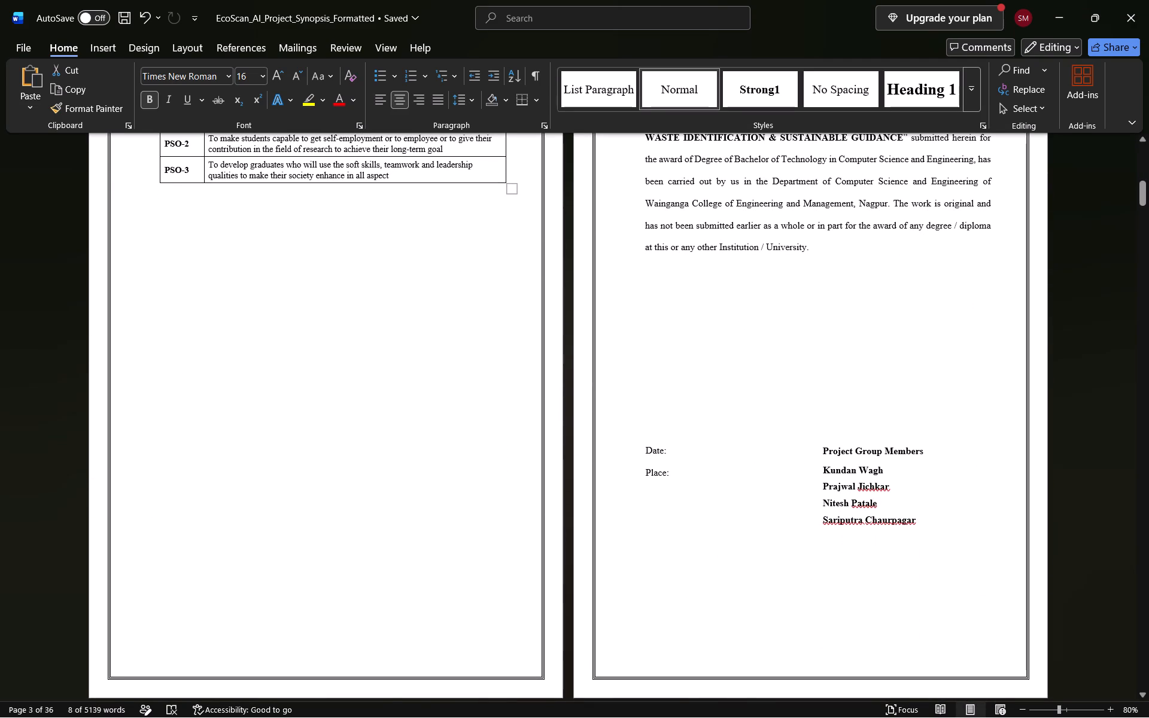
pyautogui.scroll(-5, 300, 235)
pyautogui.scroll(1, 300, 235)
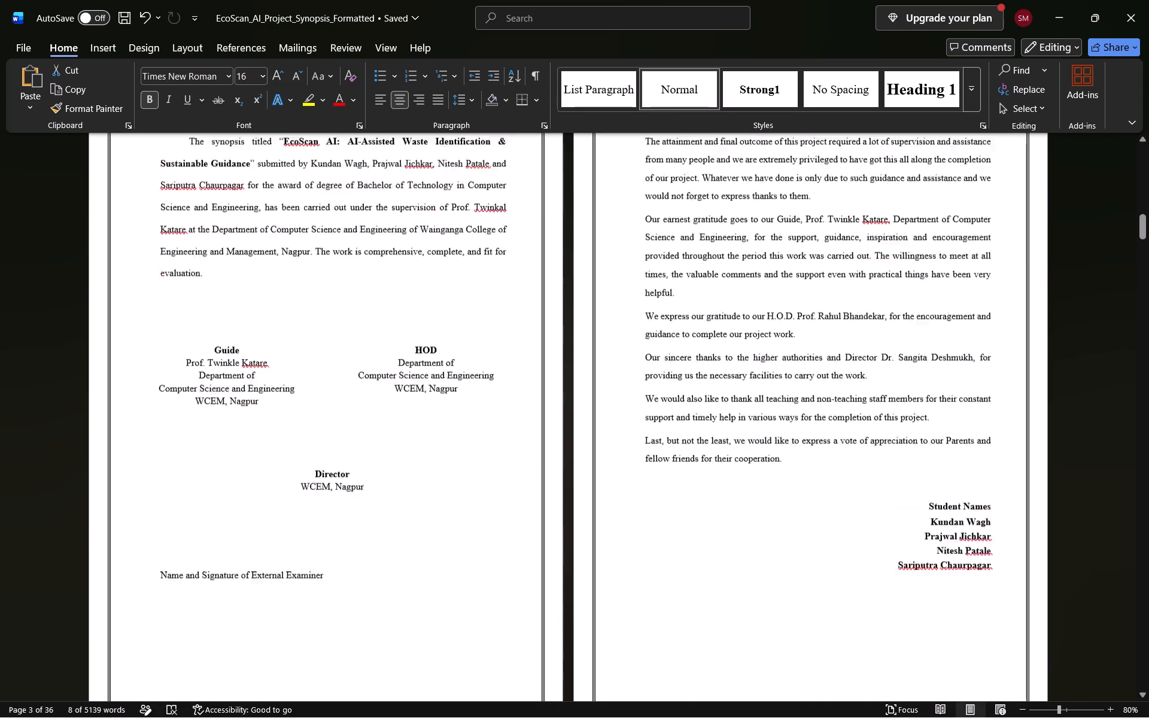
pyautogui.scroll(2, 300, 235)
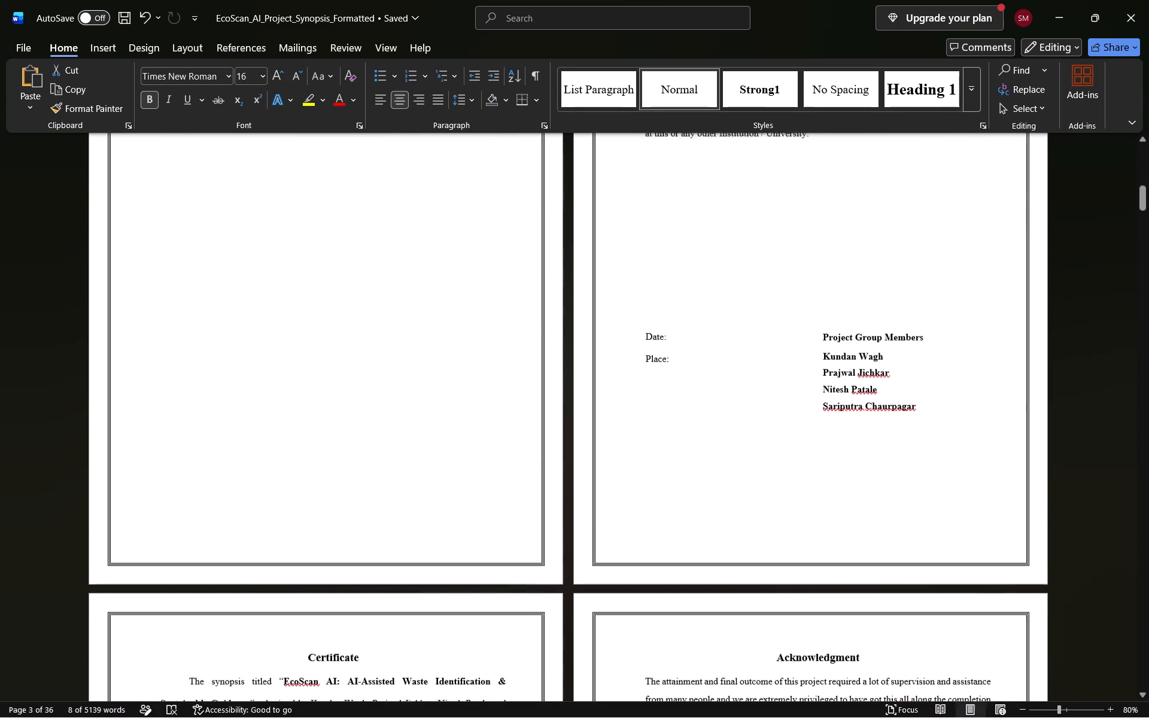
pyautogui.scroll(-2, 300, 235)
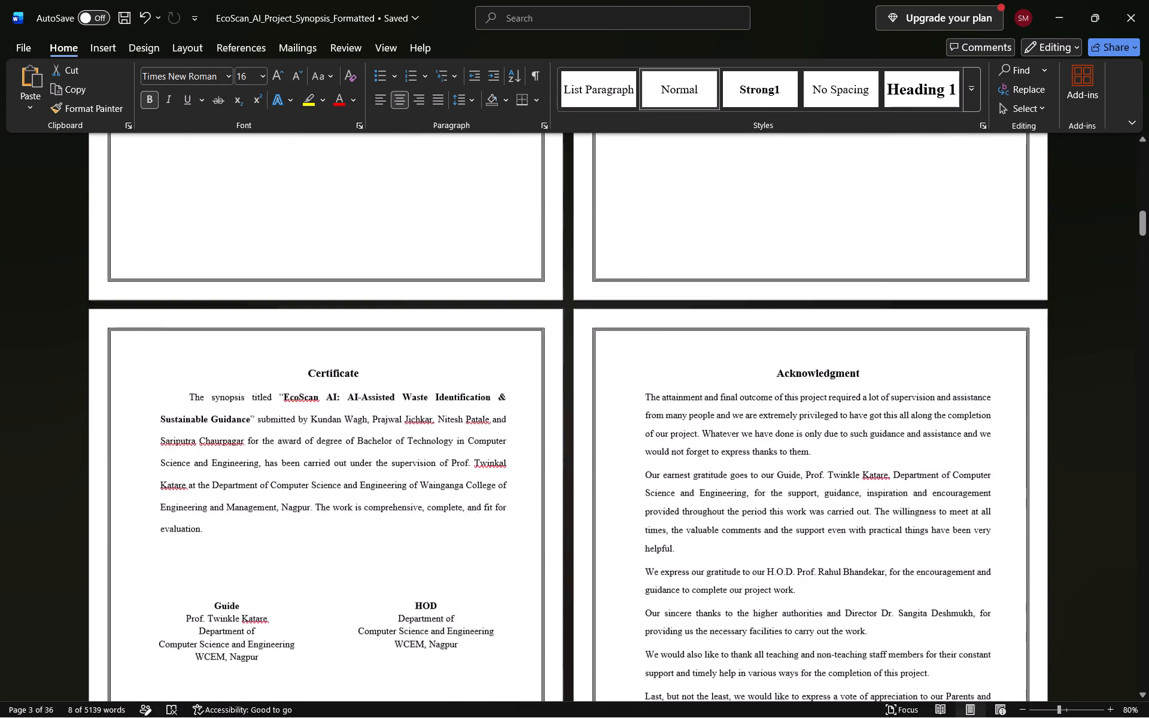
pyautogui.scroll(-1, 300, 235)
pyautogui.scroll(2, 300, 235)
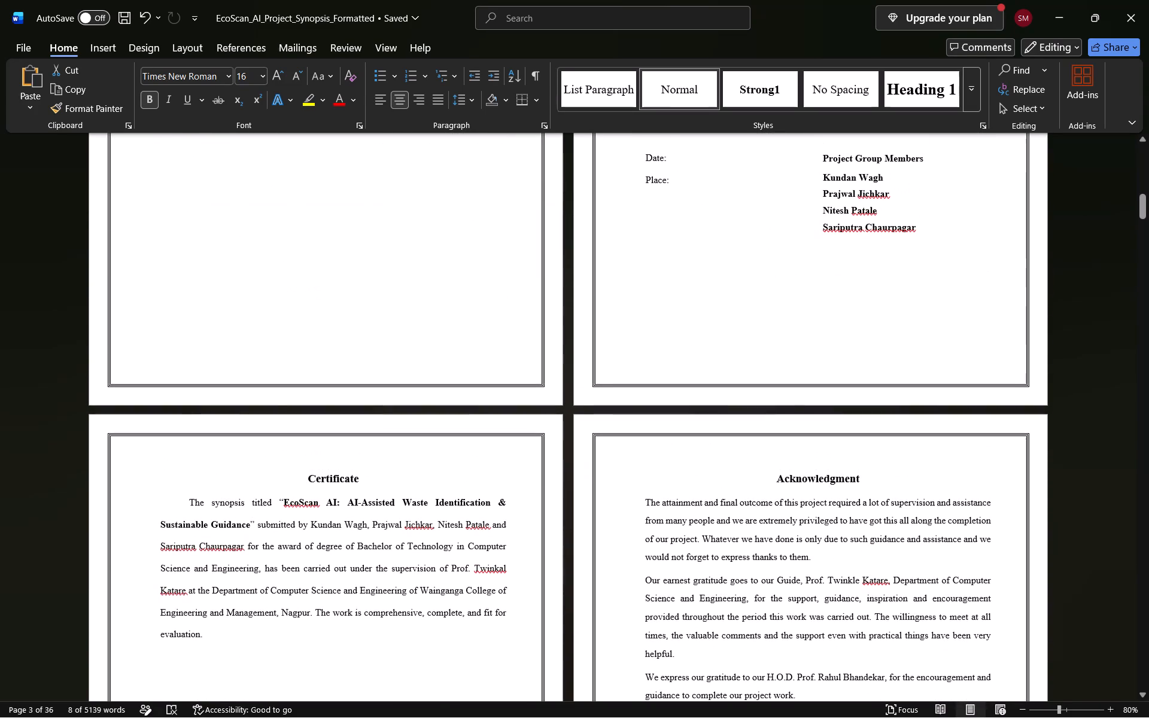
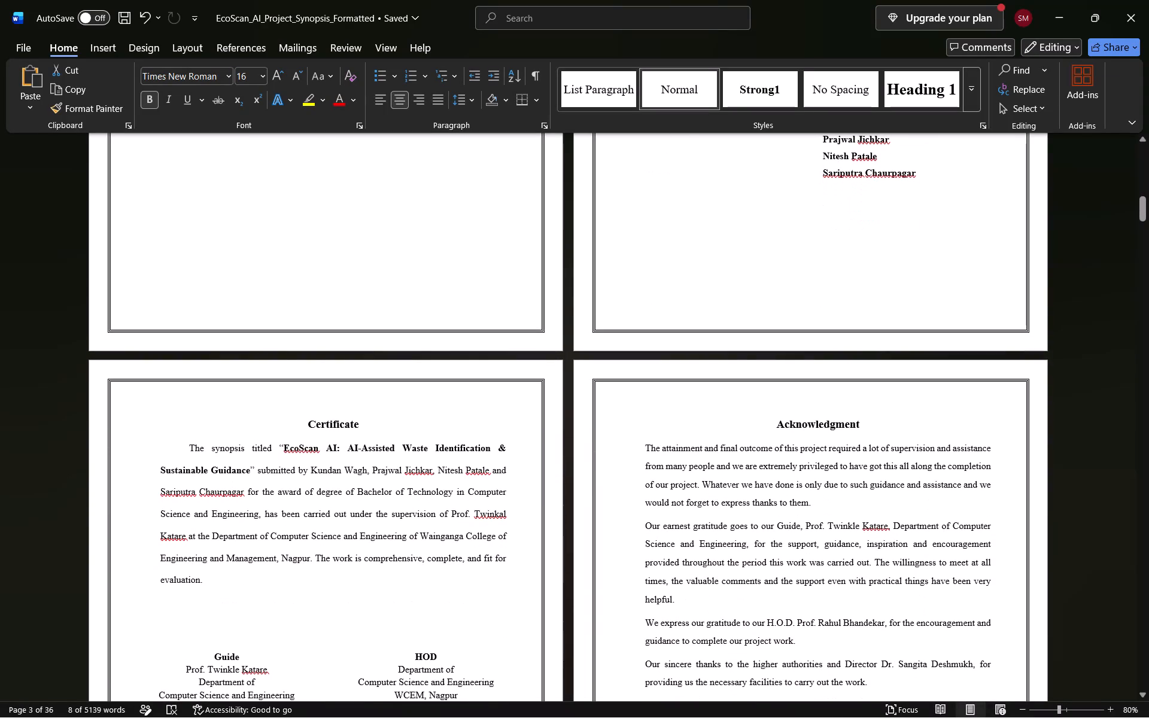
# Select the four names listed under Student Names at the end of the Acknowledgment page.
pyautogui.scroll(-4, 300, 235)
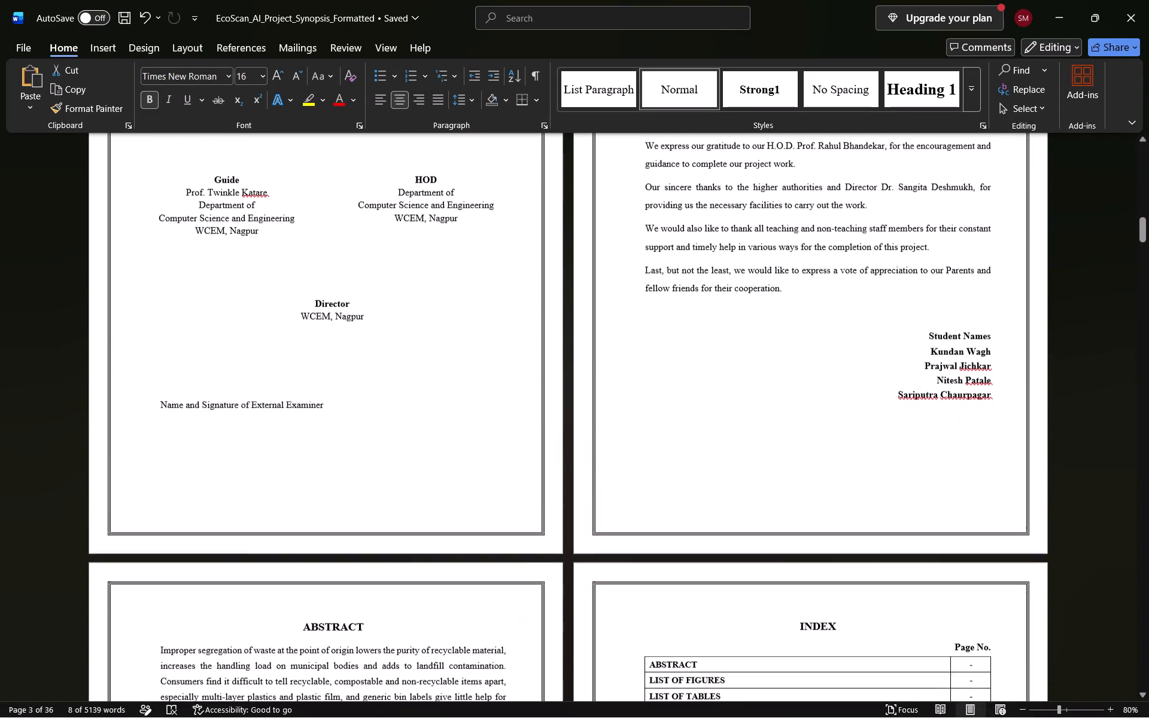
pyautogui.scroll(1, 300, 235)
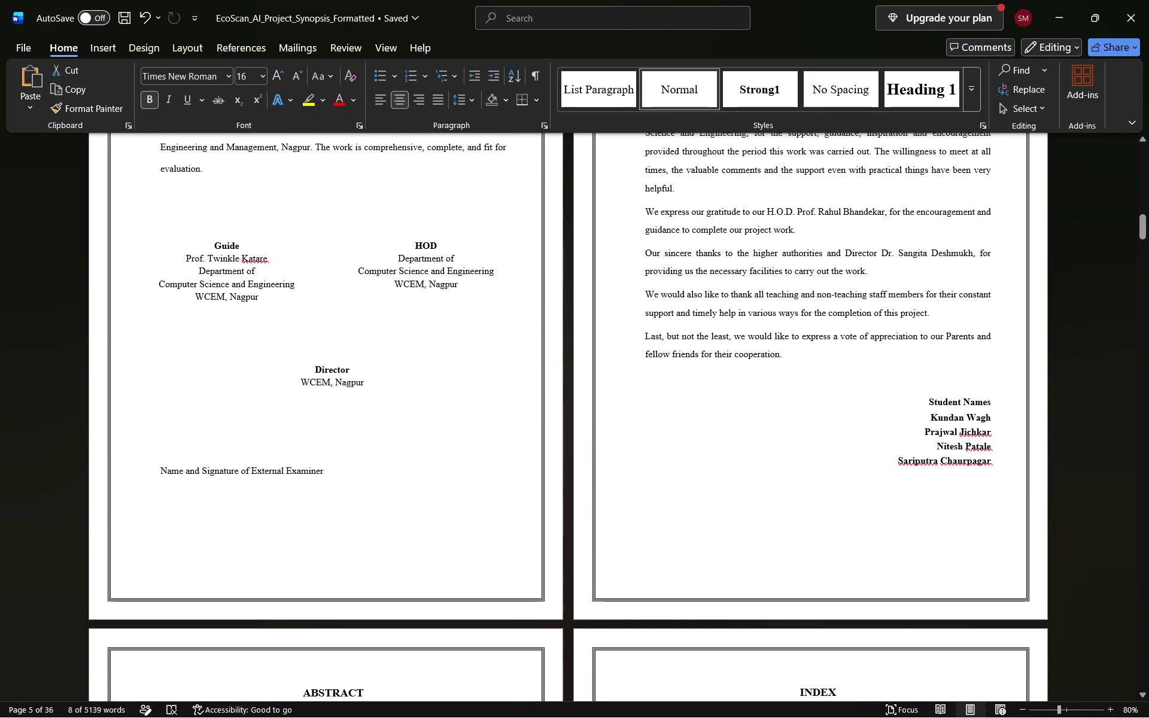
pyautogui.moveTo(927, 419); pyautogui.dragTo(966, 472)
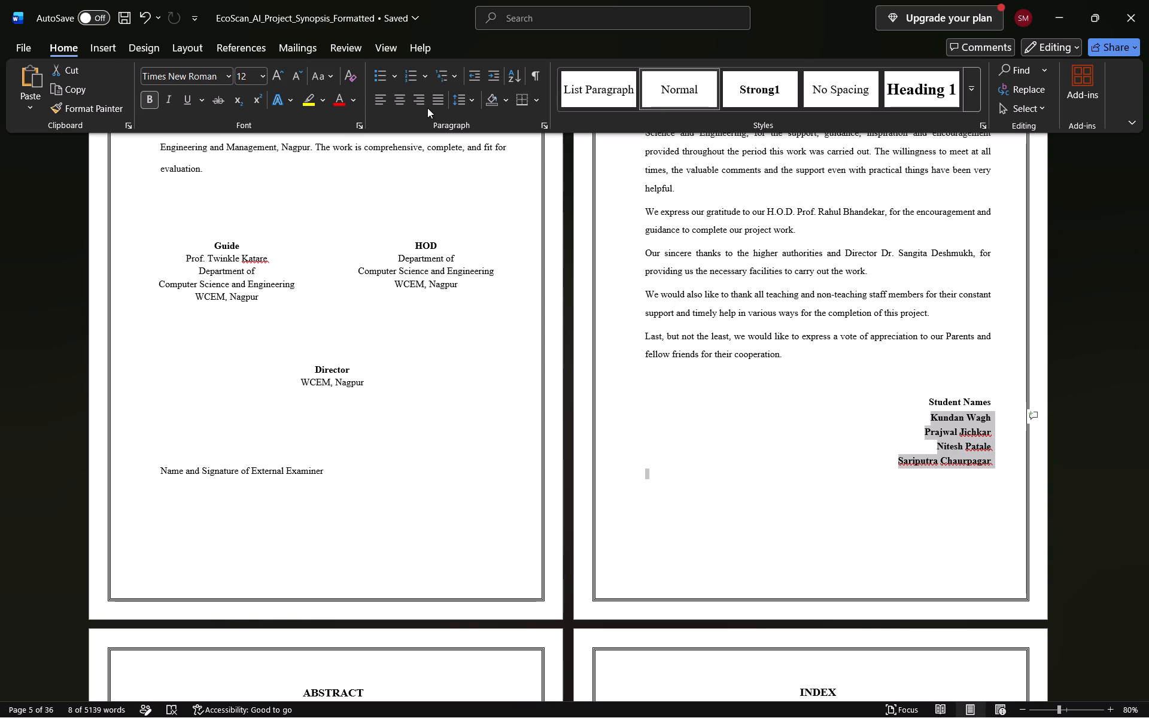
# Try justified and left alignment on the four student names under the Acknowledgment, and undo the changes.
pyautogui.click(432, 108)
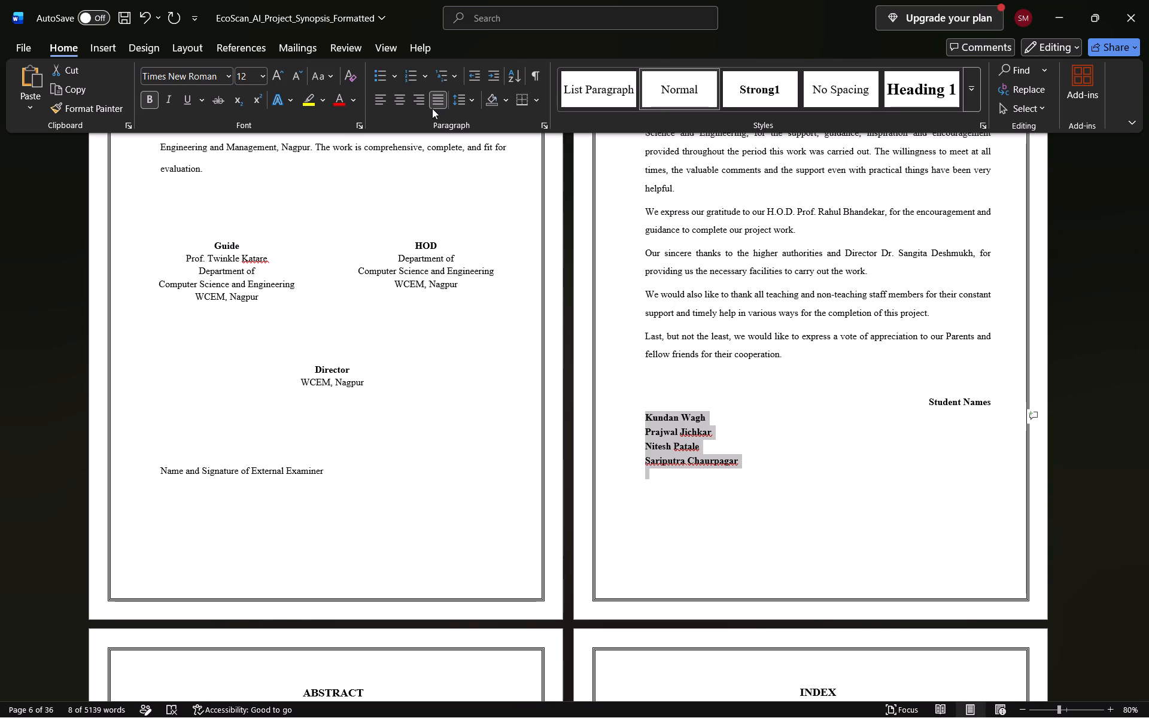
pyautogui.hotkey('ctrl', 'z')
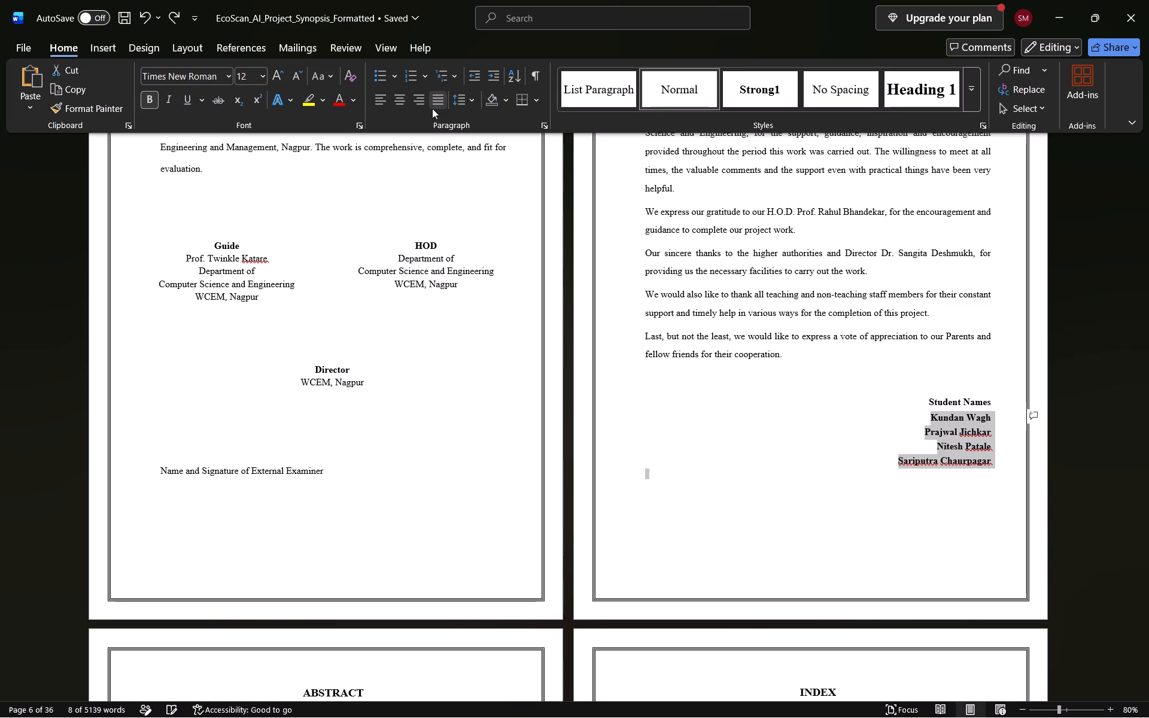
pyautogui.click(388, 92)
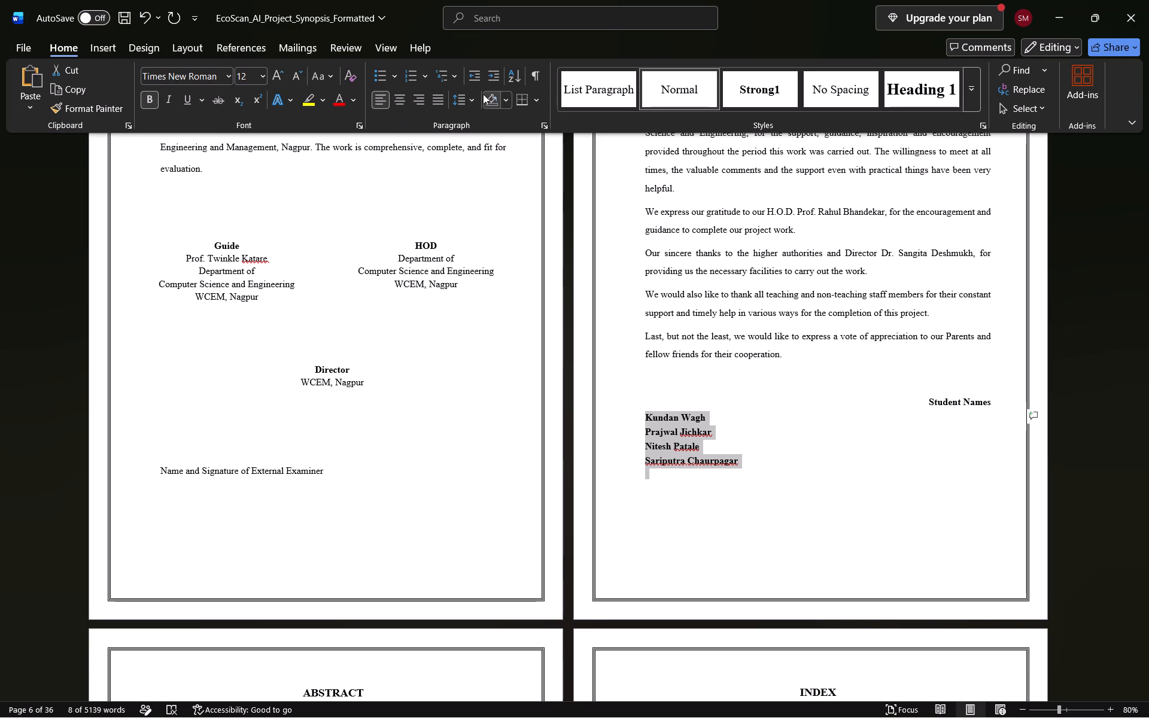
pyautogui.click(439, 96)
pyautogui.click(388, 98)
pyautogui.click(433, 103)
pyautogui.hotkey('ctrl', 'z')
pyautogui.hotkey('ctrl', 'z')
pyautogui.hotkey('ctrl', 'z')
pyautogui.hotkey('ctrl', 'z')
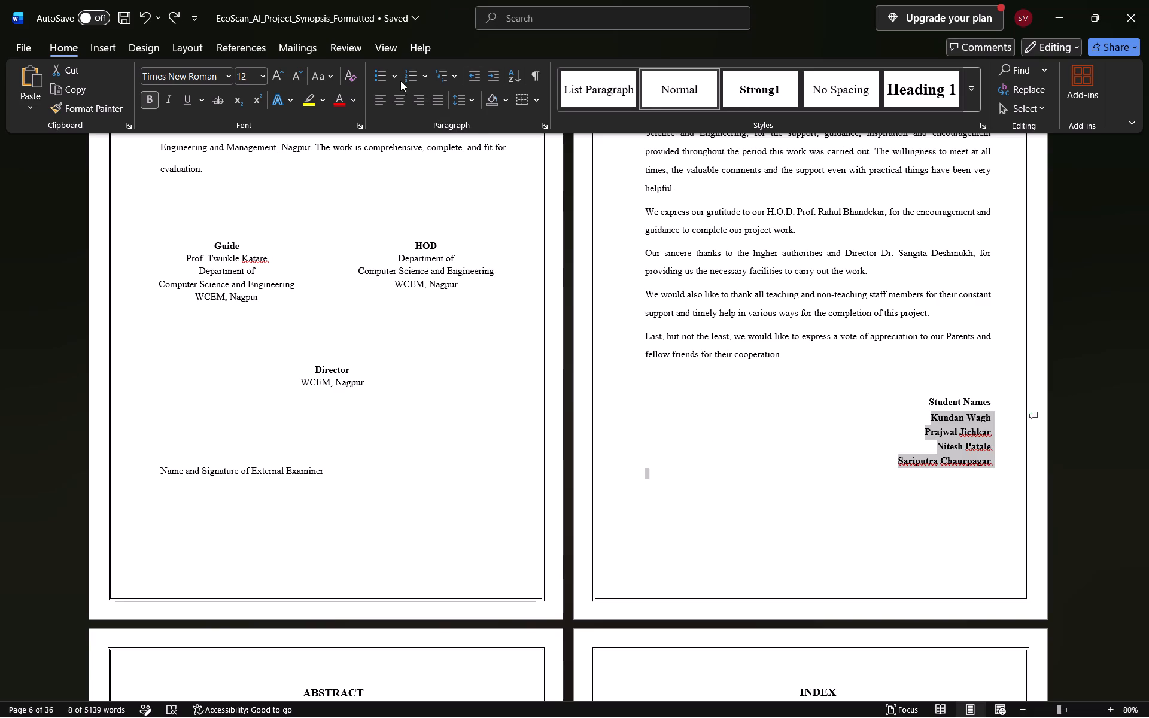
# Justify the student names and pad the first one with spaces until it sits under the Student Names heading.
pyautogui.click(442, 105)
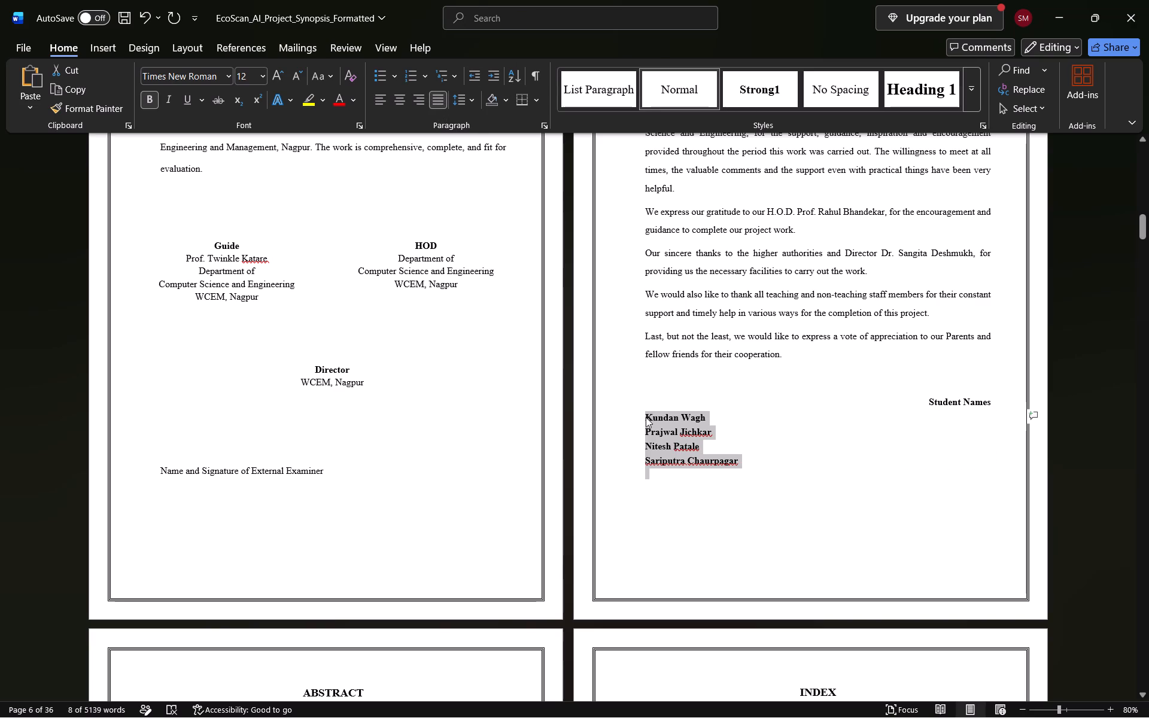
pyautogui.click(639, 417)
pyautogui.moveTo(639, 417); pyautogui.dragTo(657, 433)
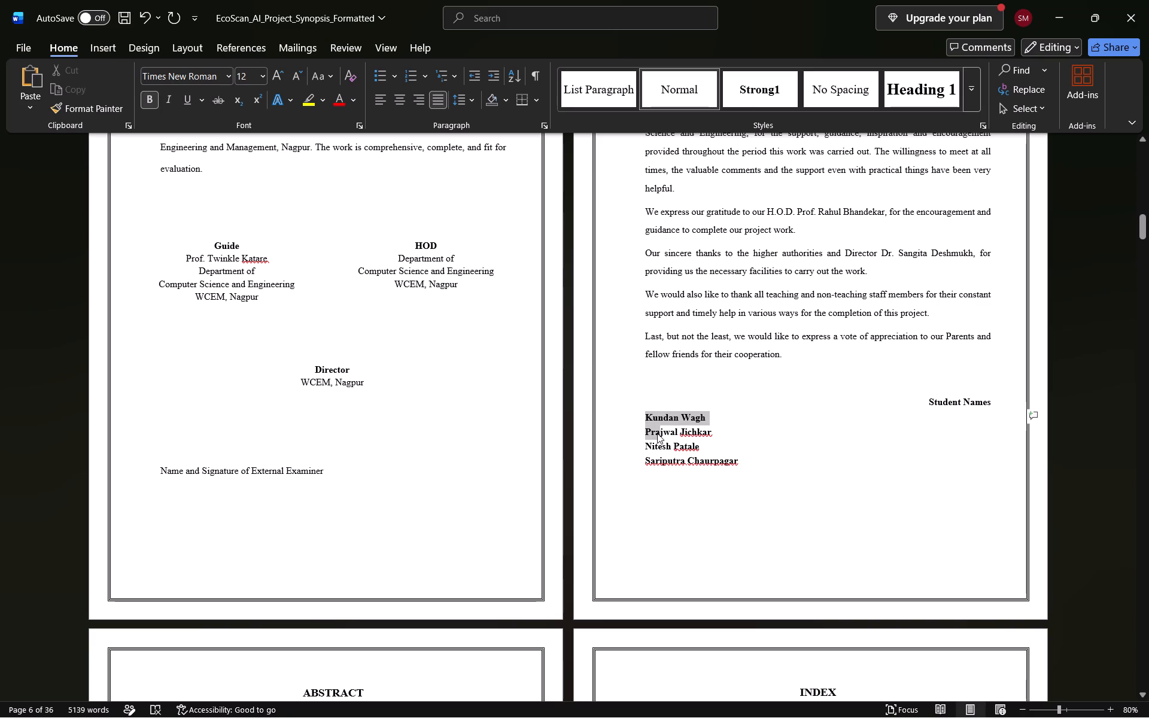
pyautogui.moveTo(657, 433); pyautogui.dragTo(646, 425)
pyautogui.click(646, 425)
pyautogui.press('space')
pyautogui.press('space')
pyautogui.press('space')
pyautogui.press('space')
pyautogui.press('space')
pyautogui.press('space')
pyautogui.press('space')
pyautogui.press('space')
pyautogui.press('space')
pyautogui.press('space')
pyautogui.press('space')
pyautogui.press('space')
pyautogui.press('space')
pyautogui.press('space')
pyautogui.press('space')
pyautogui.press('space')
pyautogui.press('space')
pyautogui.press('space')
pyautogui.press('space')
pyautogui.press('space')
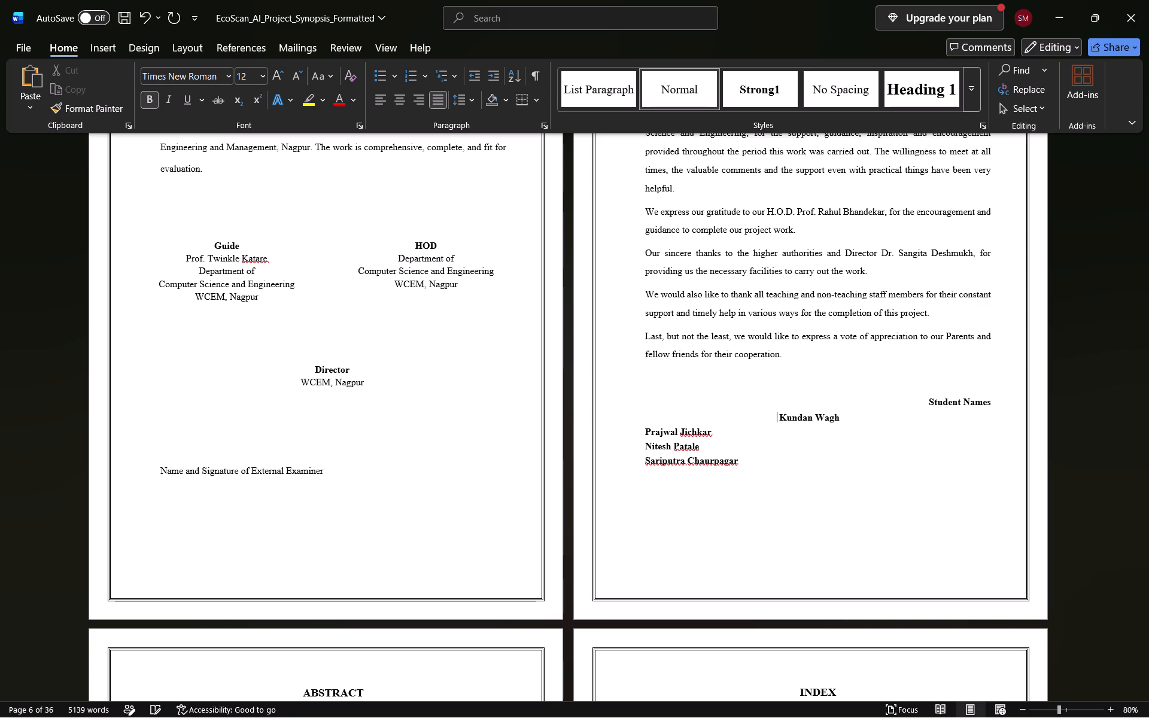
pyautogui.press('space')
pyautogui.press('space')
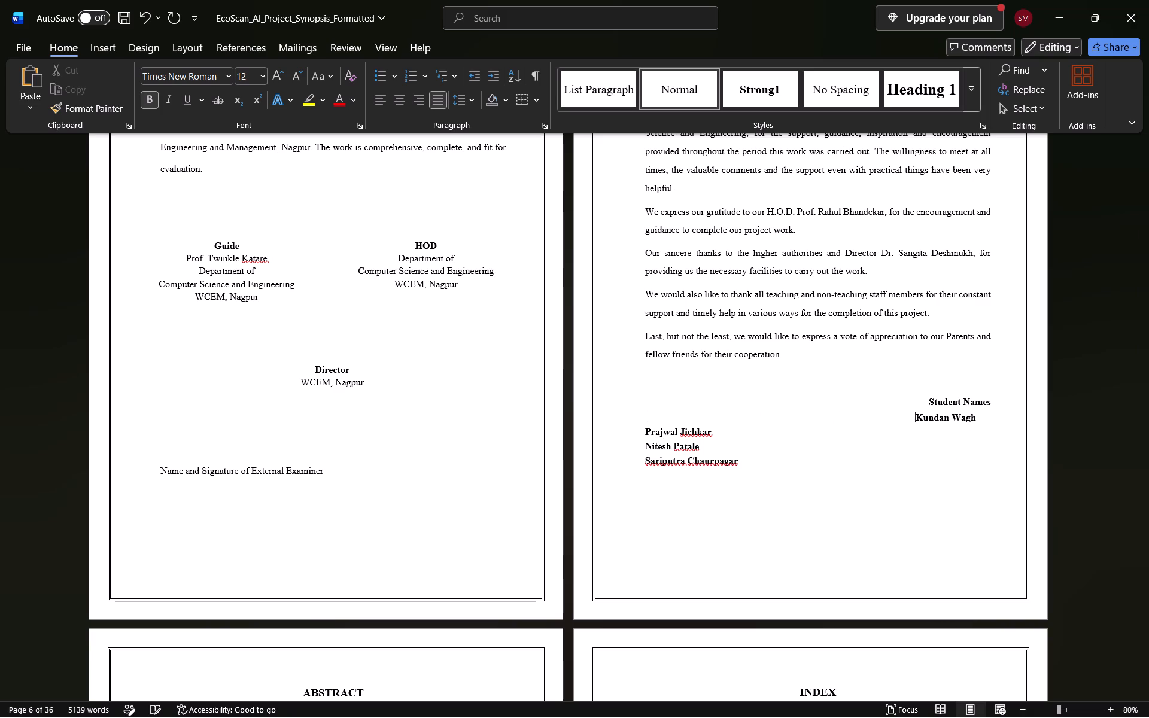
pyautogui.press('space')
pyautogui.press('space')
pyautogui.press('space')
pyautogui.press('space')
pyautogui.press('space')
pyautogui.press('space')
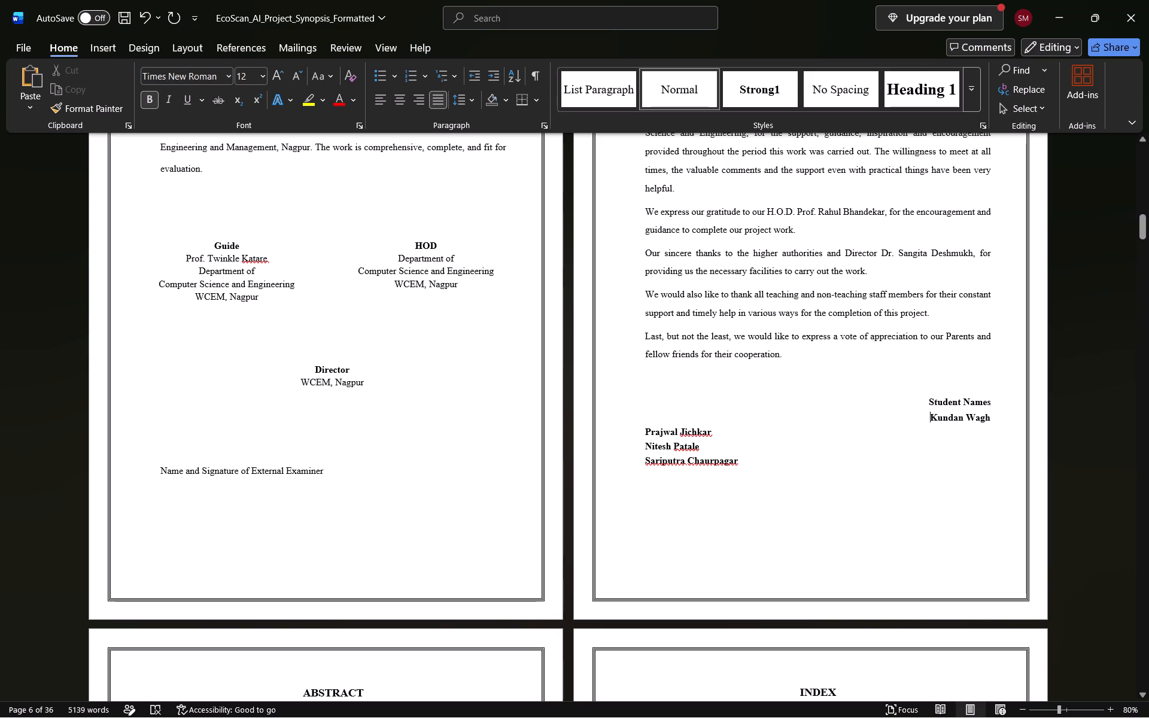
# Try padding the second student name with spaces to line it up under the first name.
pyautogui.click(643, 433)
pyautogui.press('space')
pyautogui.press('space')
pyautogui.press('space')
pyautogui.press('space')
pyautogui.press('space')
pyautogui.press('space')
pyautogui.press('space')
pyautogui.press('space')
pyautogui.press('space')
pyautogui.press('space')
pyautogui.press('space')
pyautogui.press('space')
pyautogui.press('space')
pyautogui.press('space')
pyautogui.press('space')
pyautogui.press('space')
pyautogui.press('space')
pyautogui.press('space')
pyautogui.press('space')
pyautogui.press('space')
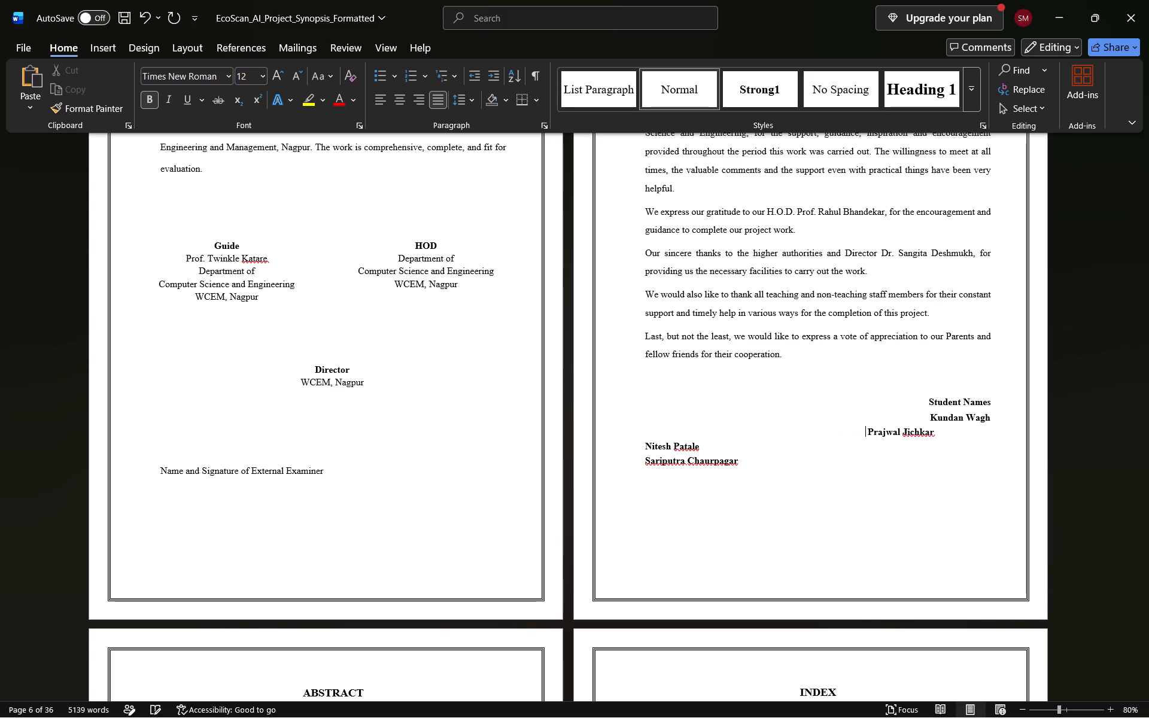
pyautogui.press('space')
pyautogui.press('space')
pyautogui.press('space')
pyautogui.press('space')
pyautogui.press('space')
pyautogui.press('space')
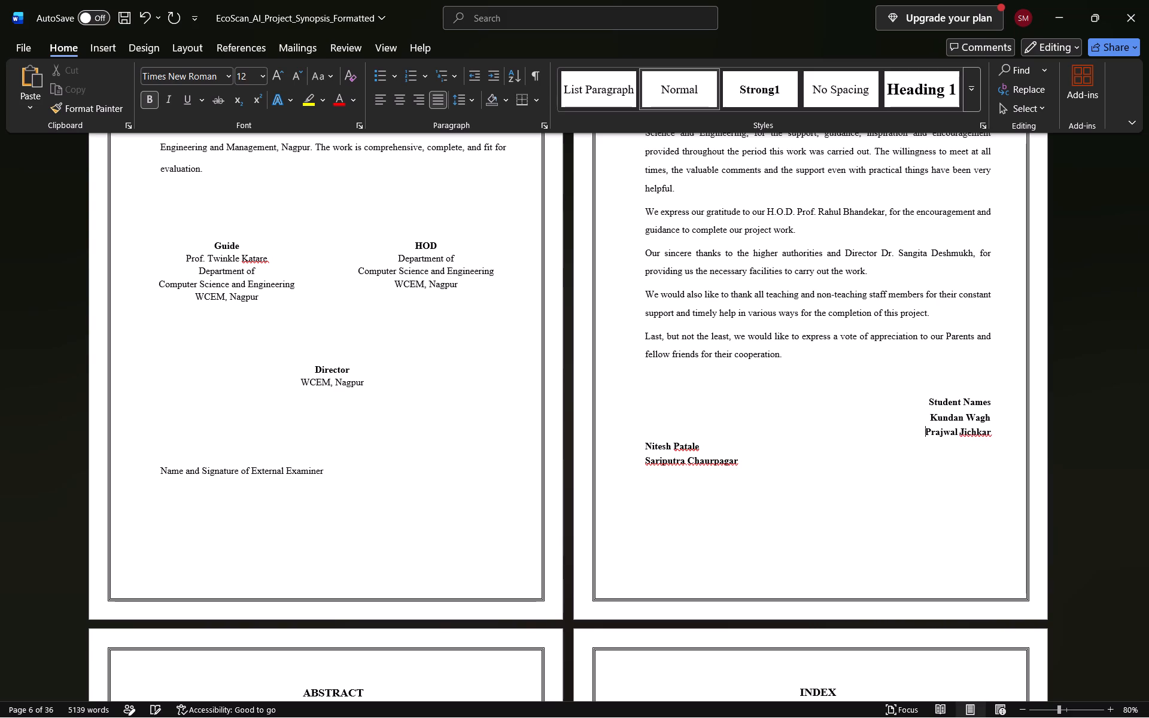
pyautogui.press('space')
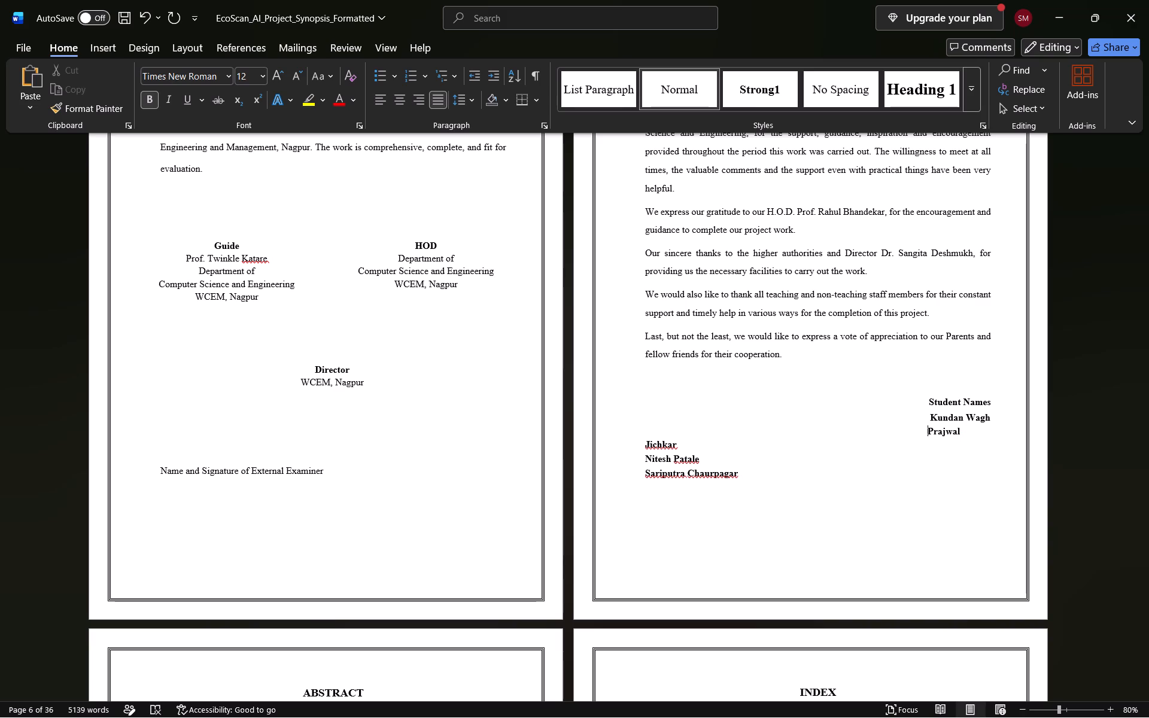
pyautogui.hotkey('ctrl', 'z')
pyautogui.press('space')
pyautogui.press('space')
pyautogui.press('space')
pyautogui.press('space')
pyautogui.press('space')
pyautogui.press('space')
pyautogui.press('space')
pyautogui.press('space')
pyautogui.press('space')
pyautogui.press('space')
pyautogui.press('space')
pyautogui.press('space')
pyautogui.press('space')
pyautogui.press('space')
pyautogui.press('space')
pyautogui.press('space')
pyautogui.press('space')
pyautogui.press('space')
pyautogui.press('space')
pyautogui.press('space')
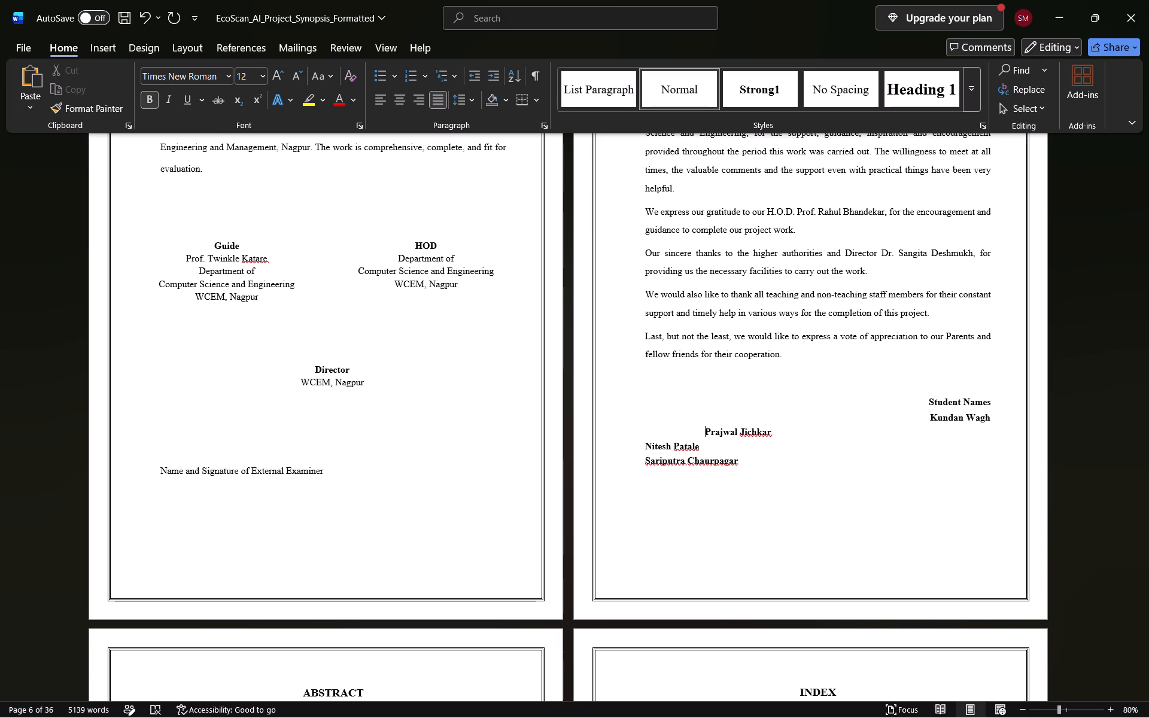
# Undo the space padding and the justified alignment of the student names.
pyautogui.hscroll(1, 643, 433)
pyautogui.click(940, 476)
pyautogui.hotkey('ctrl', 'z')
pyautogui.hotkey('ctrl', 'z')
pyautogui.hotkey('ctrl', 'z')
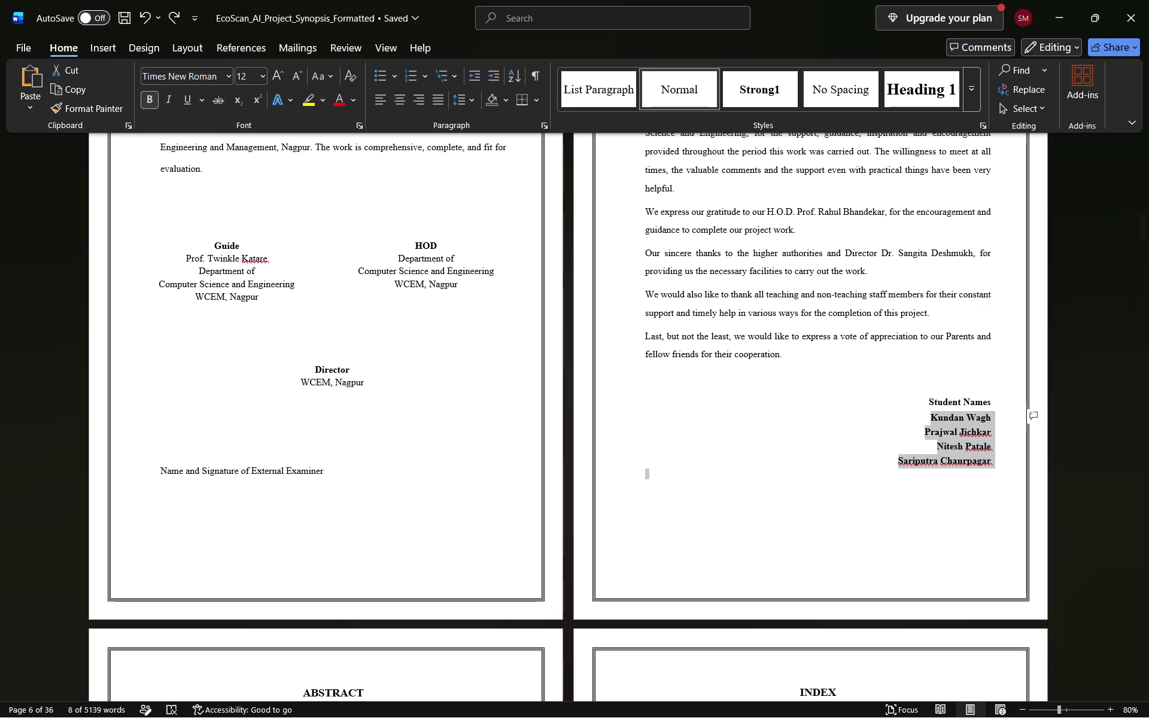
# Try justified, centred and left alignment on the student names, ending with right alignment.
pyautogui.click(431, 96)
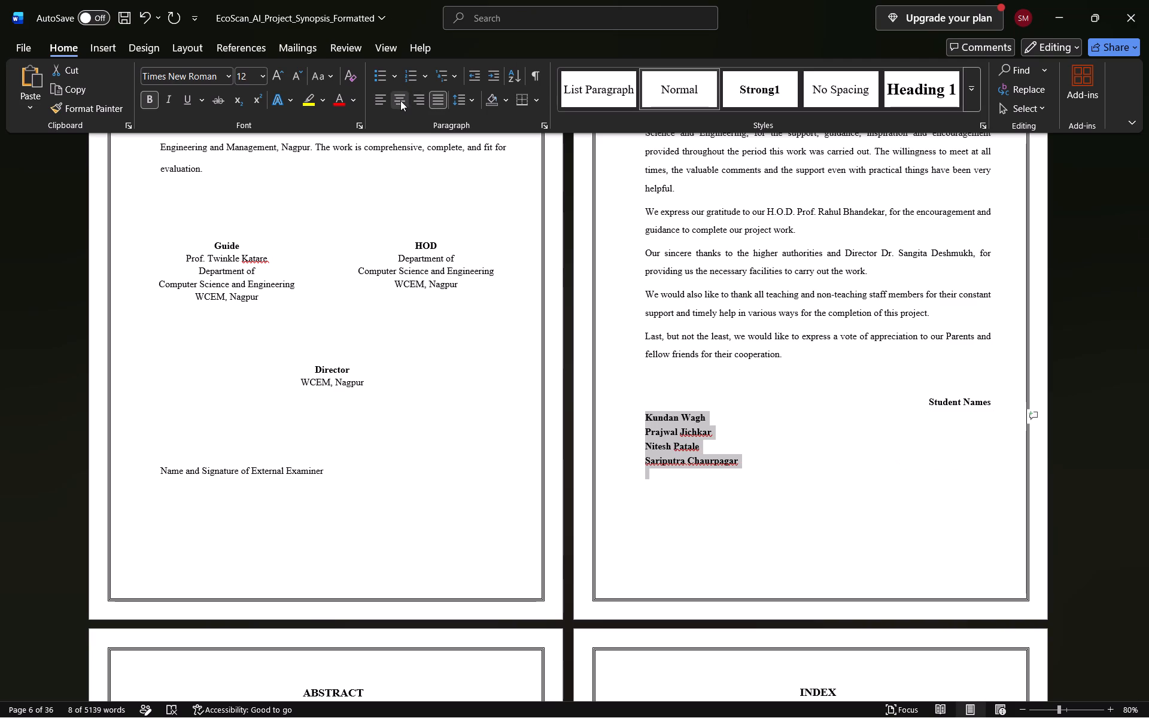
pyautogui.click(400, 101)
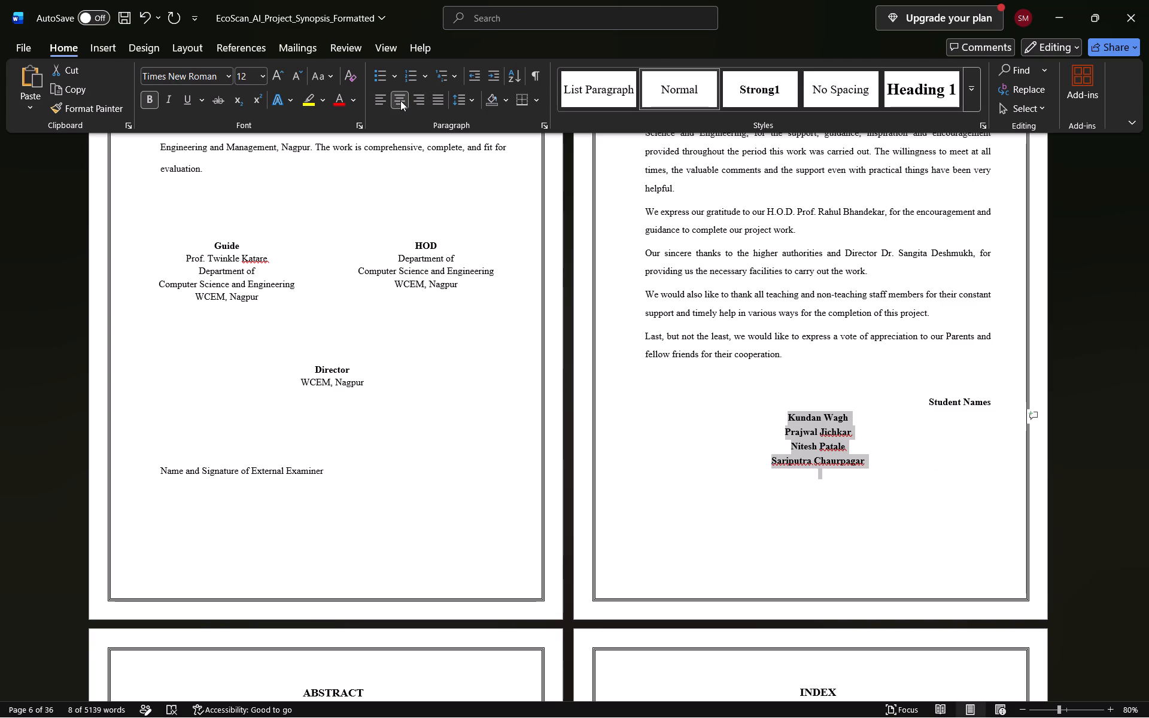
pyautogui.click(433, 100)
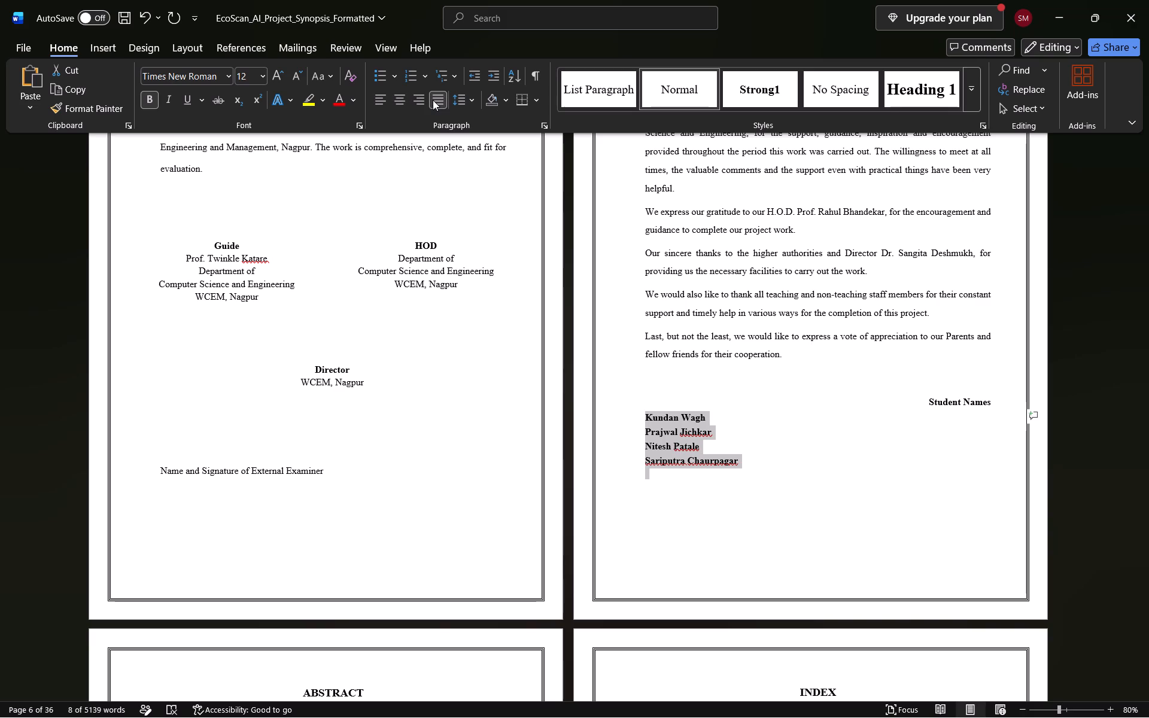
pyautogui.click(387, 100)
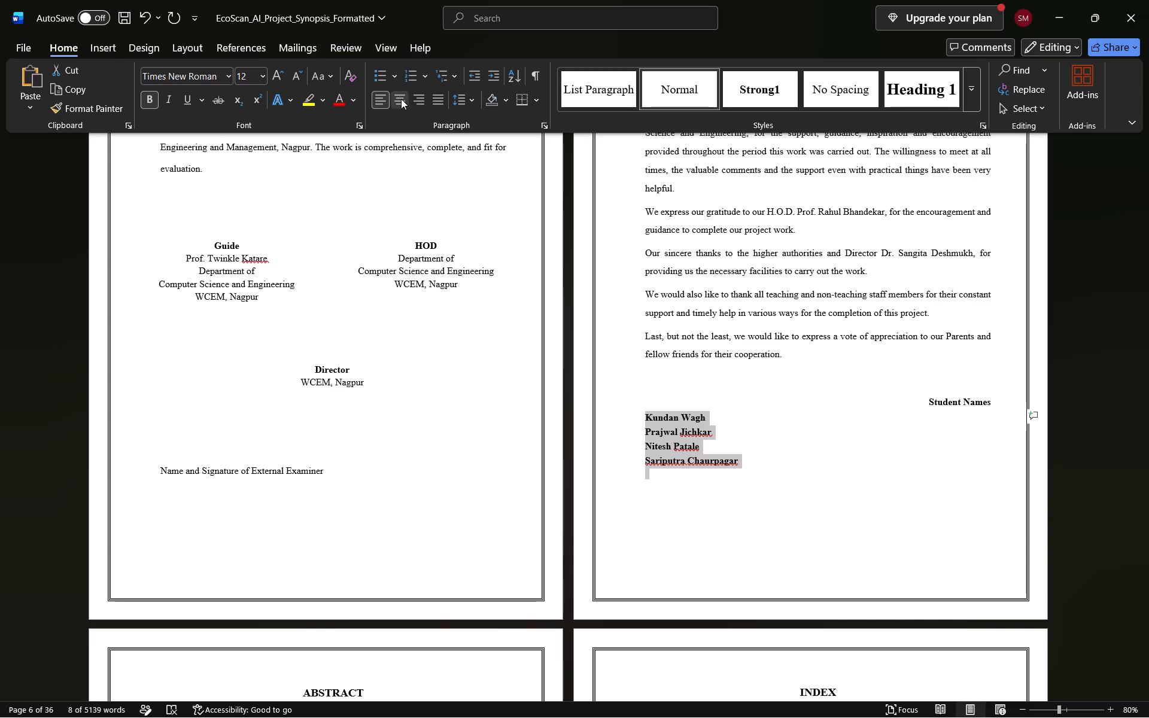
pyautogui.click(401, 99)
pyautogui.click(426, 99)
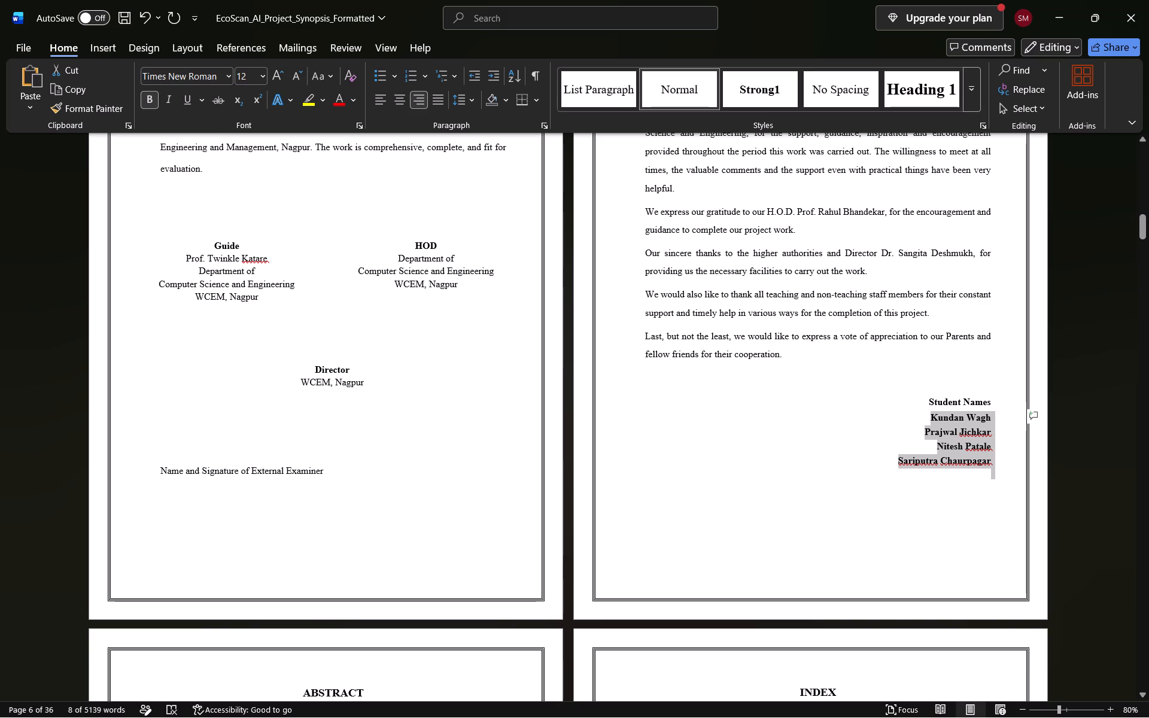
# Delete the four names under Student Names and insert seven blank lines before the ABSTRACT heading.
pyautogui.press('BackSpace')
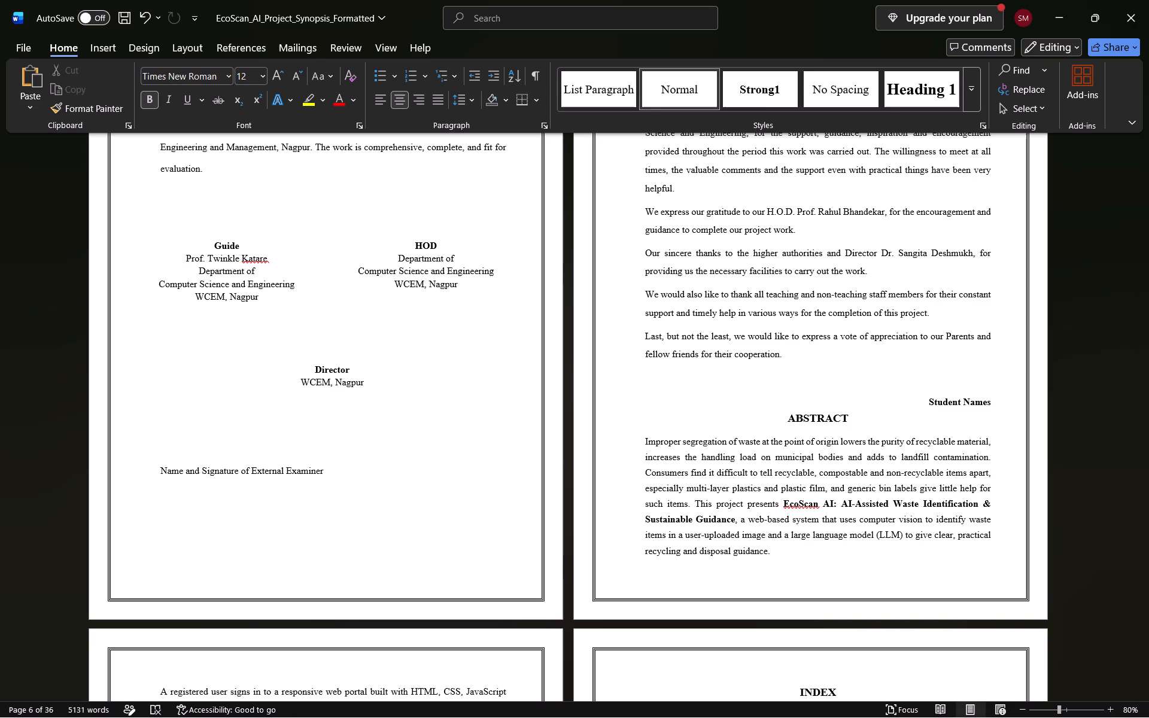
pyautogui.press('Return')
pyautogui.press('Return')
pyautogui.press('Return')
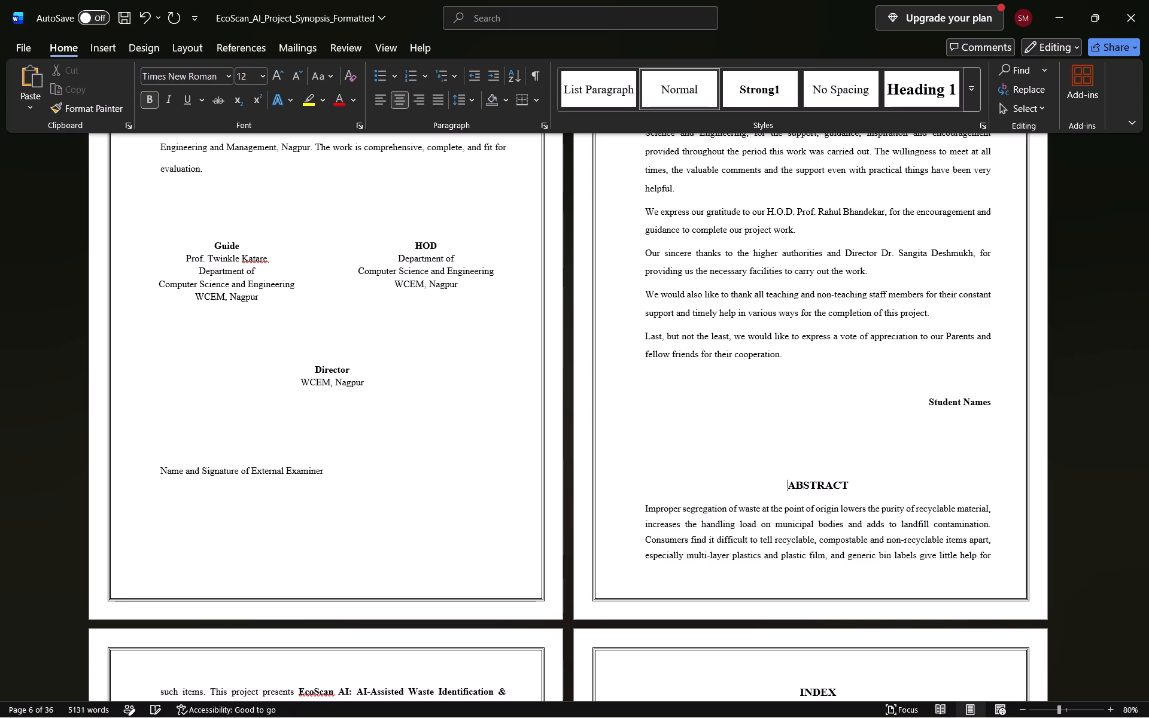
pyautogui.press('Return')
pyautogui.press('Return')
pyautogui.press('Return')
pyautogui.press('Return')
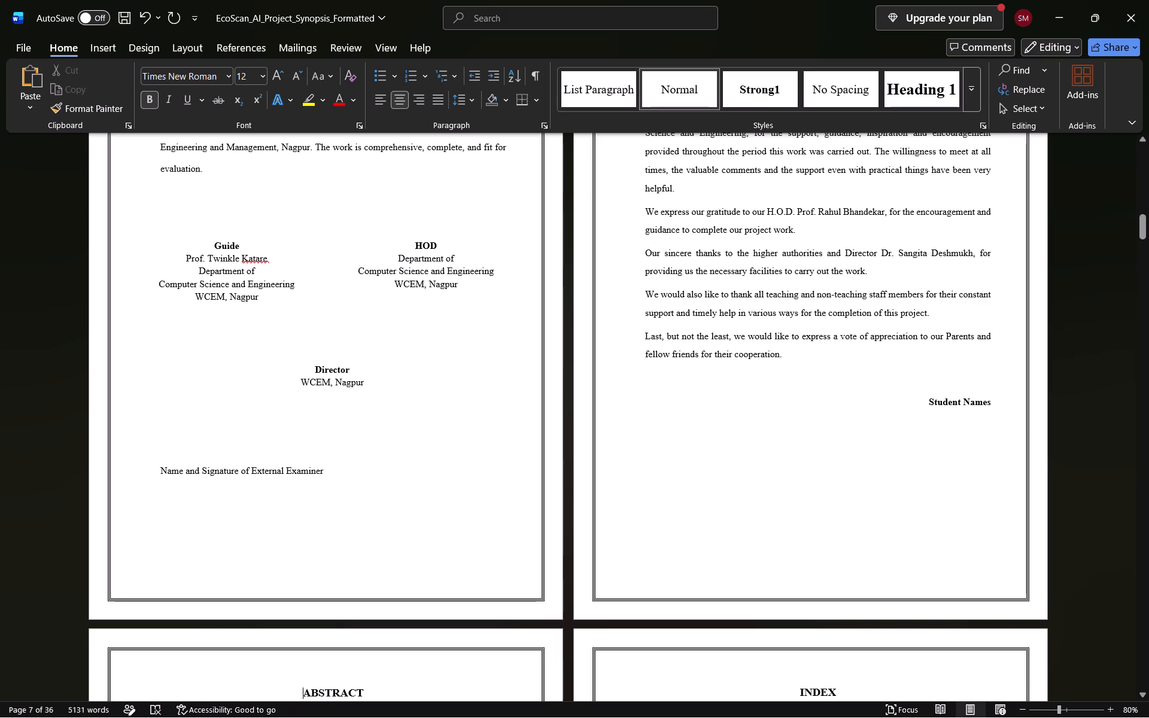
# Insert a table with one column and four rows before the ABSTRACT heading.
pyautogui.click(107, 42)
pyautogui.click(107, 75)
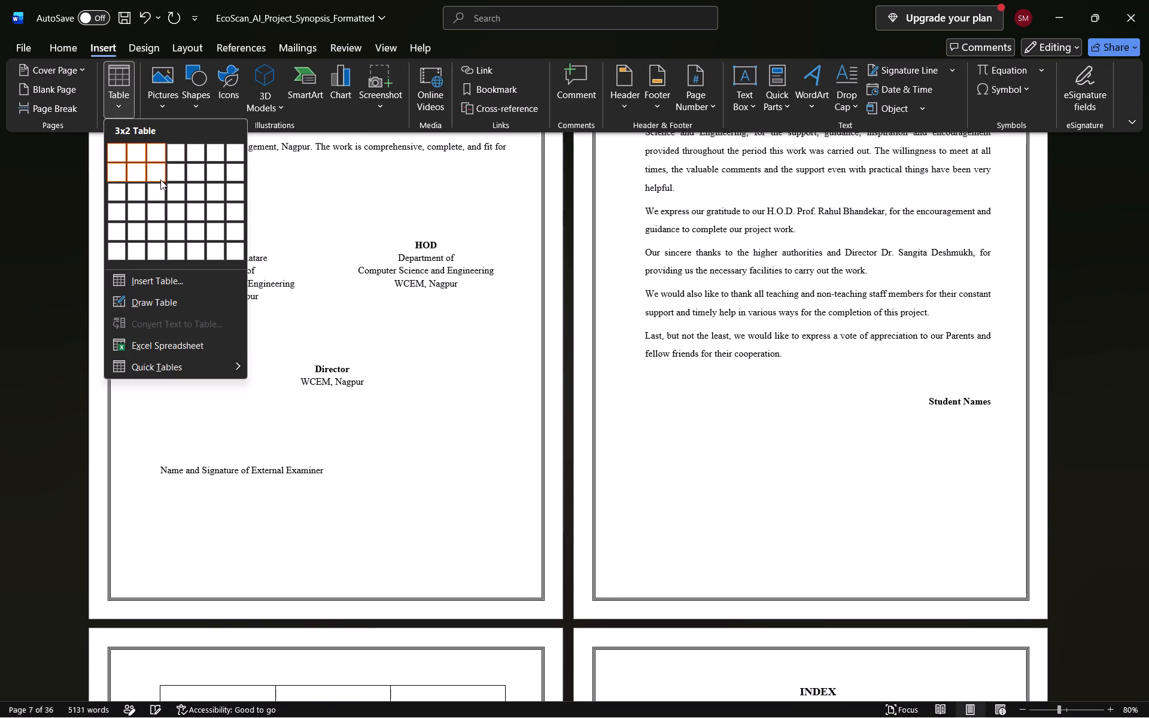
pyautogui.click(123, 206)
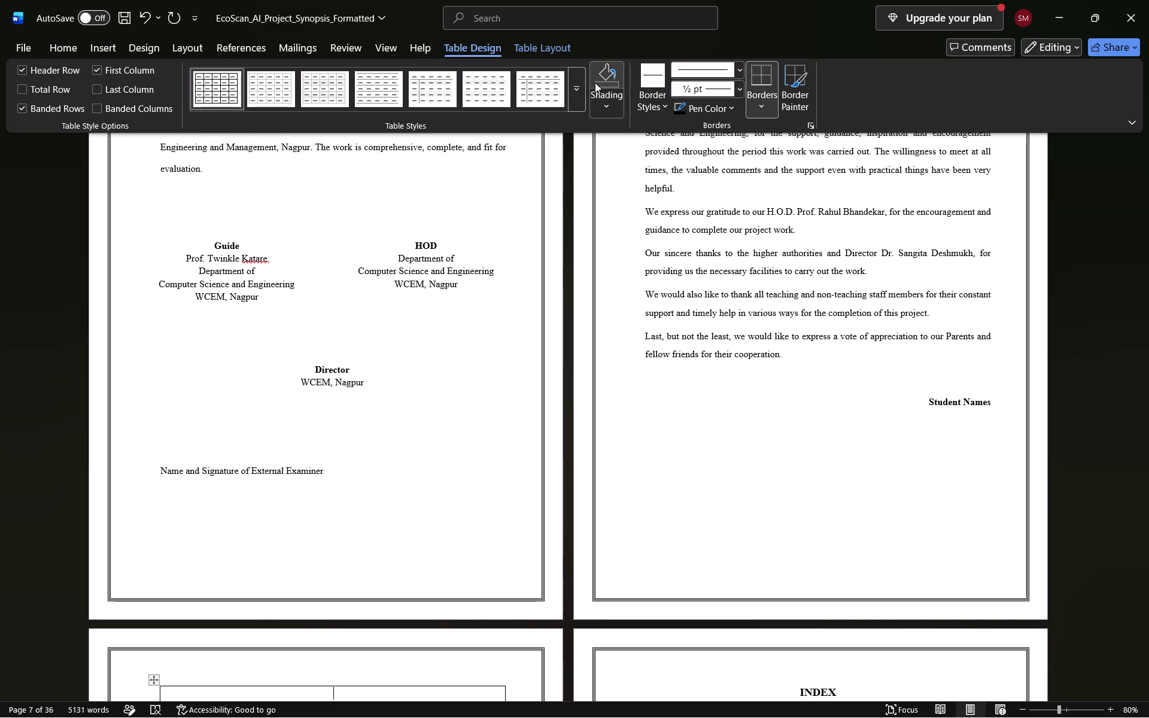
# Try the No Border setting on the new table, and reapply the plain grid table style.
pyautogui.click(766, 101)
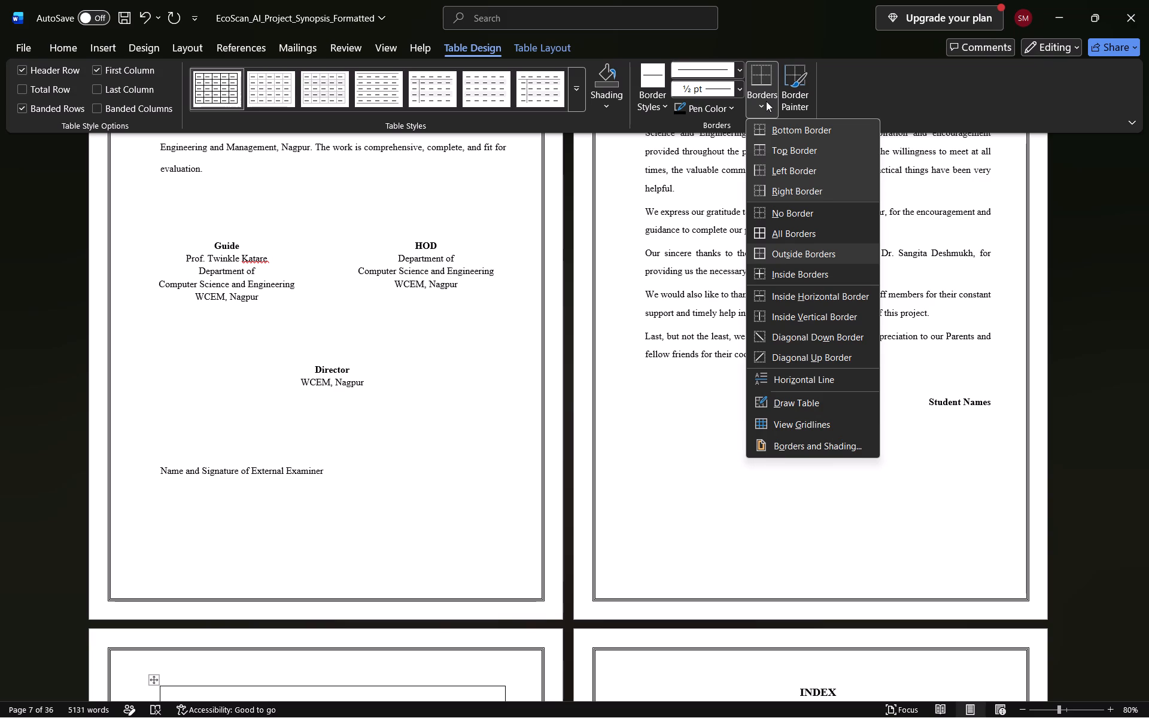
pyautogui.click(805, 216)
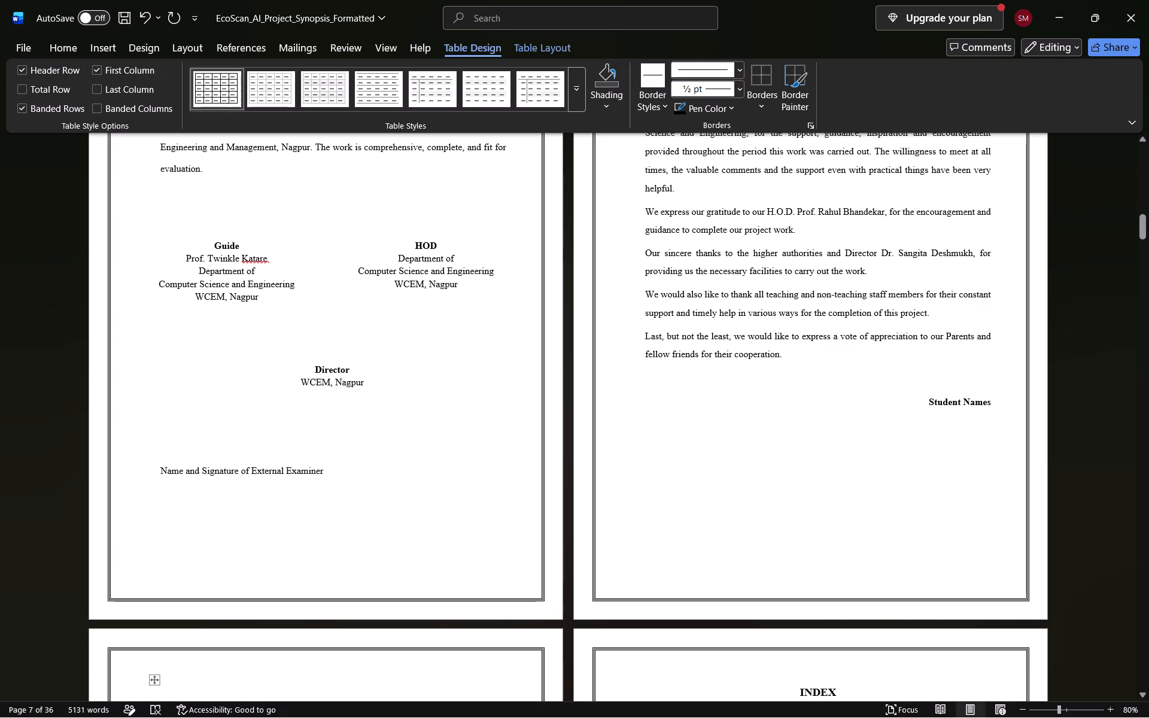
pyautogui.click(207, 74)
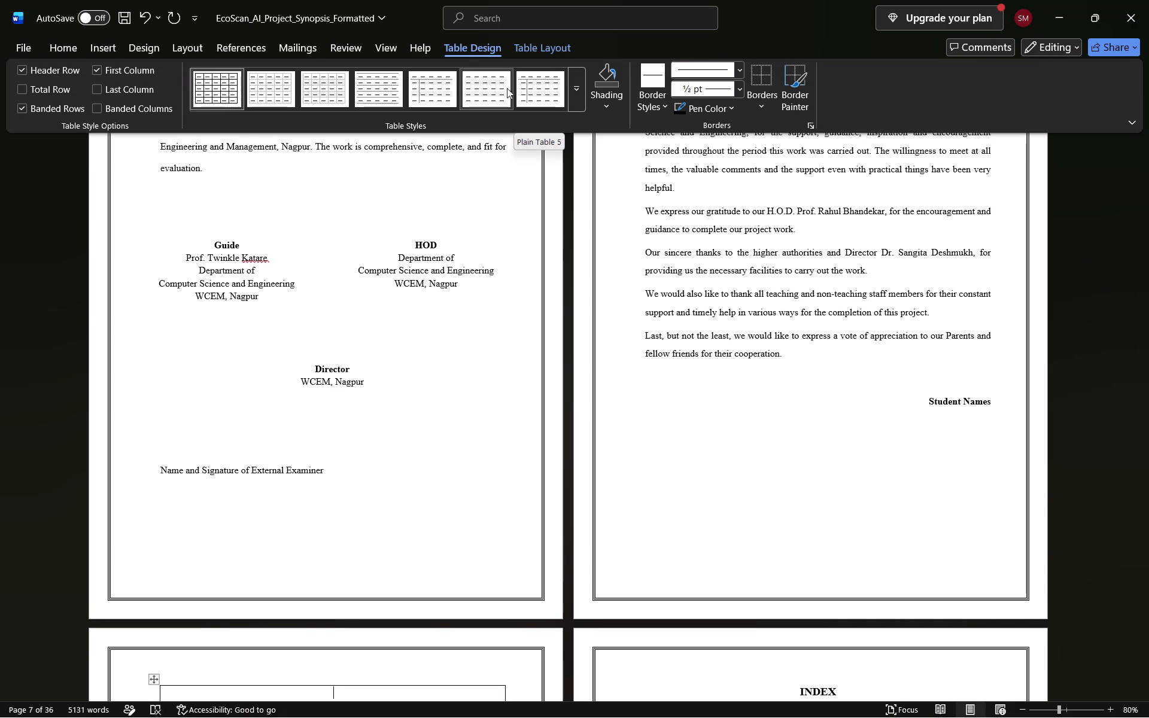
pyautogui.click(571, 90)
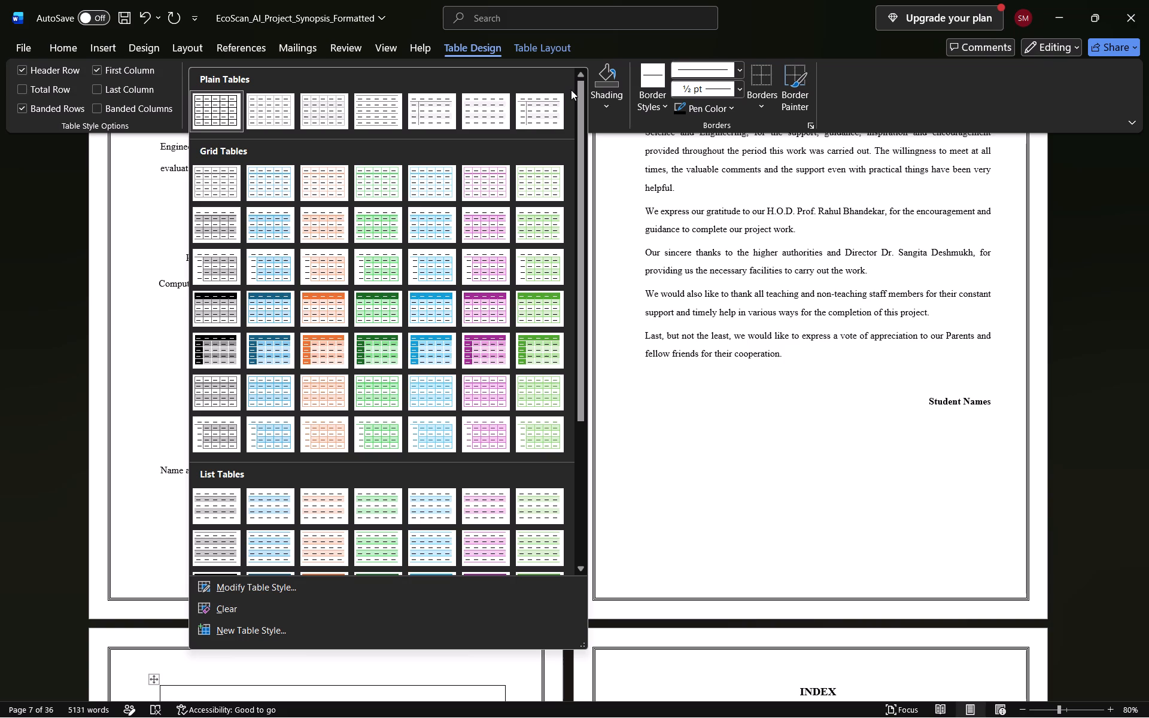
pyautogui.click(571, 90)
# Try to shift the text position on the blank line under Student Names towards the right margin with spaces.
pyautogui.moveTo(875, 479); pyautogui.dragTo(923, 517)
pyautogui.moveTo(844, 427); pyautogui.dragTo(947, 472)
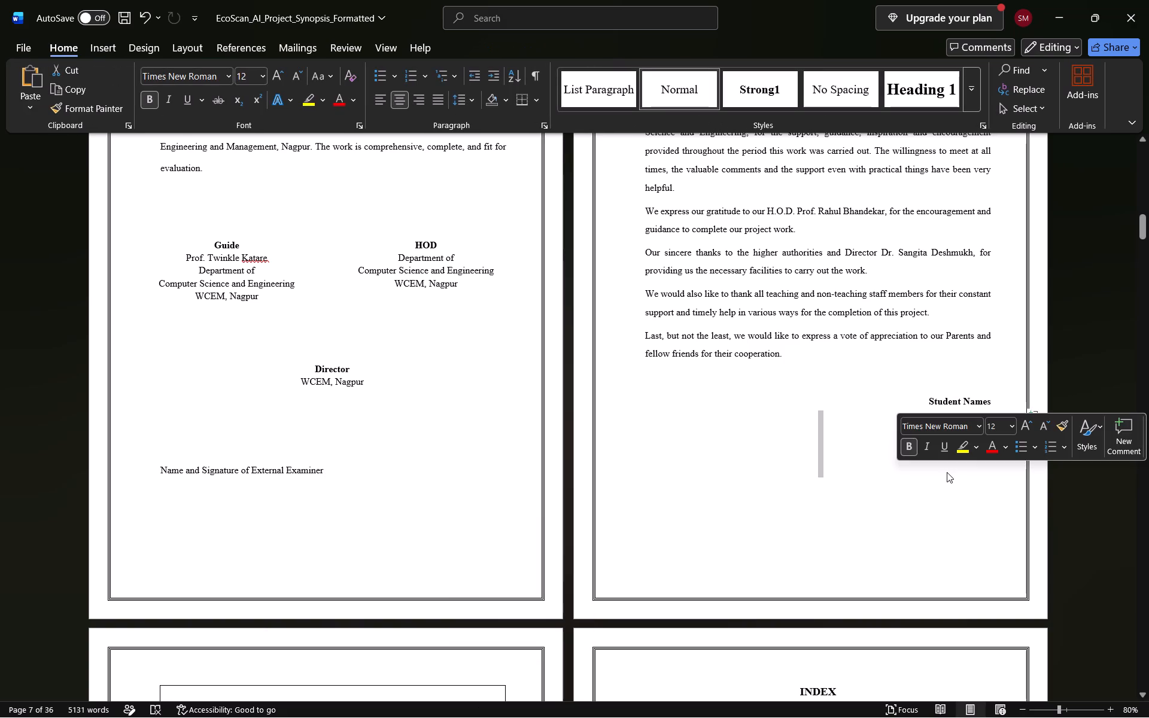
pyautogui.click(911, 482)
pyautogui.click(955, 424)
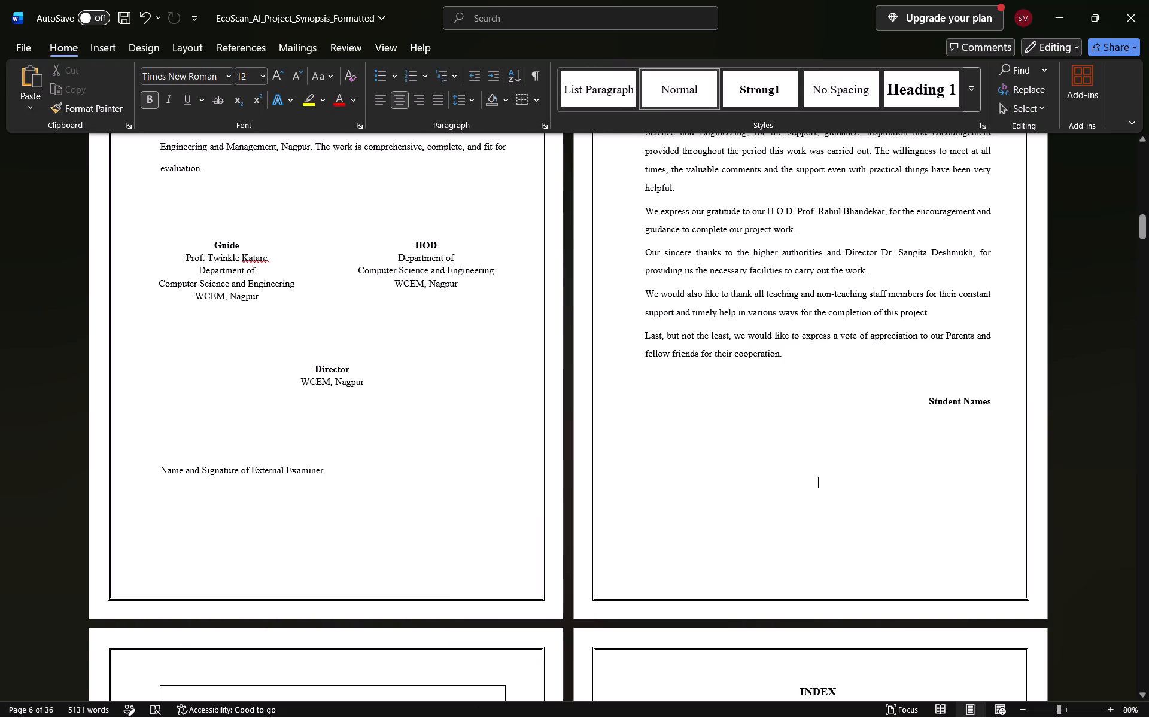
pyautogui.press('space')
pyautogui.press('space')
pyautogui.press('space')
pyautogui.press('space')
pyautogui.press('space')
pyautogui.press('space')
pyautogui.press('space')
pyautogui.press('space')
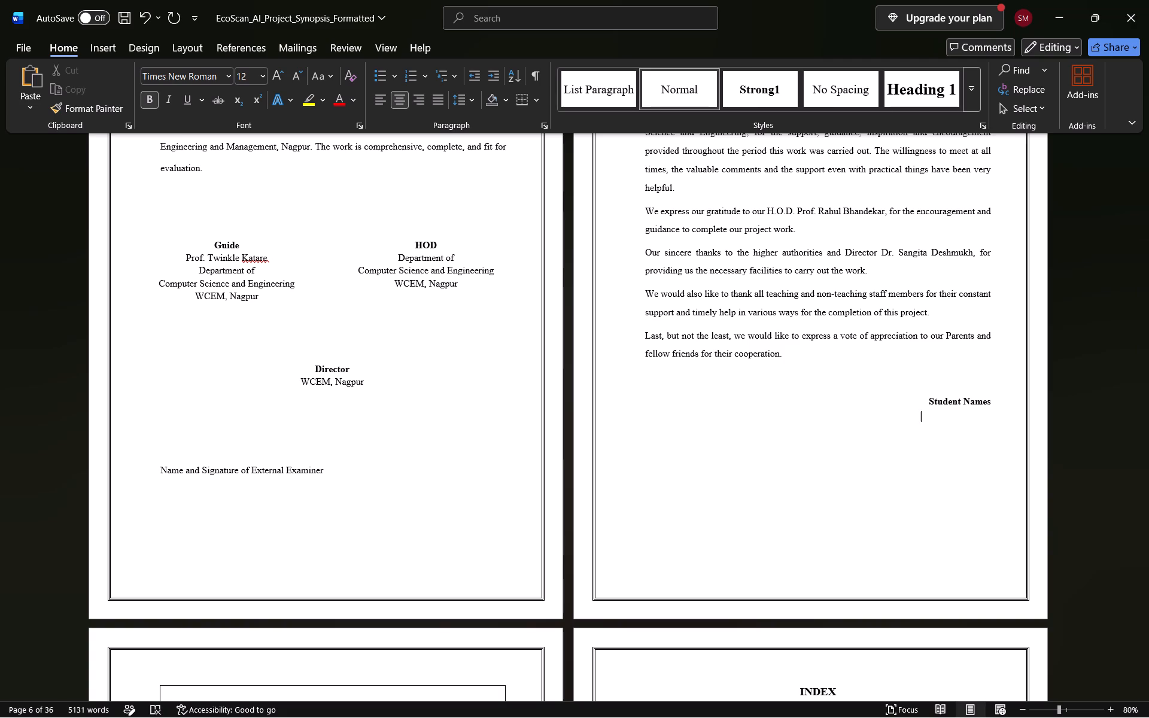
# Undo back past the table insertion until the four deleted names are restored under Student Names.
pyautogui.hotkey('ctrl', 'z')
pyautogui.hotkey('ctrl', 'z')
pyautogui.hotkey('ctrl', 'z')
pyautogui.hotkey('ctrl', 'z')
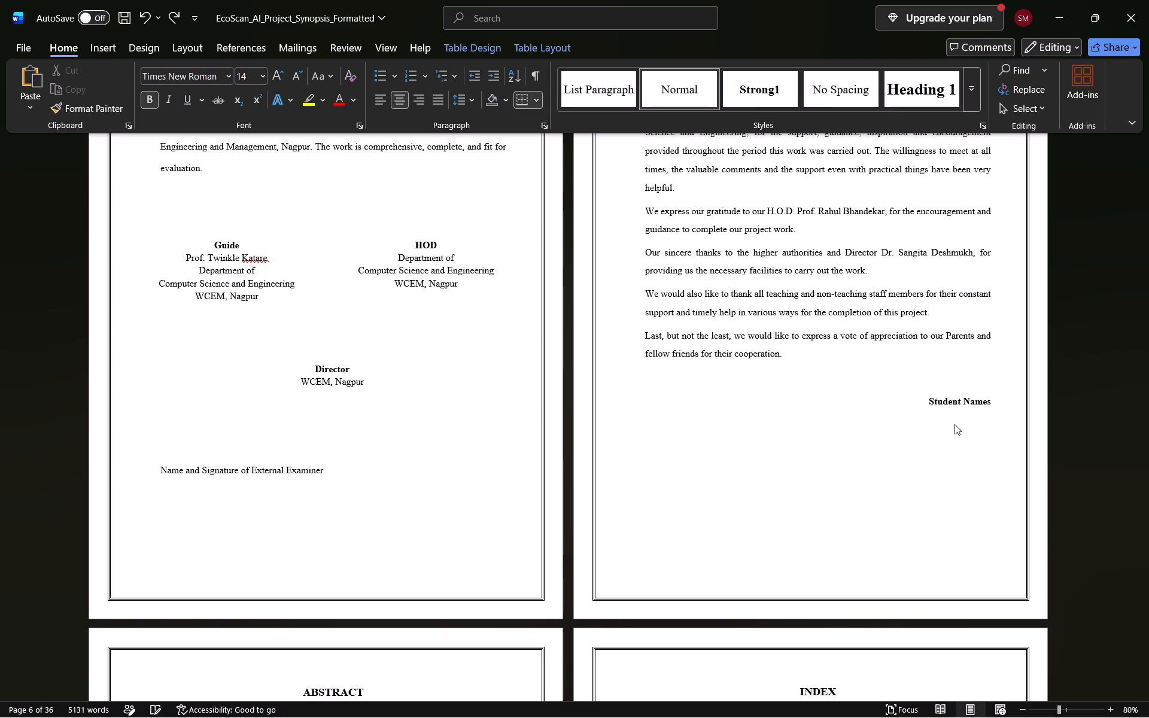
pyautogui.hotkey('ctrl', 'z')
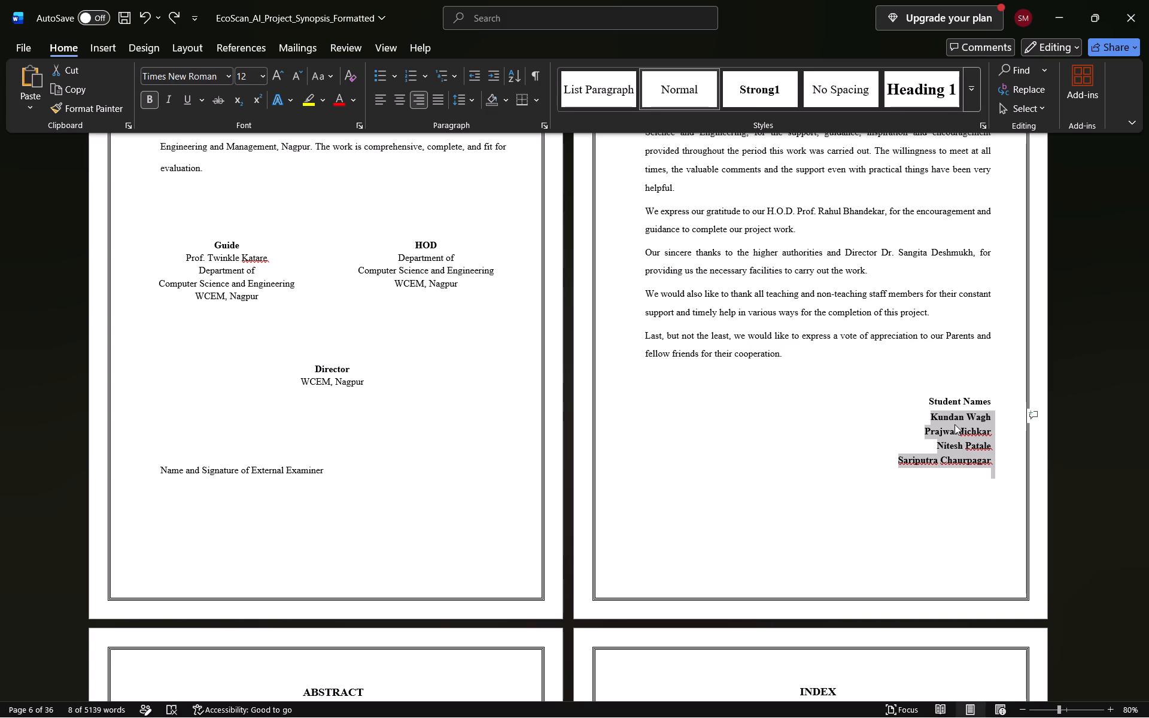
# Cut the four student names, add blank lines before the ABSTRACT heading, and paste the names one line lower under Student Names.
pyautogui.hotkey('ctrl', 'x')
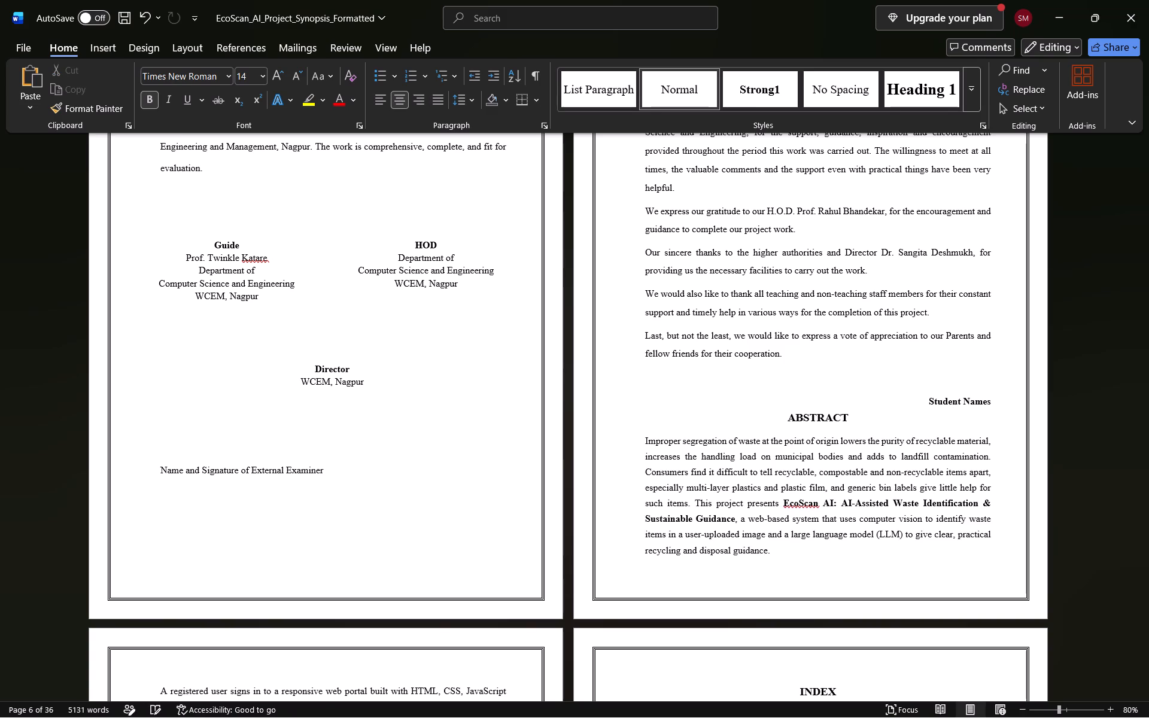
pyautogui.press('Return')
pyautogui.press('Return')
pyautogui.press('Return')
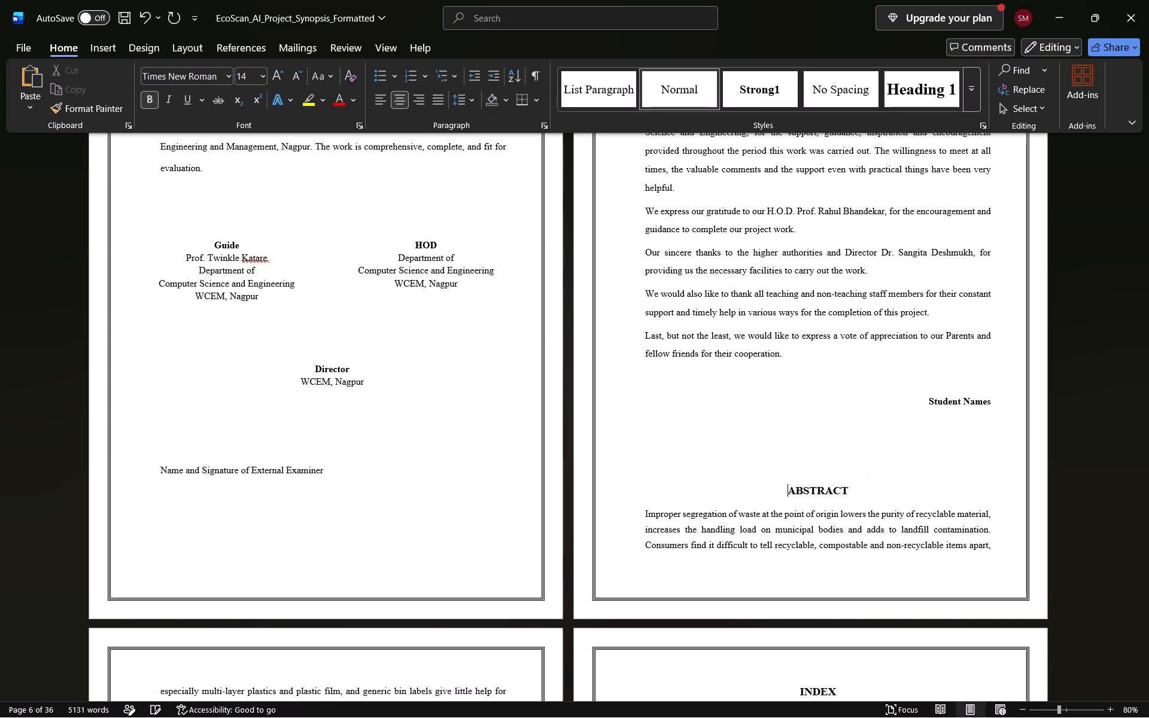
pyautogui.press('Return')
pyautogui.press('Return')
pyautogui.press('Return')
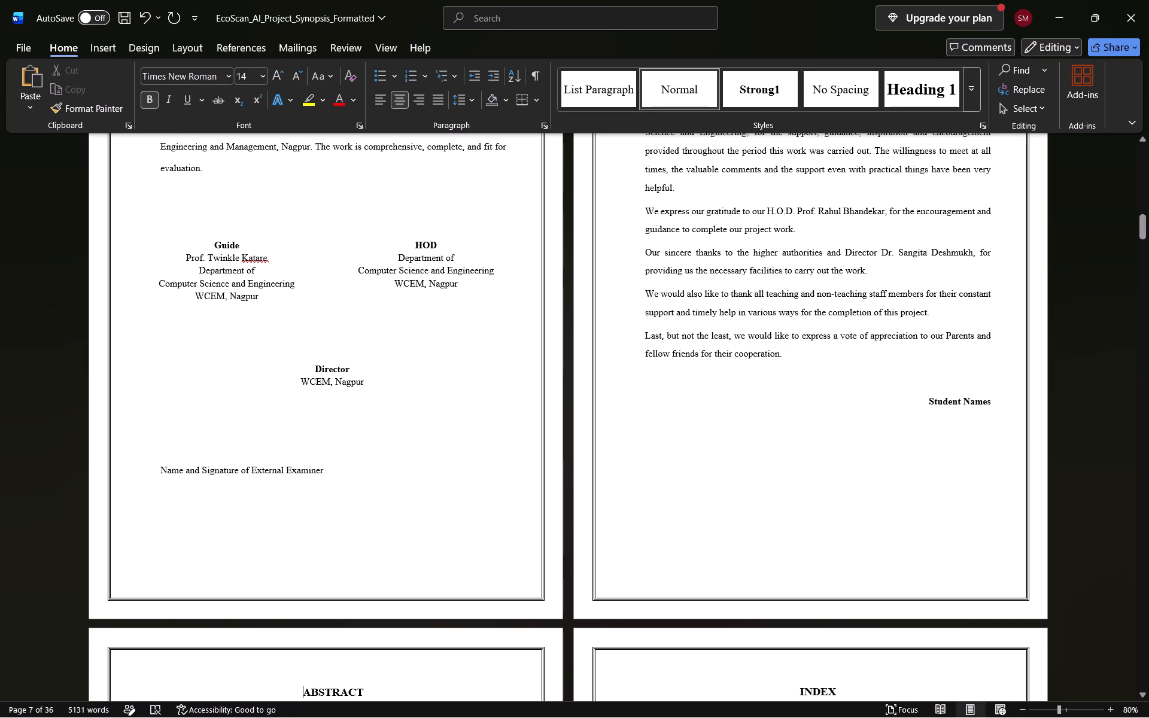
pyautogui.click(966, 437)
pyautogui.hotkey('ctrl', 'v')
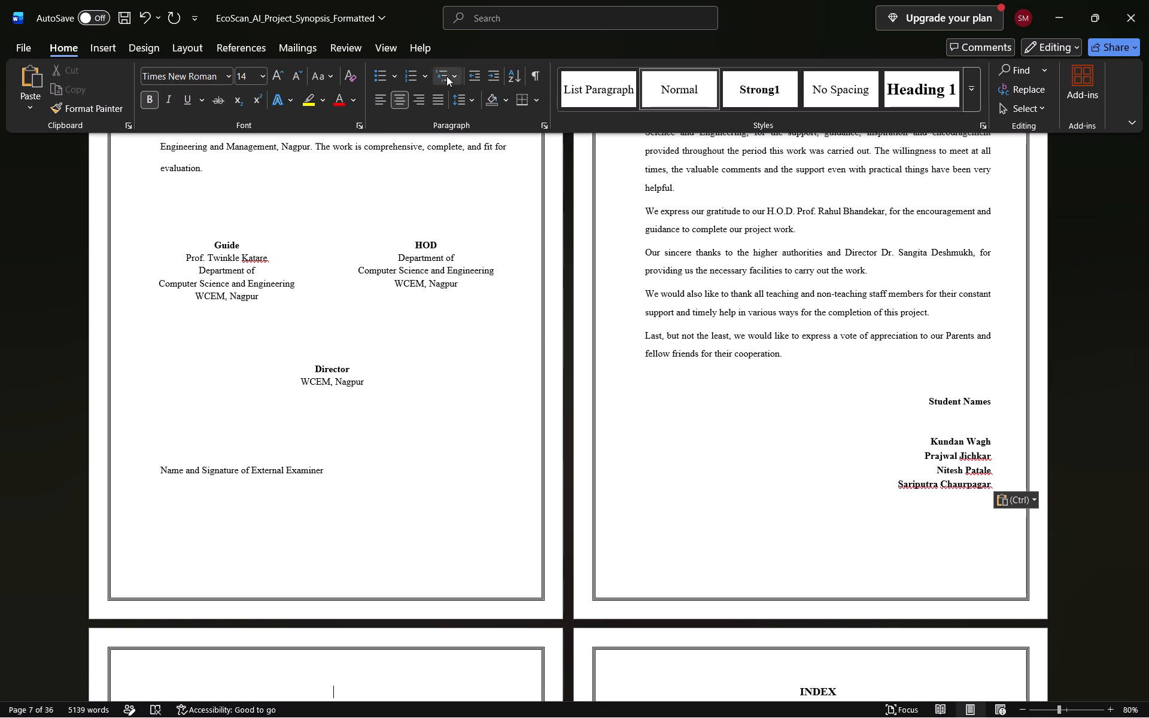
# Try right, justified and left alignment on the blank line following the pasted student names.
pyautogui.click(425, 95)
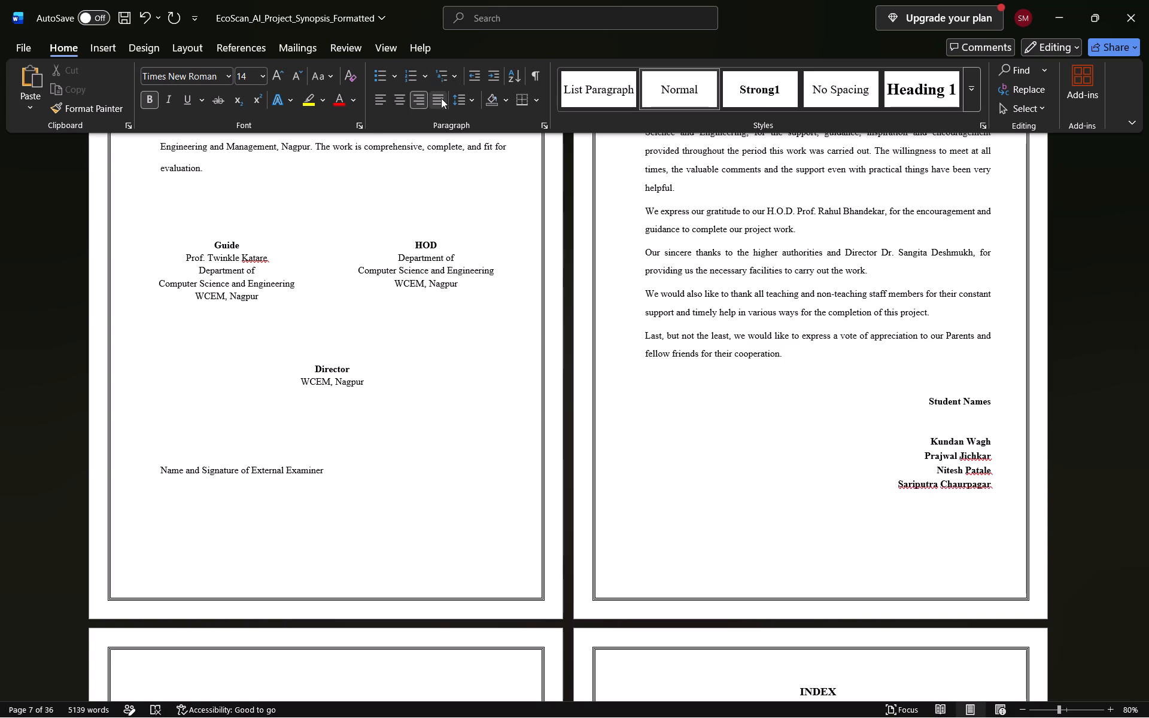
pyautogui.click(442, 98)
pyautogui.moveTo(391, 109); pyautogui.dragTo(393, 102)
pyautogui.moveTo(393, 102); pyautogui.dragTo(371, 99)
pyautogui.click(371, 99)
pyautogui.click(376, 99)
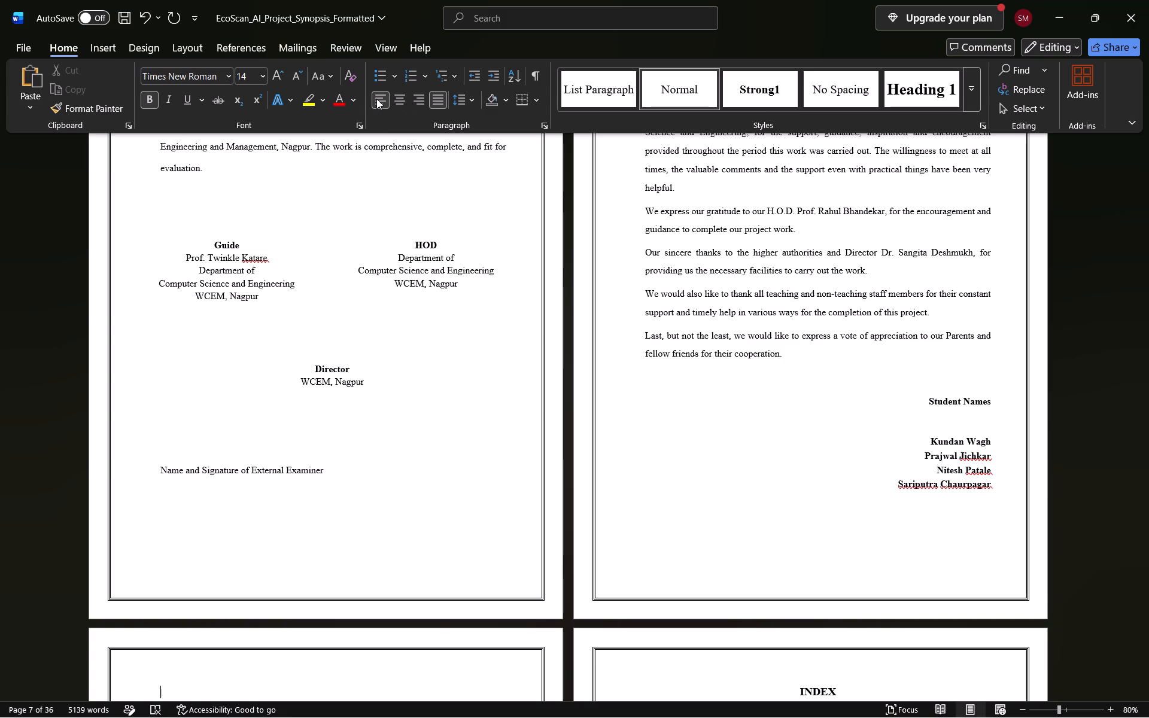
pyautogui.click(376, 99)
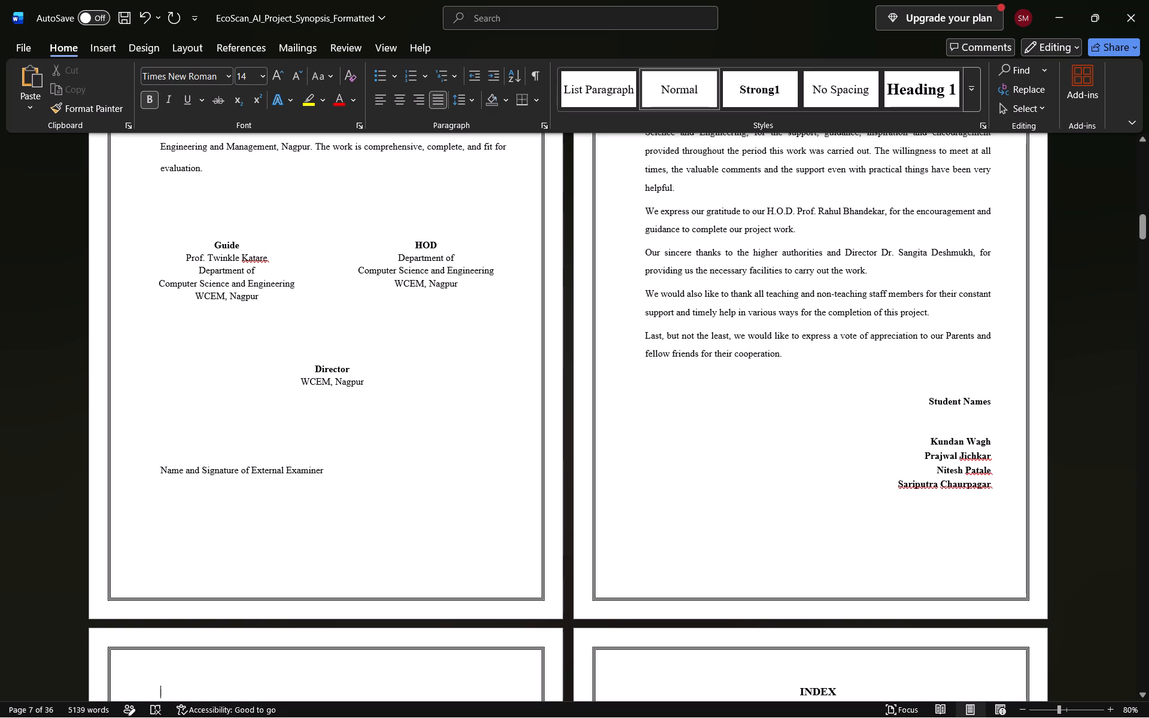
# Move the second student name above the first in the list under Student Names.
pyautogui.tripleClick(943, 460)
pyautogui.moveTo(879, 458); pyautogui.dragTo(990, 431)
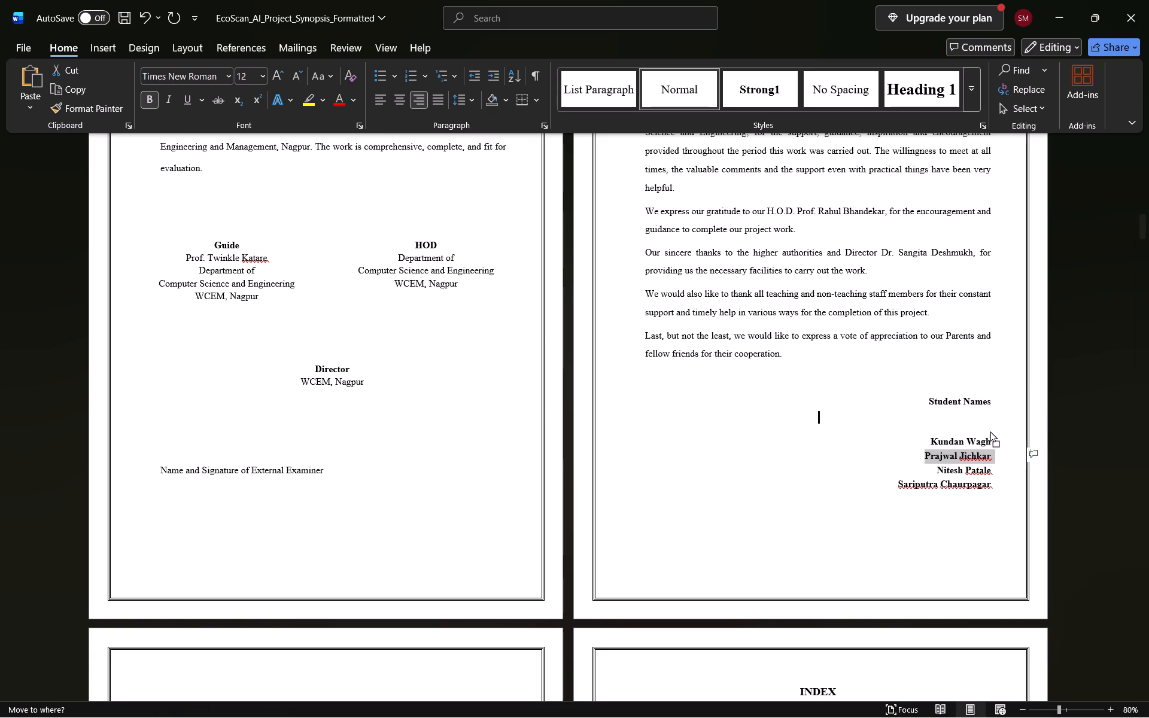
pyautogui.moveTo(990, 431); pyautogui.dragTo(939, 440)
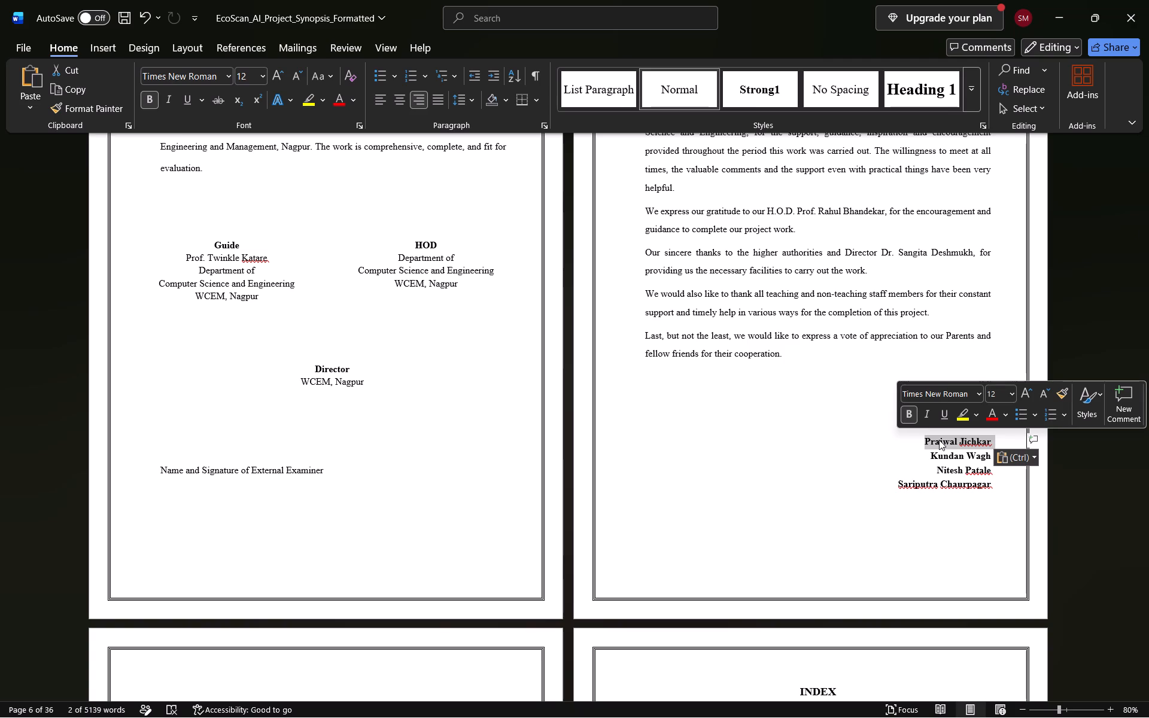
# Examine the student names and their order on the cover page and in the Acknowledgment list.
pyautogui.keyDown('ctrl'); pyautogui.scroll(5, 603, 448); pyautogui.keyUp('ctrl')
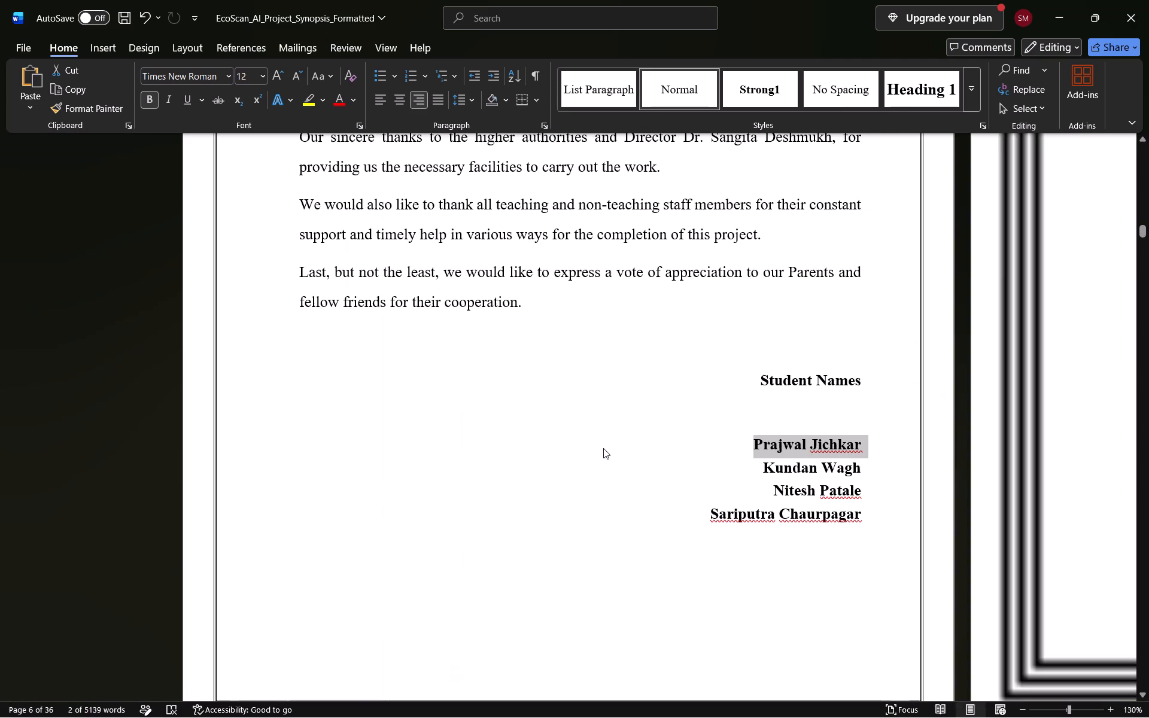
pyautogui.scroll(17, 603, 448)
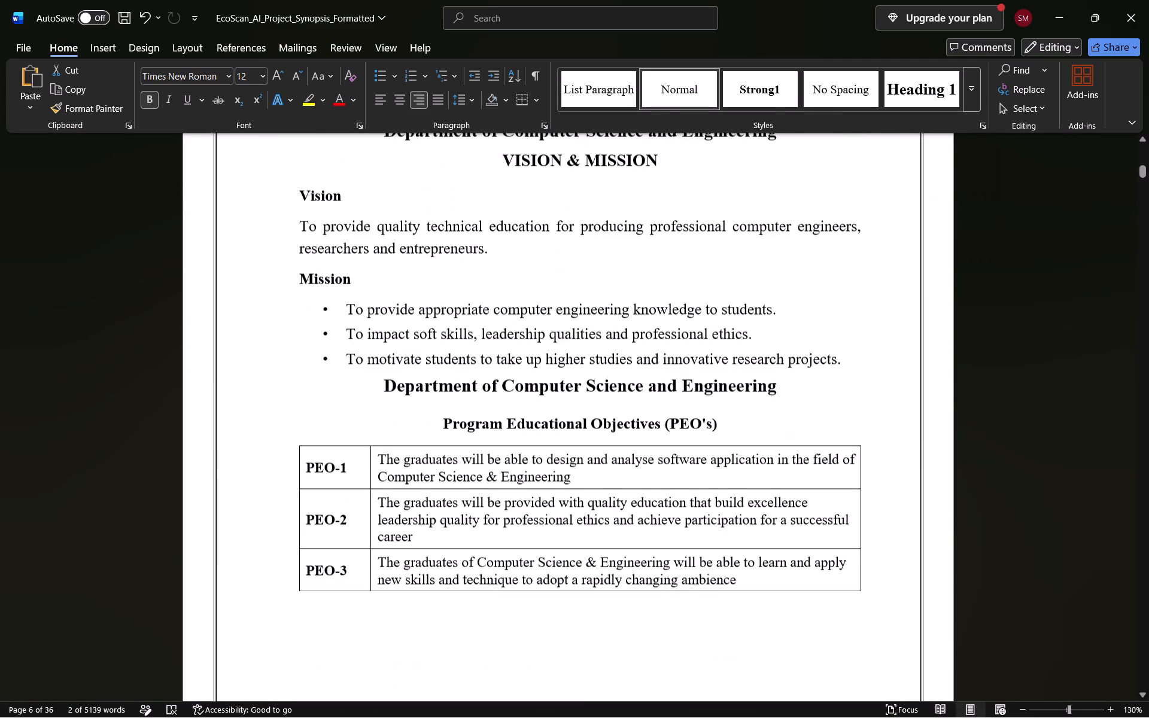
pyautogui.keyDown('ctrl'); pyautogui.scroll(-3, 603, 448); pyautogui.keyUp('ctrl')
pyautogui.scroll(13, 603, 448)
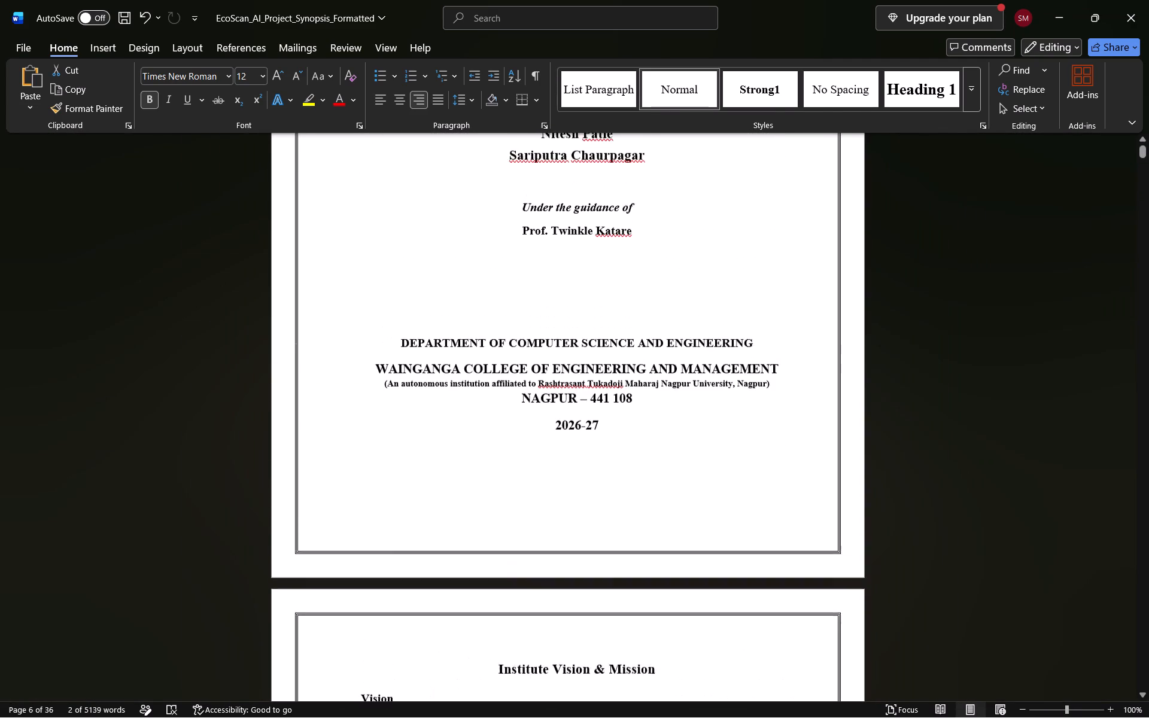
pyautogui.scroll(2, 603, 448)
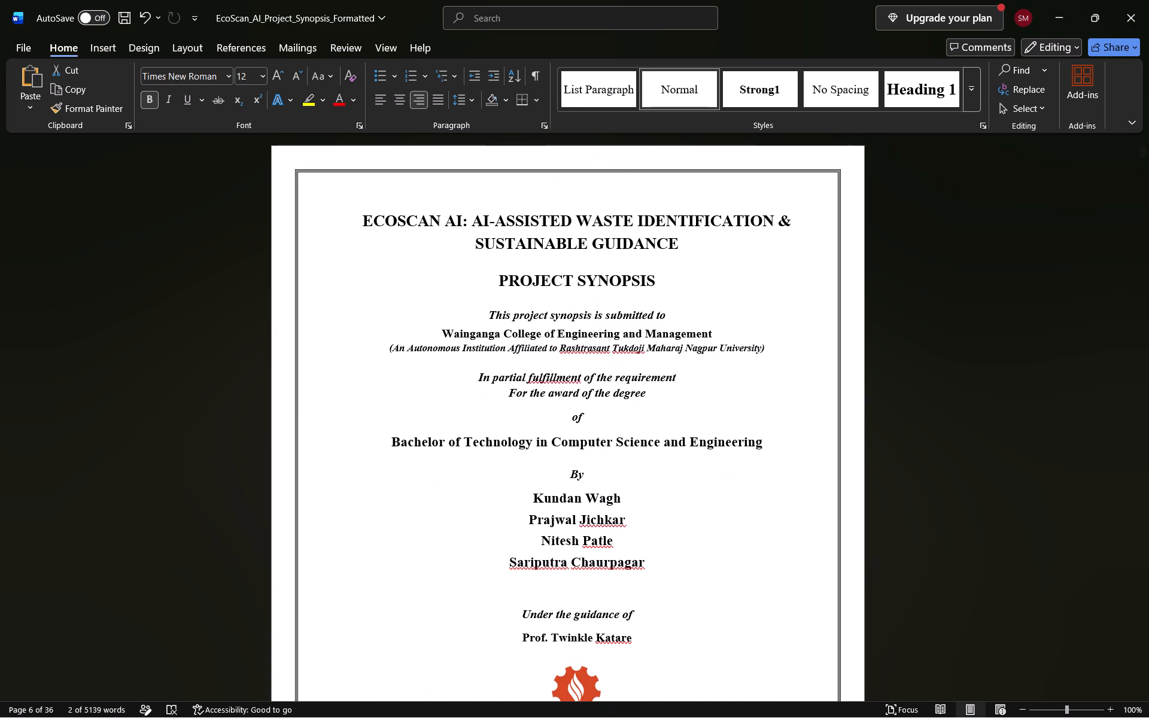
pyautogui.press('Down')
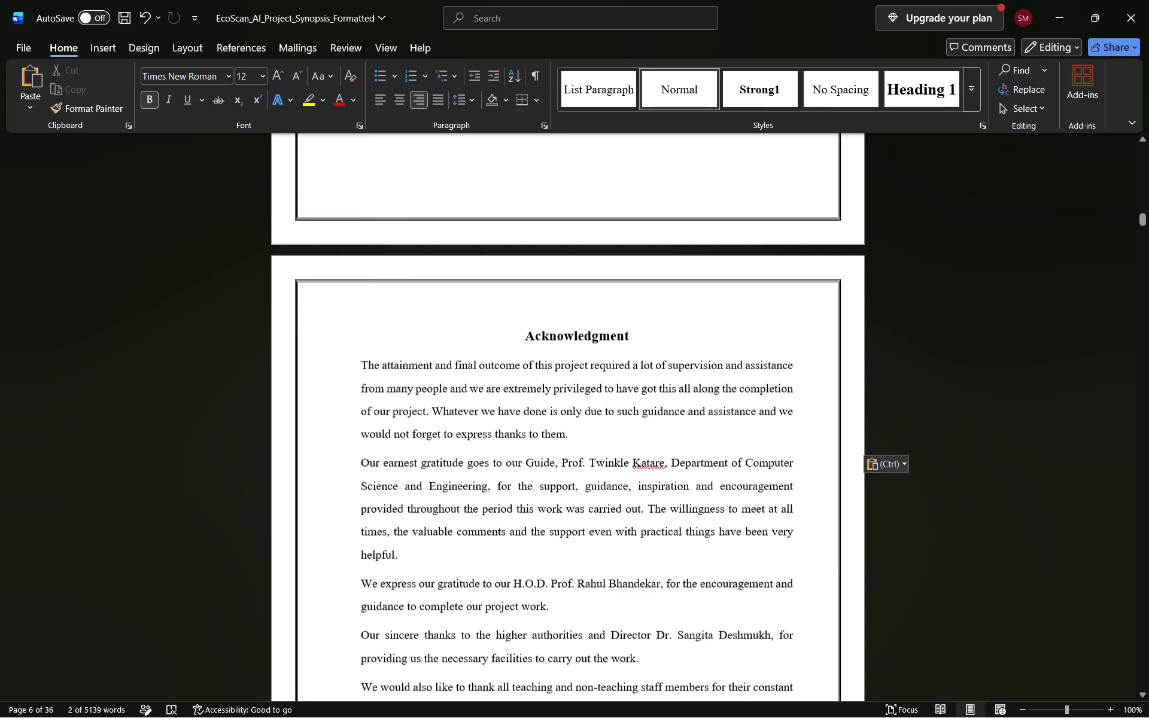
pyautogui.press('Down')
pyautogui.press('Down')
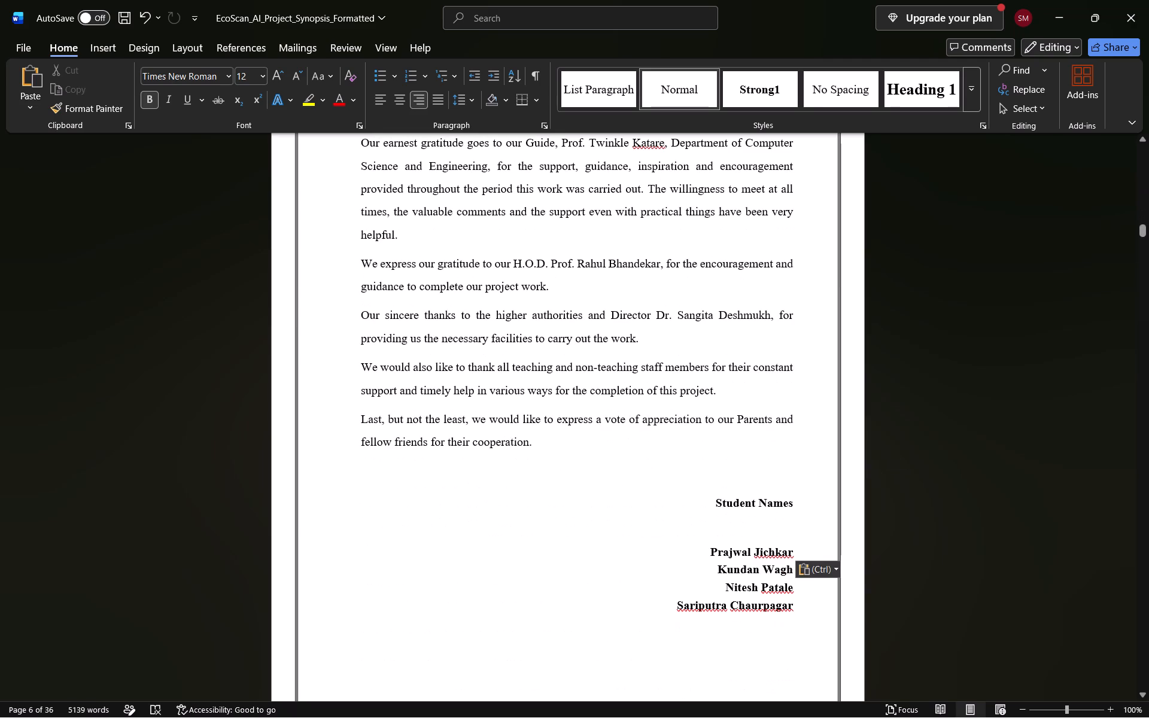
# Delete the surplus blank lines between the student names and the ABSTRACT heading.
pyautogui.tripleClick(1143, 209)
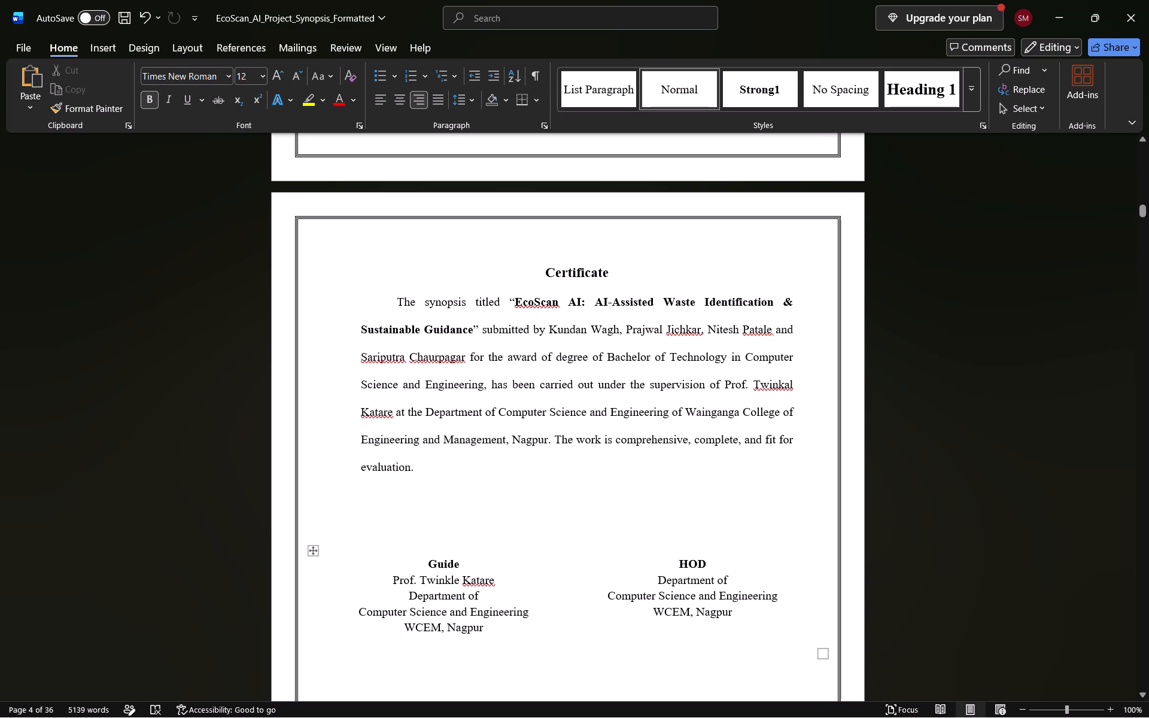
pyautogui.tripleClick(1138, 163)
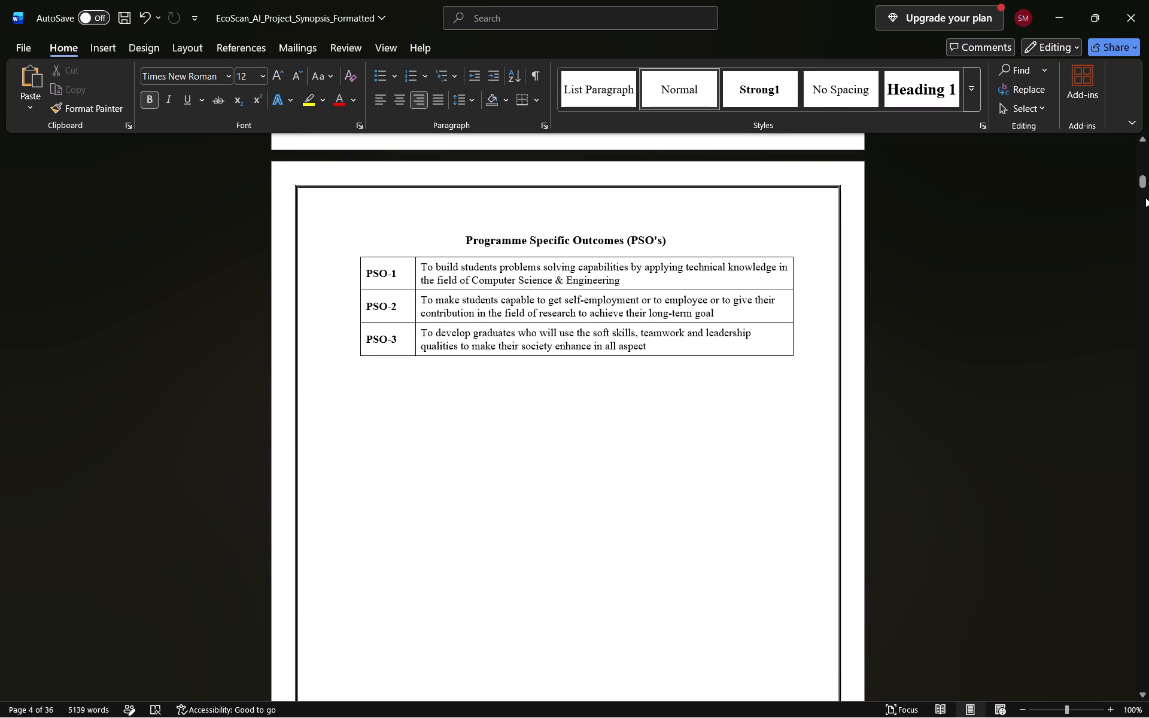
pyautogui.doubleClick(1145, 197)
pyautogui.click(1145, 197)
pyautogui.moveTo(1145, 197); pyautogui.dragTo(1147, 216)
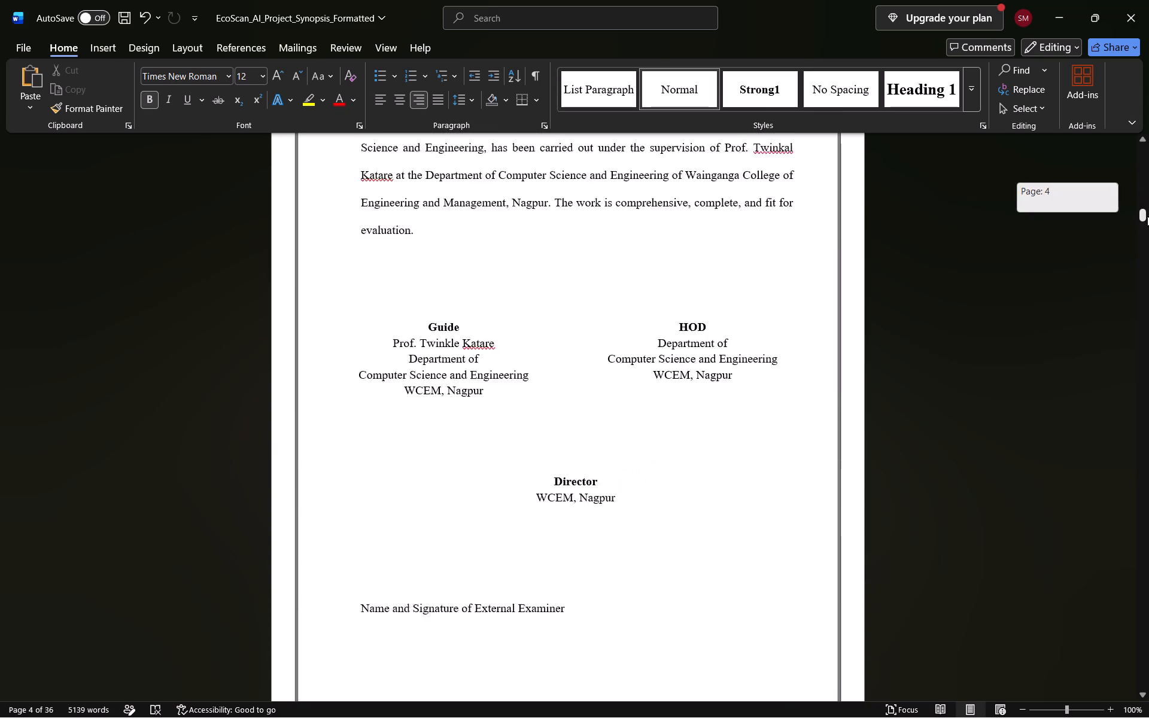
pyautogui.moveTo(1147, 216); pyautogui.dragTo(1148, 239)
pyautogui.moveTo(1148, 239); pyautogui.dragTo(1138, 250)
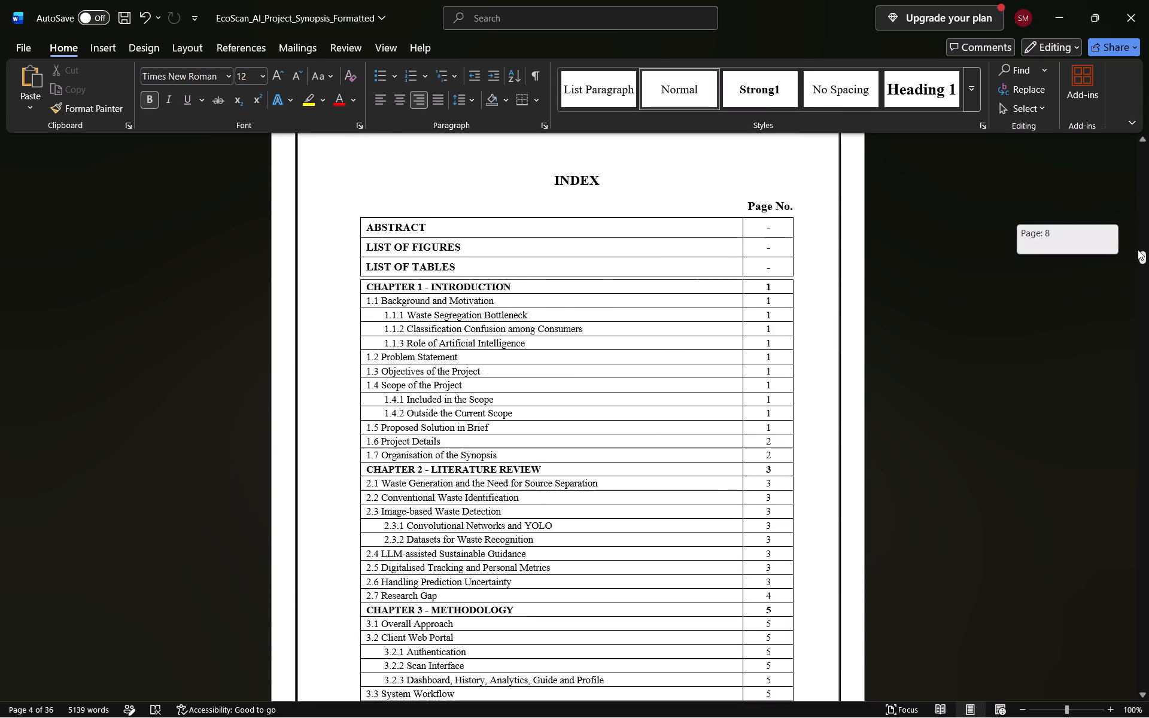
pyautogui.moveTo(1138, 250); pyautogui.dragTo(1134, 237)
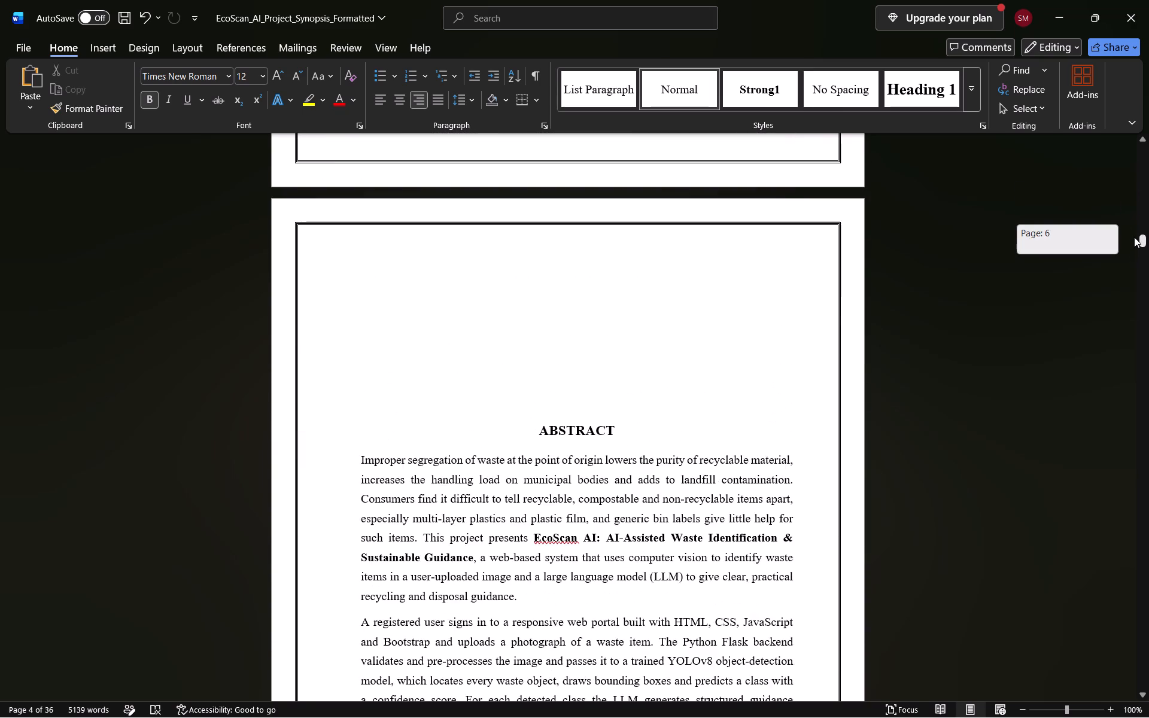
pyautogui.moveTo(1134, 237); pyautogui.dragTo(1133, 236)
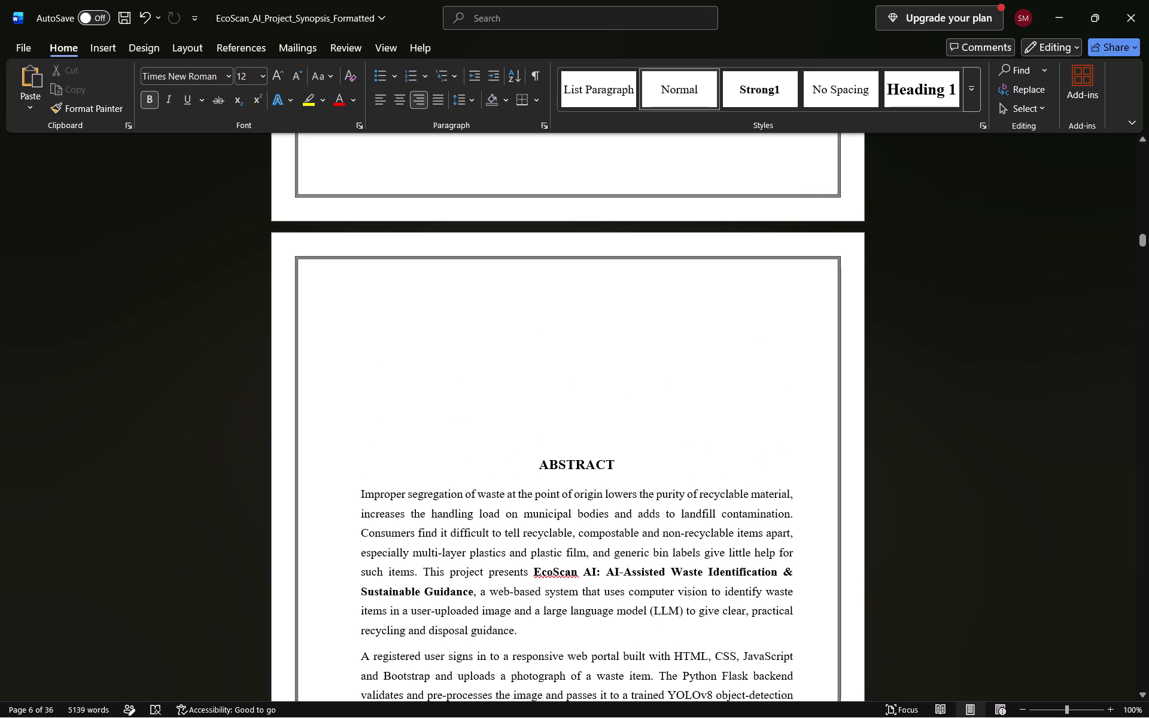
pyautogui.click(549, 413)
pyautogui.press('BackSpace')
pyautogui.press('BackSpace')
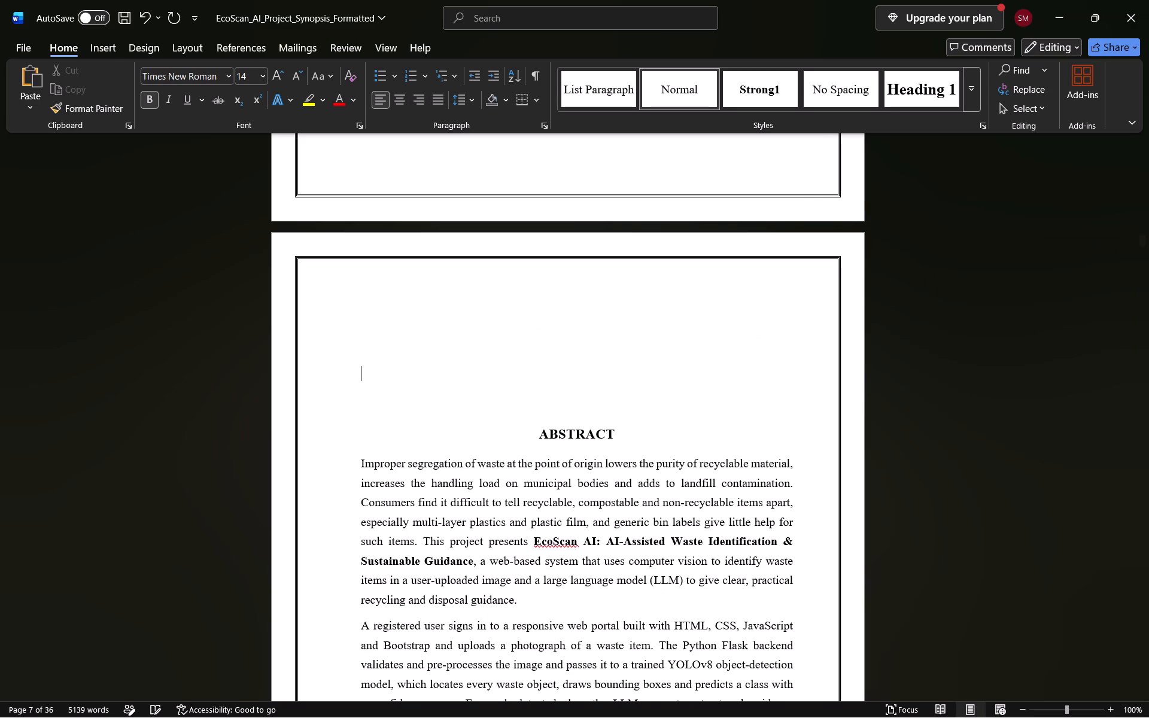
pyautogui.press('BackSpace')
pyautogui.press('BackSpace')
pyautogui.press('BackSpace')
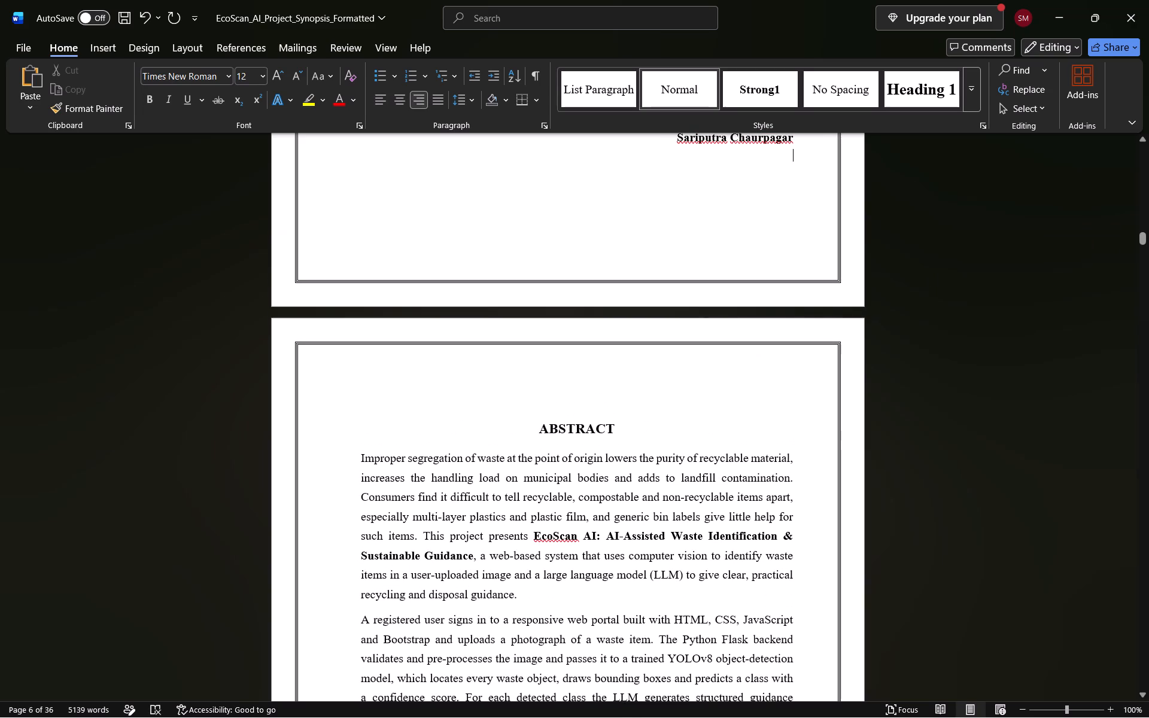
# Examine the synopsis pages from the ABSTRACT through the INDEX and Chapters 1 to 5, dismissing the WhatsApp notification.
pyautogui.tripleClick(1141, 670)
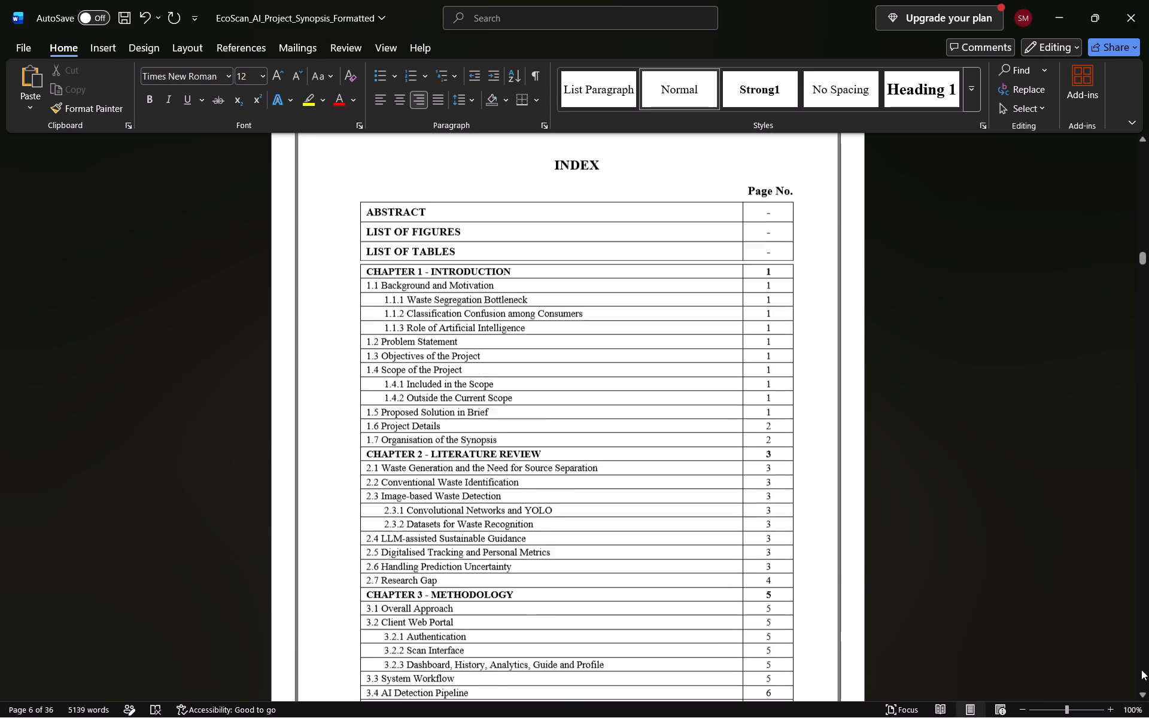
pyautogui.tripleClick(1141, 670)
pyautogui.click(1141, 670)
pyautogui.click(1141, 670)
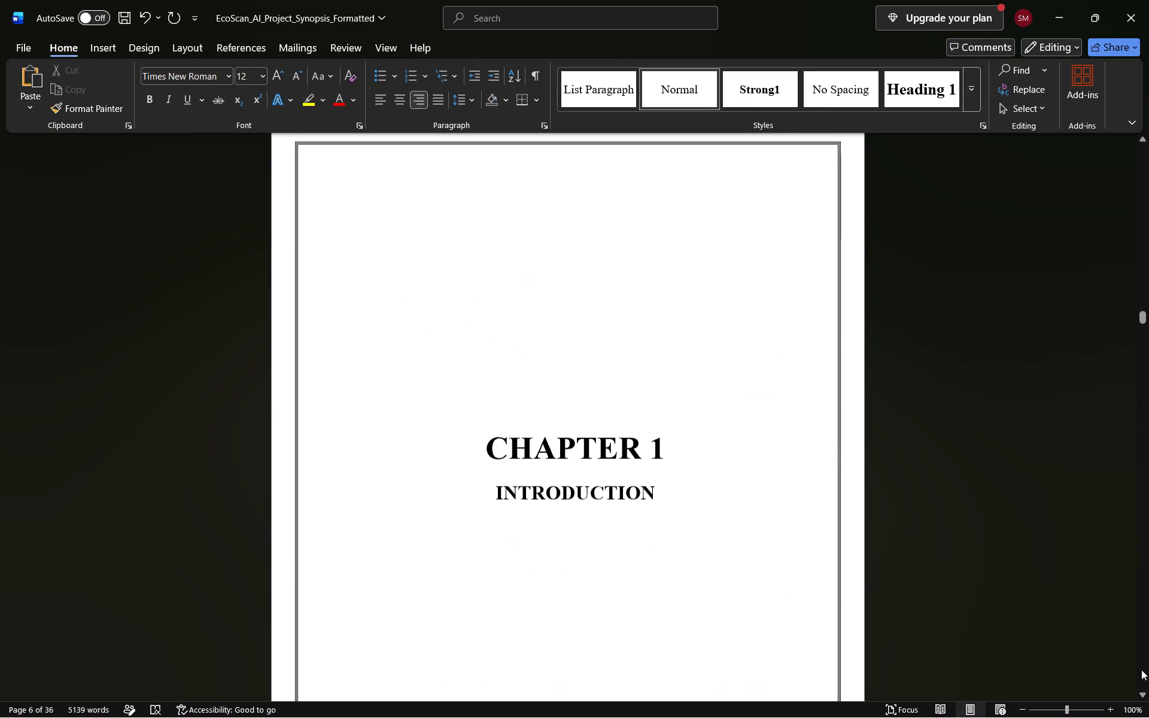
pyautogui.click(1141, 670)
pyautogui.click(1141, 670)
pyautogui.click(1141, 670)
pyautogui.click(1141, 670)
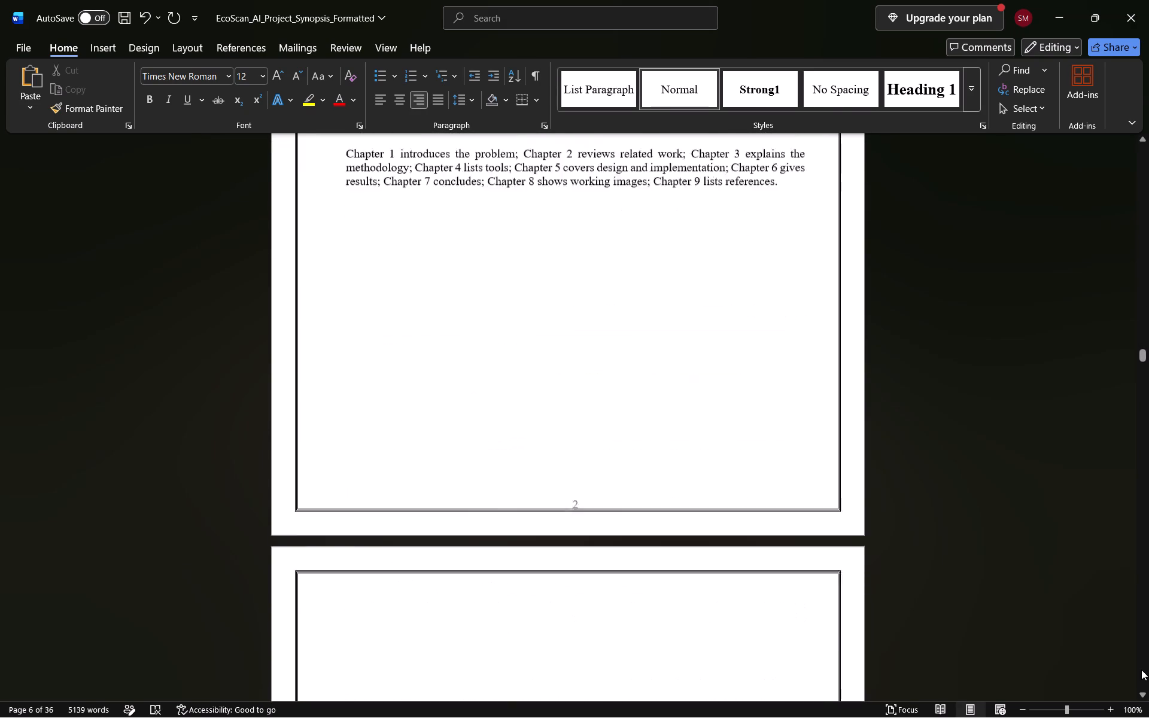
pyautogui.click(1141, 670)
pyautogui.click(1141, 670)
pyautogui.click(1141, 670)
pyautogui.click(1141, 670)
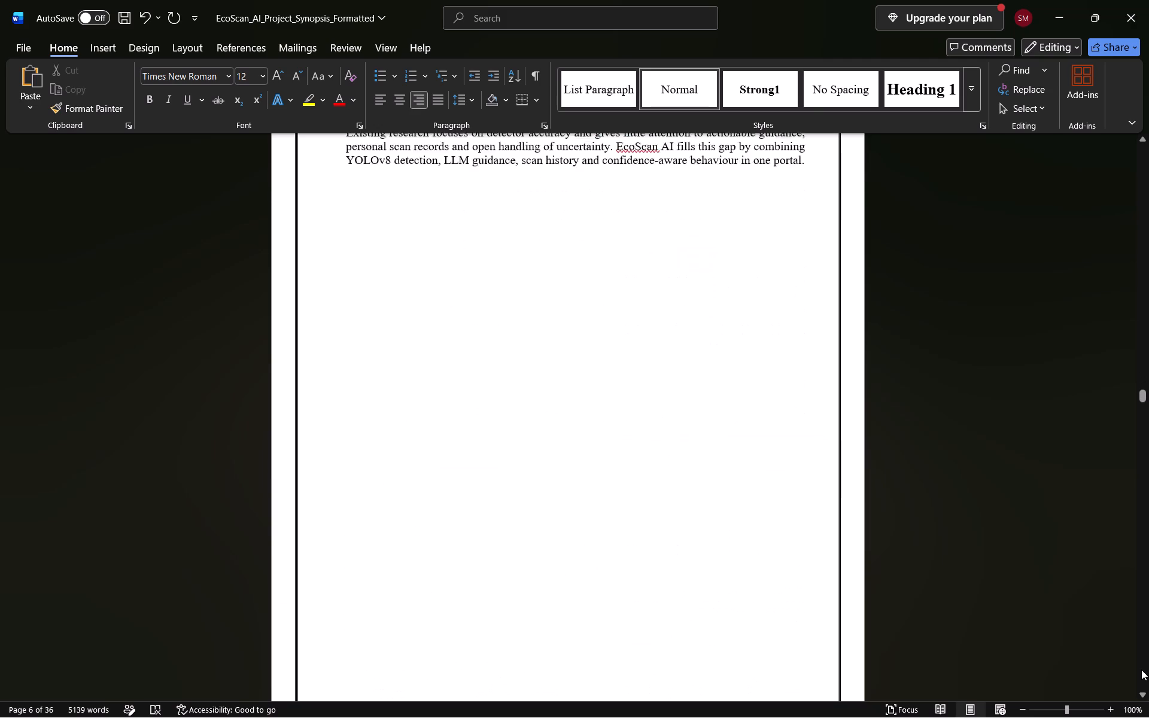
pyautogui.click(1141, 670)
pyautogui.click(1141, 670)
pyautogui.click(1141, 670)
pyautogui.tripleClick(1141, 670)
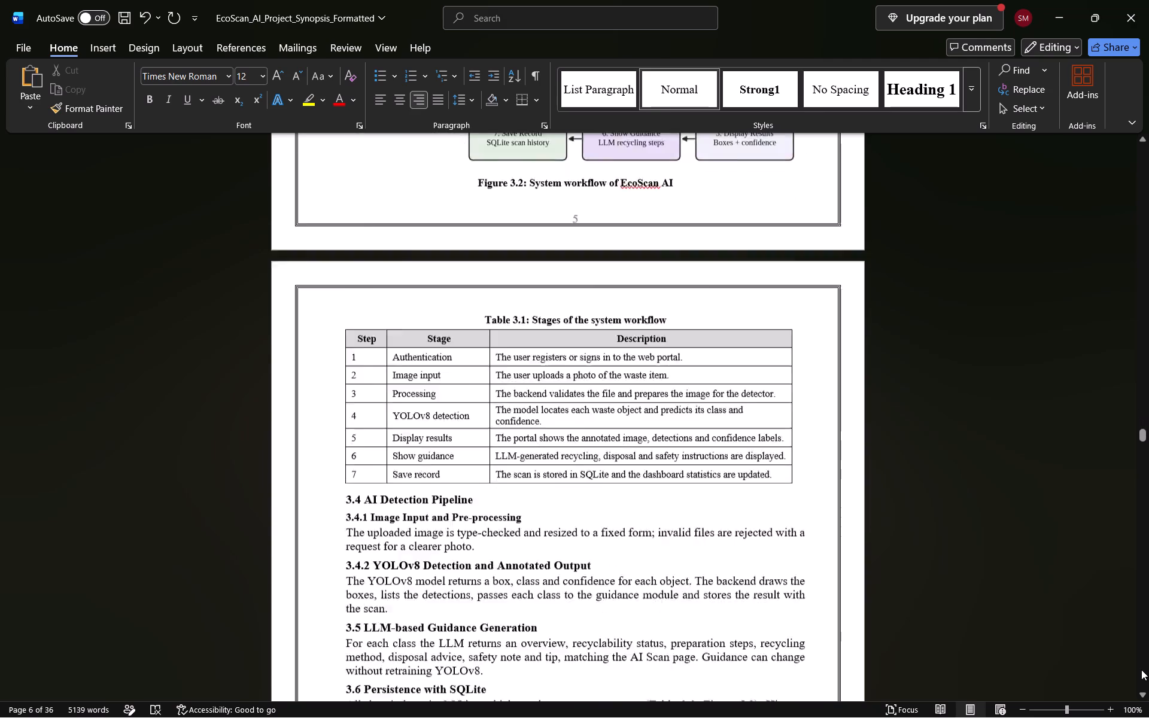
pyautogui.tripleClick(1141, 670)
pyautogui.tripleClick(1141, 670)
pyautogui.tripleClick(1141, 670)
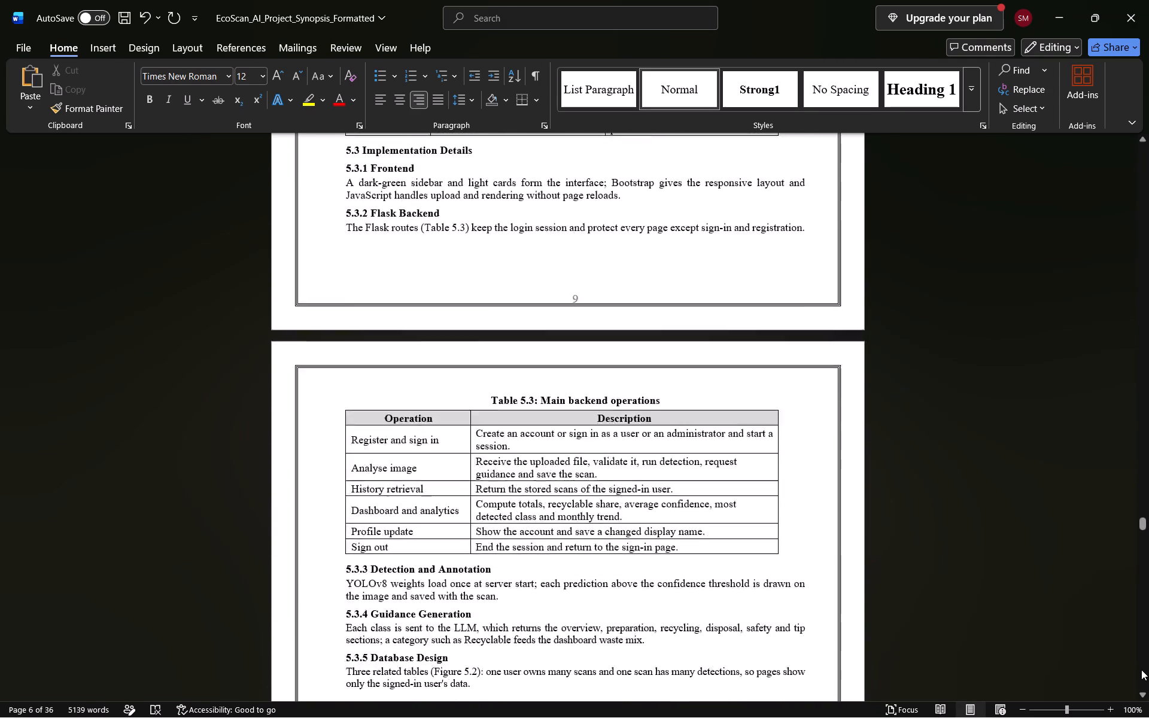
pyautogui.doubleClick(1141, 670)
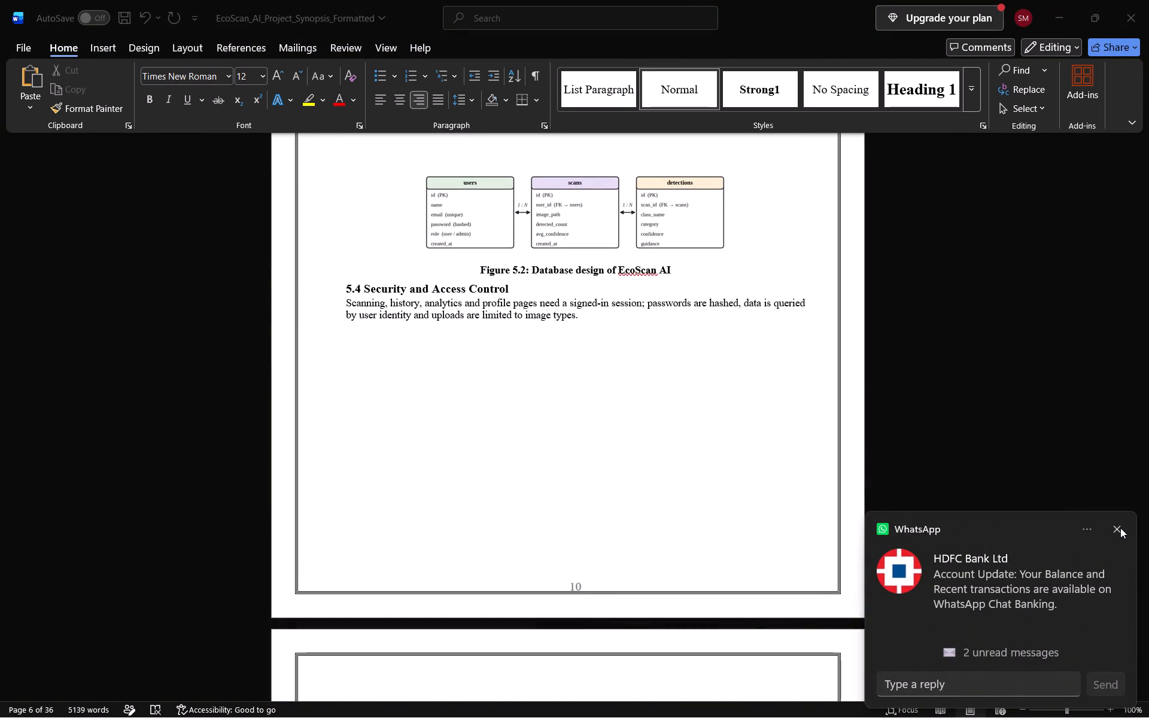
pyautogui.click(1120, 527)
# Examine the pages of Chapter 6, Results and Analysis, and Chapter 7, Conclusion and Future Scope.
pyautogui.click(1139, 540)
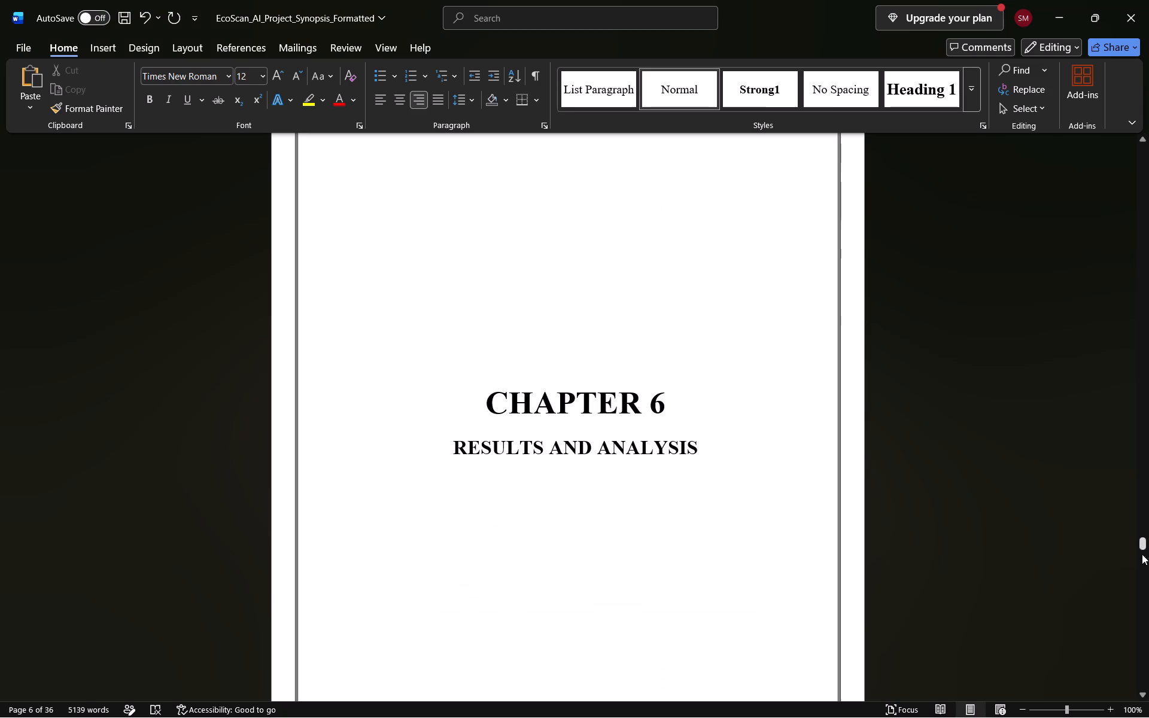
pyautogui.tripleClick(1148, 573)
pyautogui.tripleClick(1148, 573)
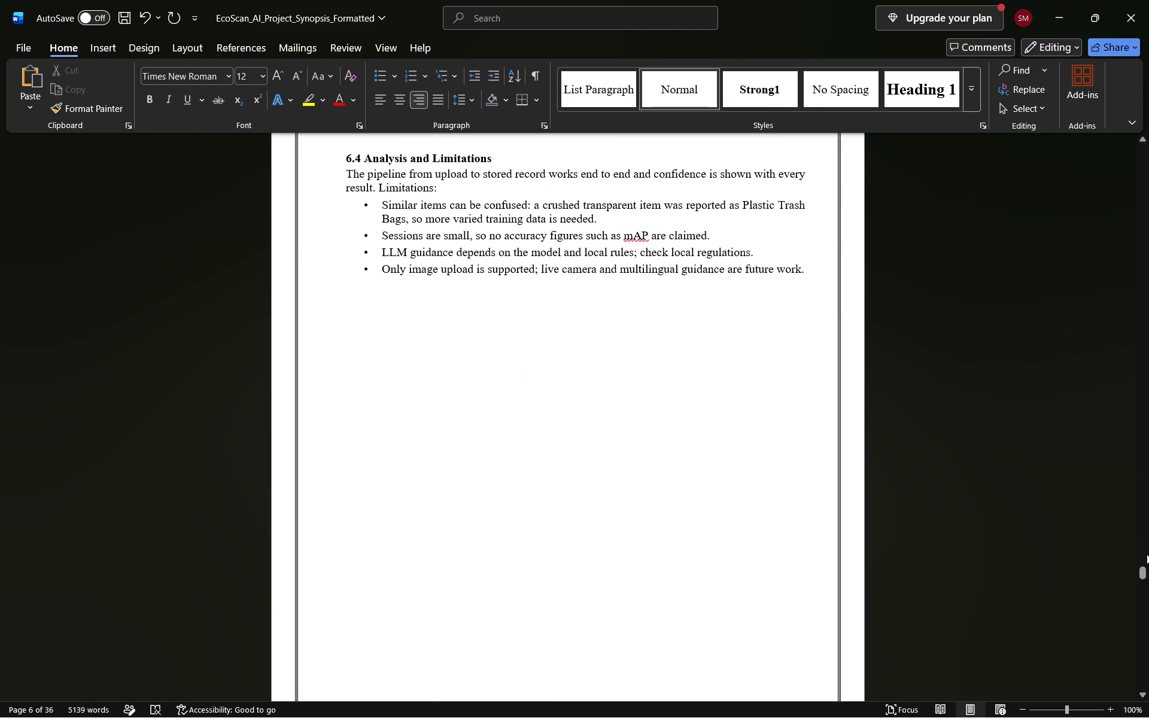
pyautogui.click(1142, 606)
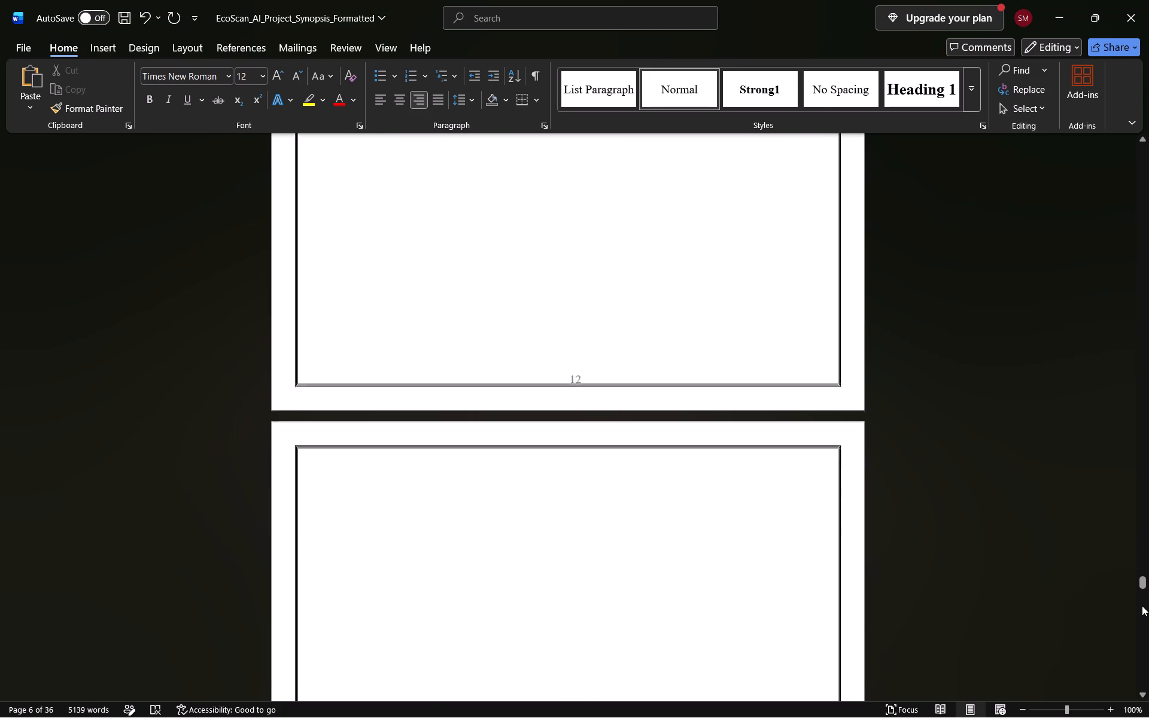
pyautogui.tripleClick(1142, 606)
pyautogui.doubleClick(1142, 606)
pyautogui.click(1142, 606)
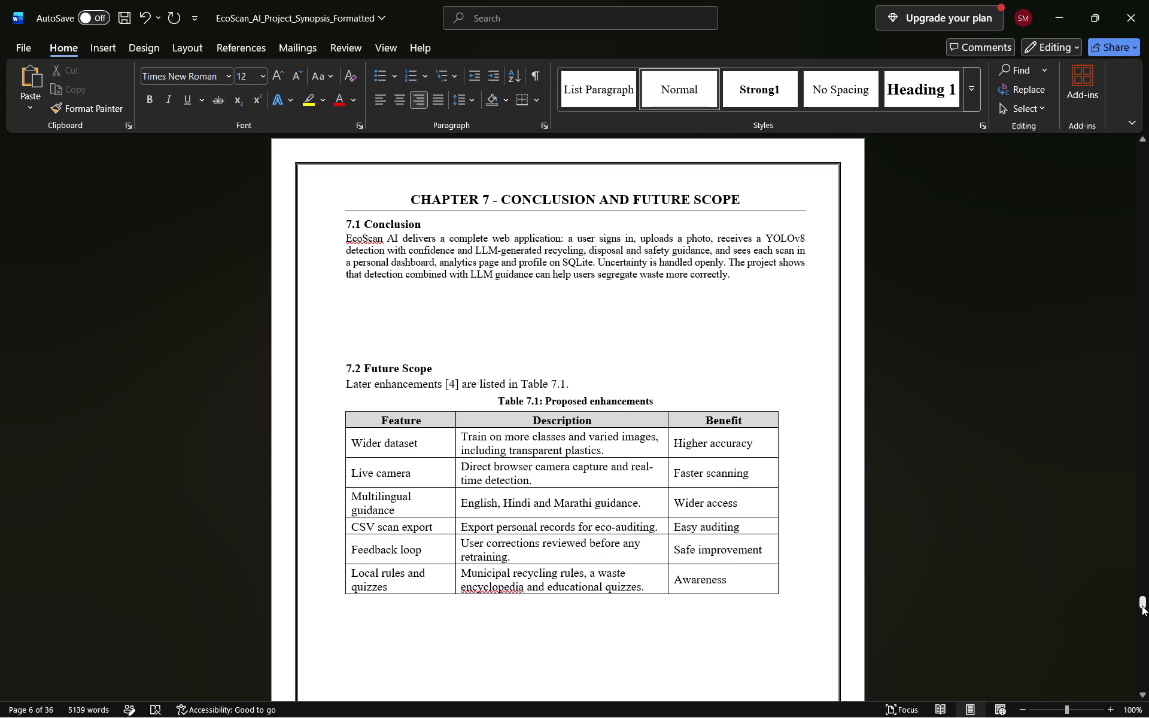
# Close the EcoScan_AI_Project_Synopsis_Formatted document.
pyautogui.click(1148, 7)
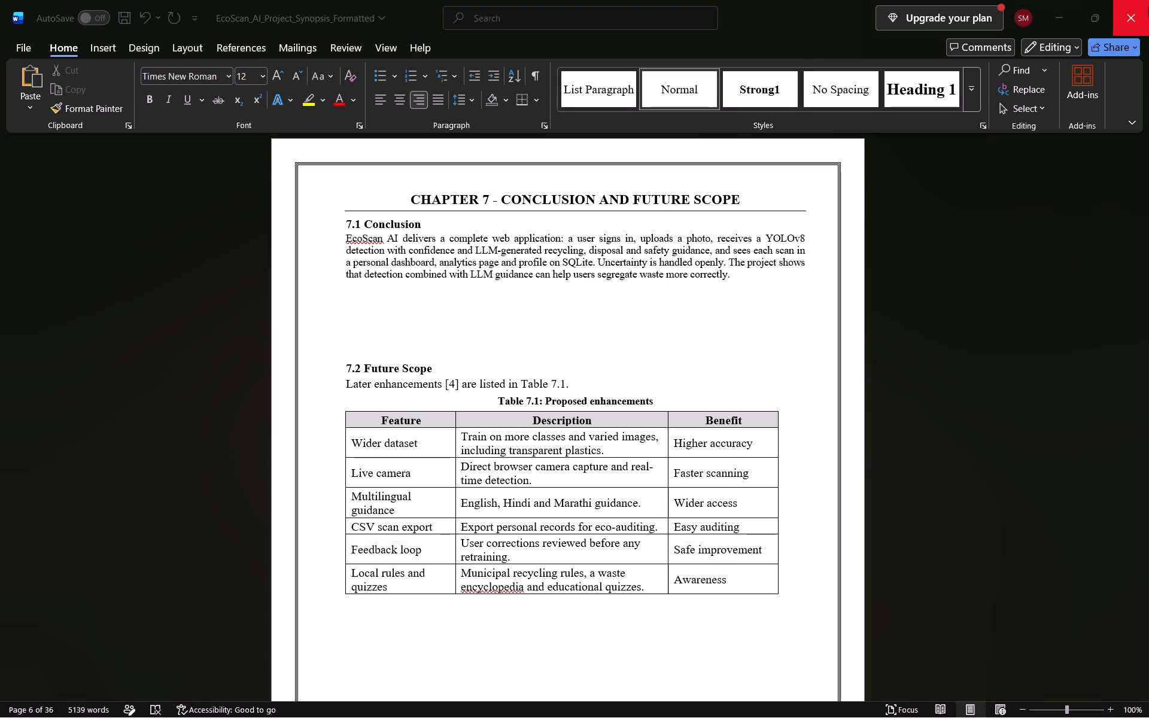
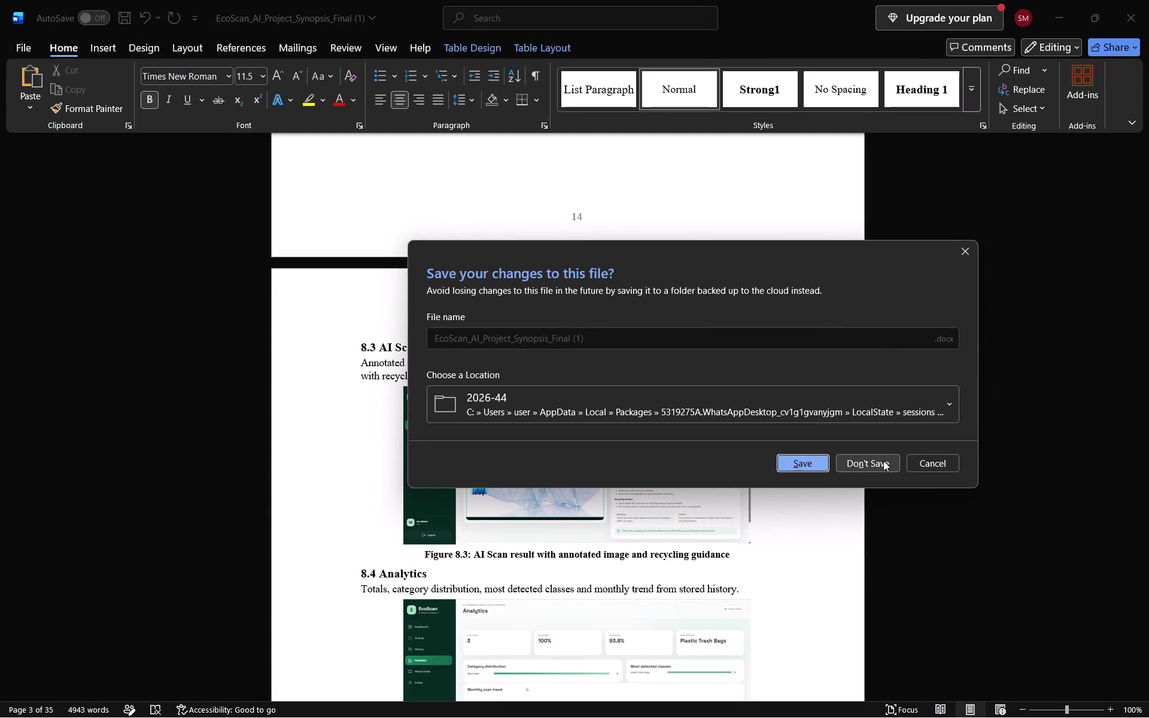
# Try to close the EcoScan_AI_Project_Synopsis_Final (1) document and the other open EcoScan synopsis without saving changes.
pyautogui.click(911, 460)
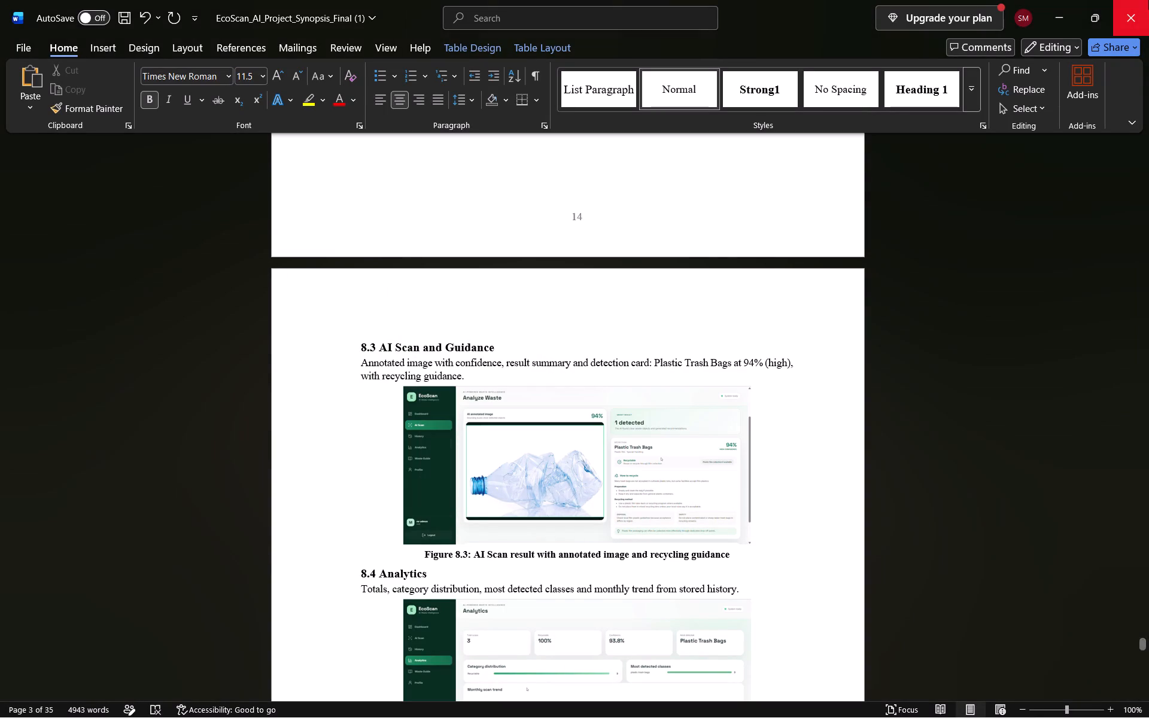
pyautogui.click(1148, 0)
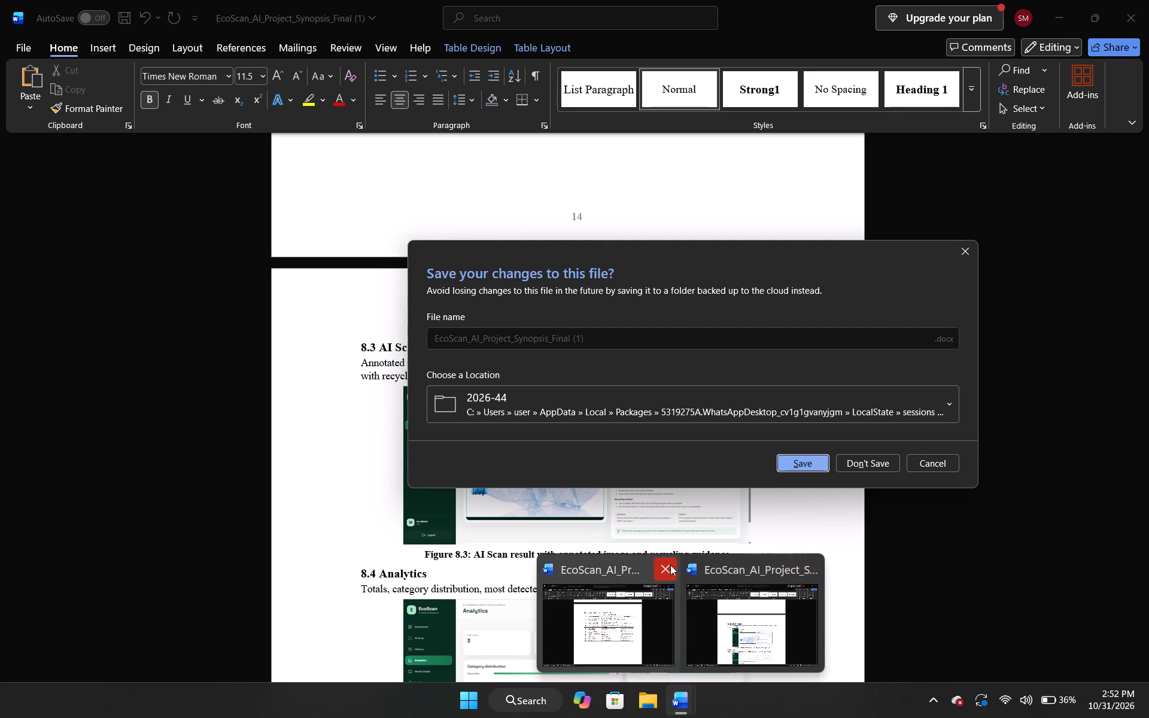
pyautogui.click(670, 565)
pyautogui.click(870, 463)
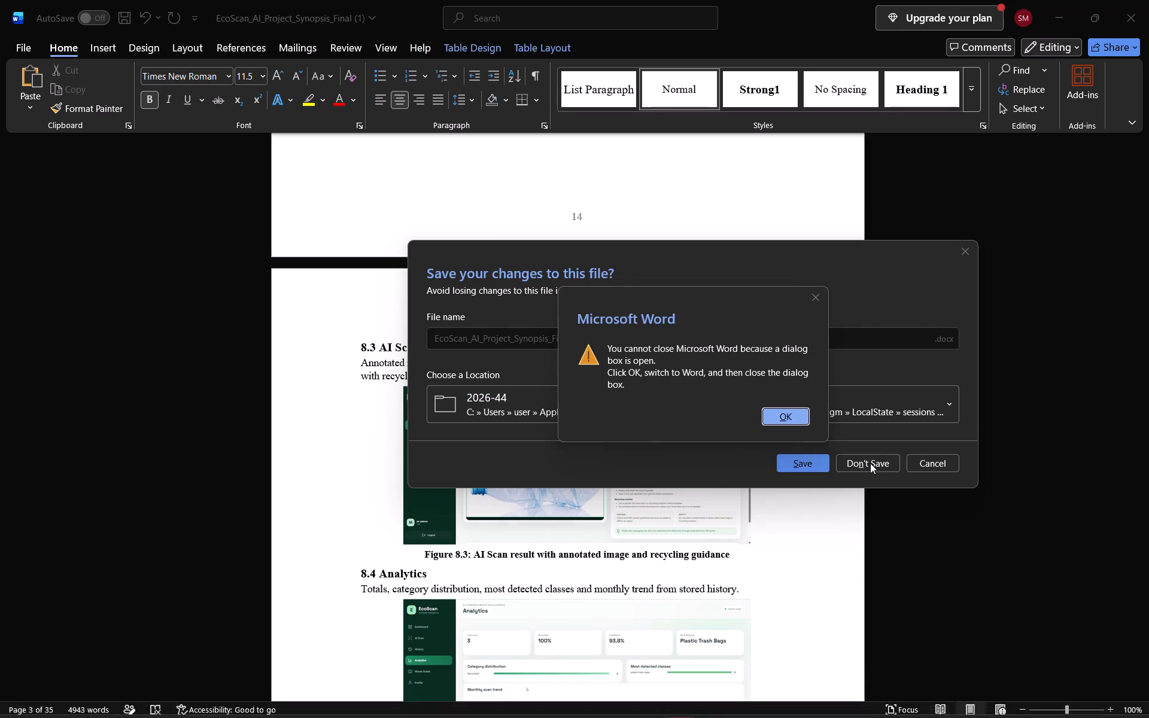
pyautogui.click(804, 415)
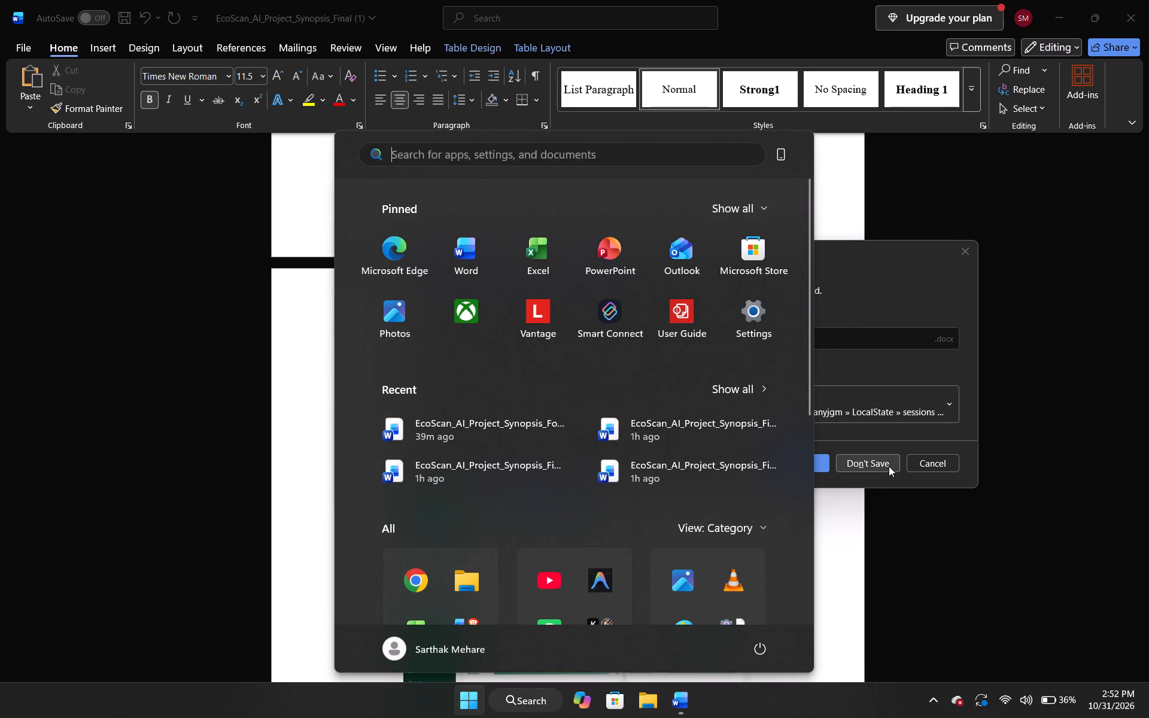
# Put the computer to sleep.
pyautogui.click(751, 646)
pyautogui.click(752, 568)
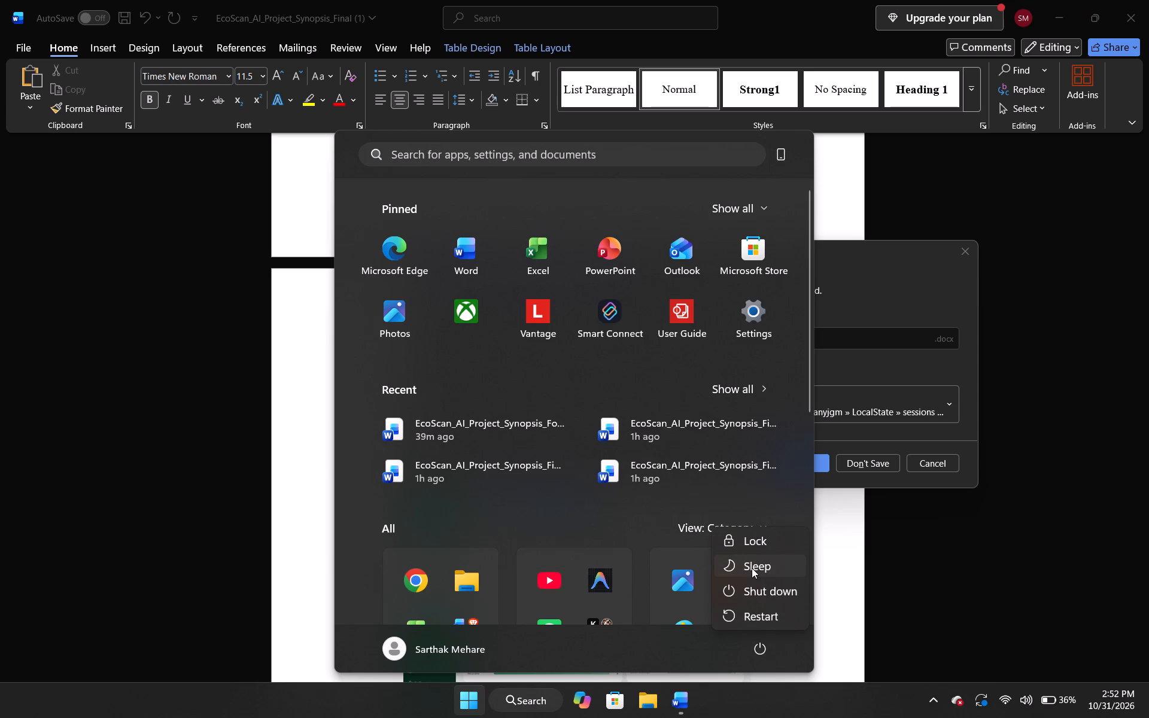